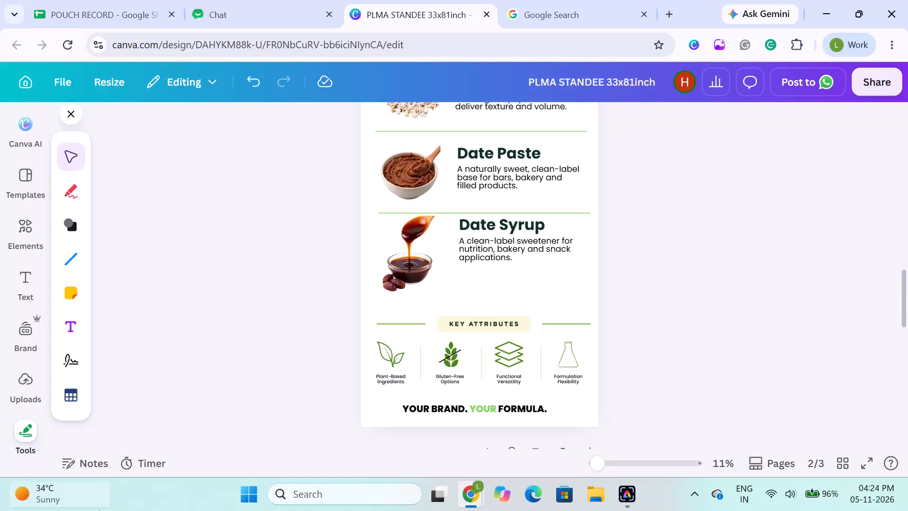
Nudge the Date Syrup group on page 2 slightly down, away from the divider line above it.
click(283, 341)
scroll(283, 341, down, 1)
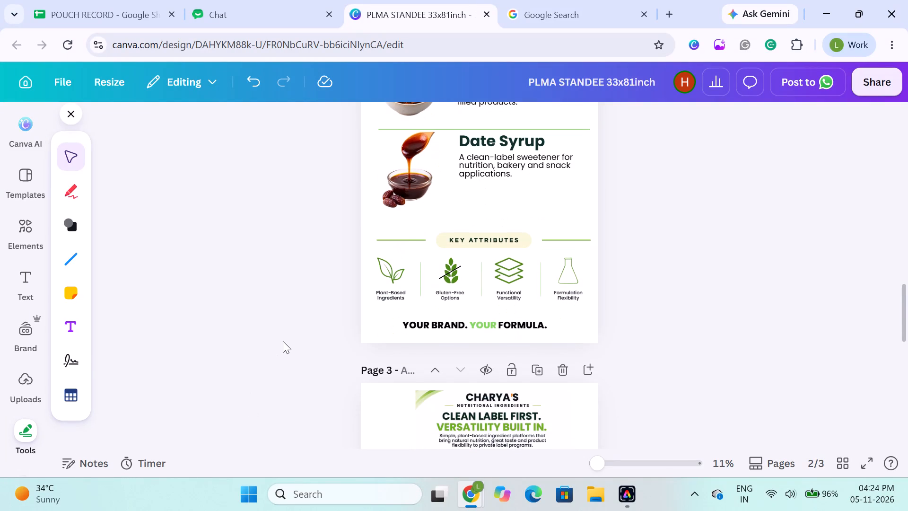
drag(313, 159, 485, 195)
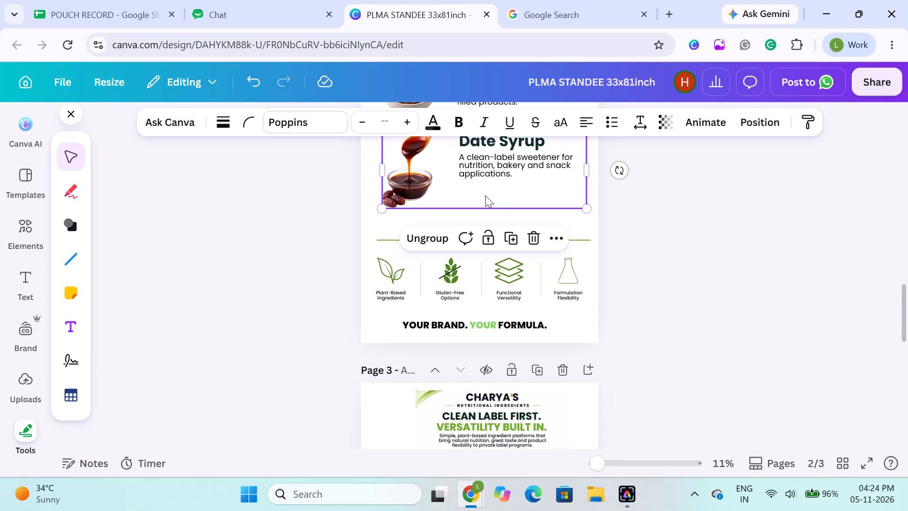
scroll(485, 195, up, 2)
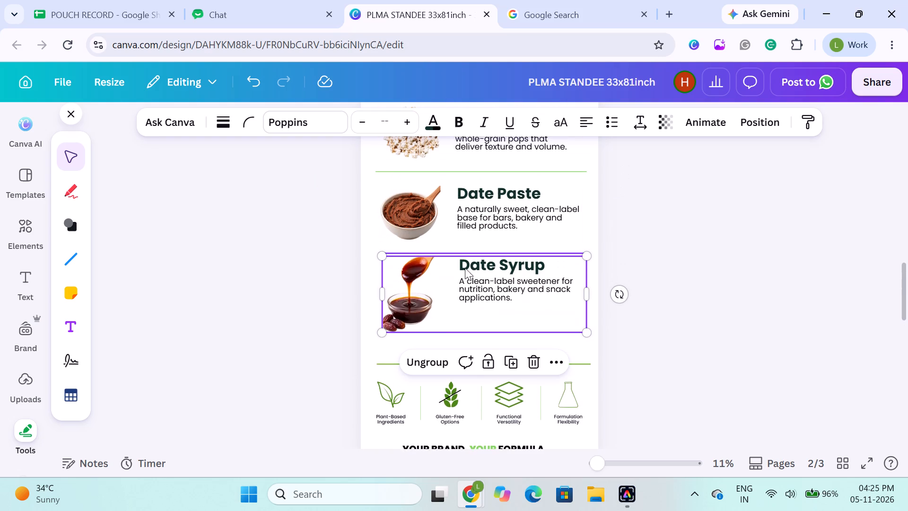
key(Down)
key(Down)
key(Down)
key(Down)
key(Down)
key(Down)
key(Down)
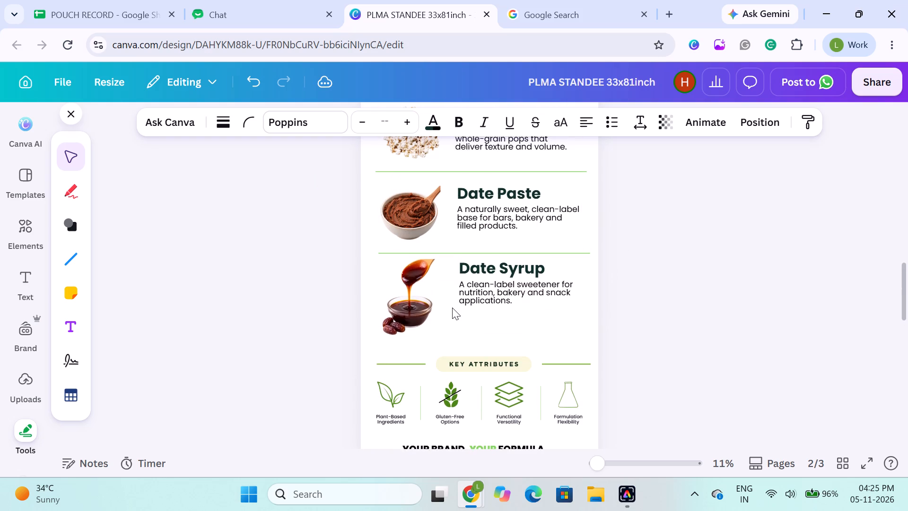
key(Down)
key(Down)
key(Down)
key(Down)
key(Down)
key(Down)
key(Down)
key(Up)
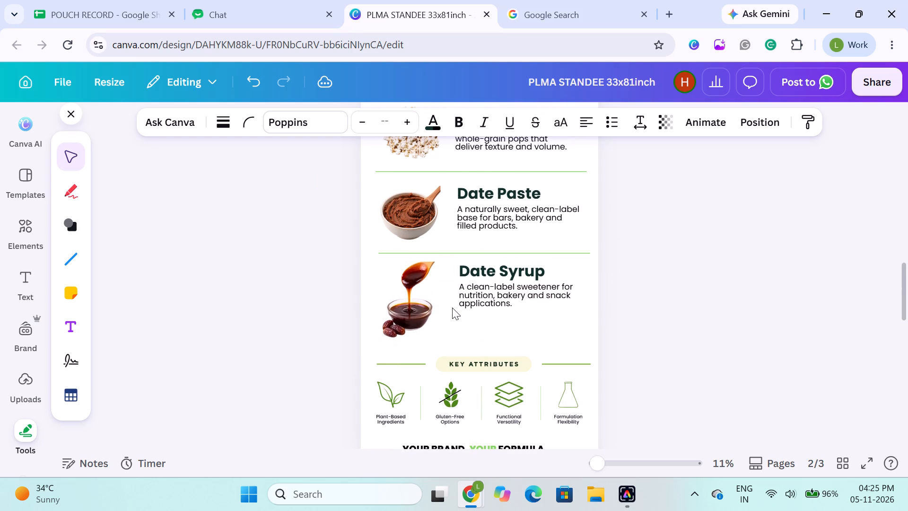
key(Up)
key(Up)
key(Up)
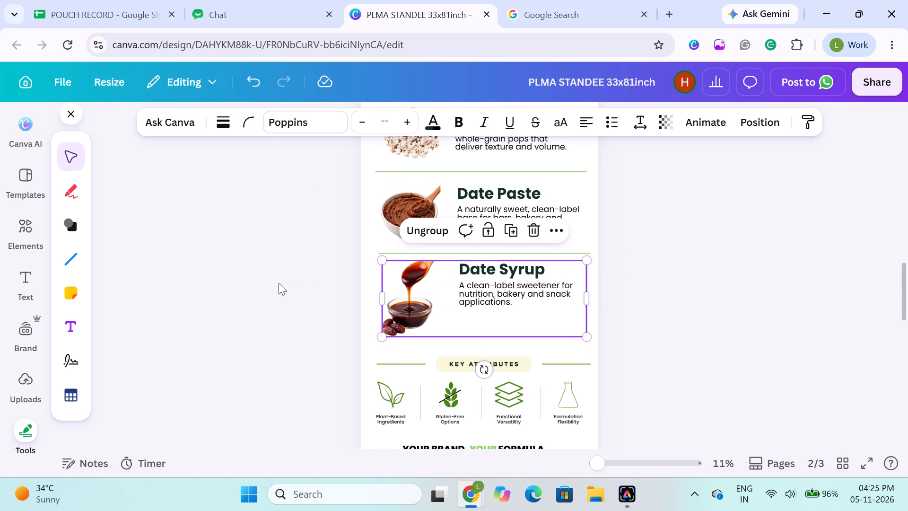
click(279, 283)
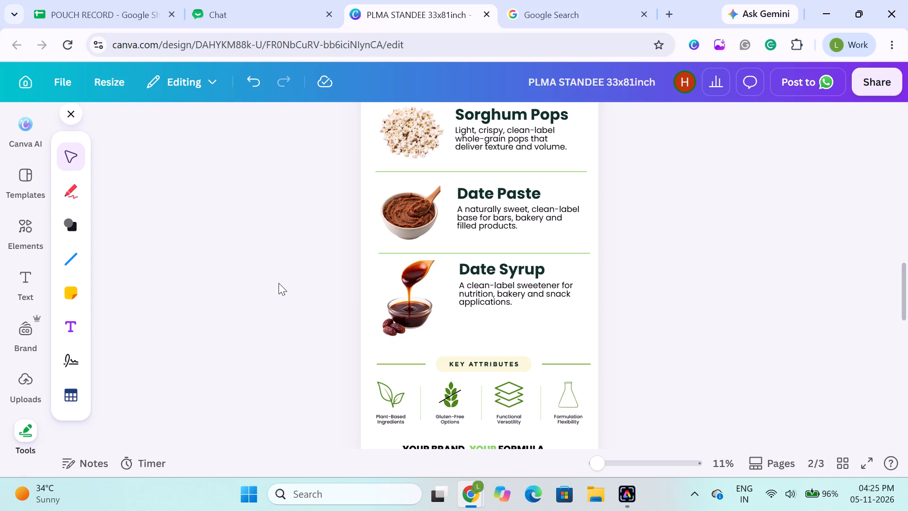
Nudge the Date Syrup group further down so it sits about midway between its divider line and the Key Attributes heading.
scroll(279, 283, up, 3)
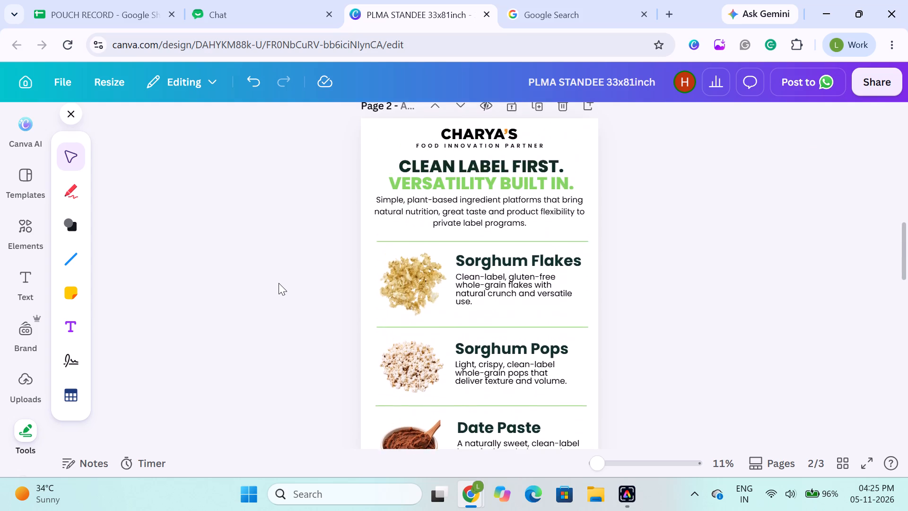
scroll(279, 283, down, 3)
click(279, 283)
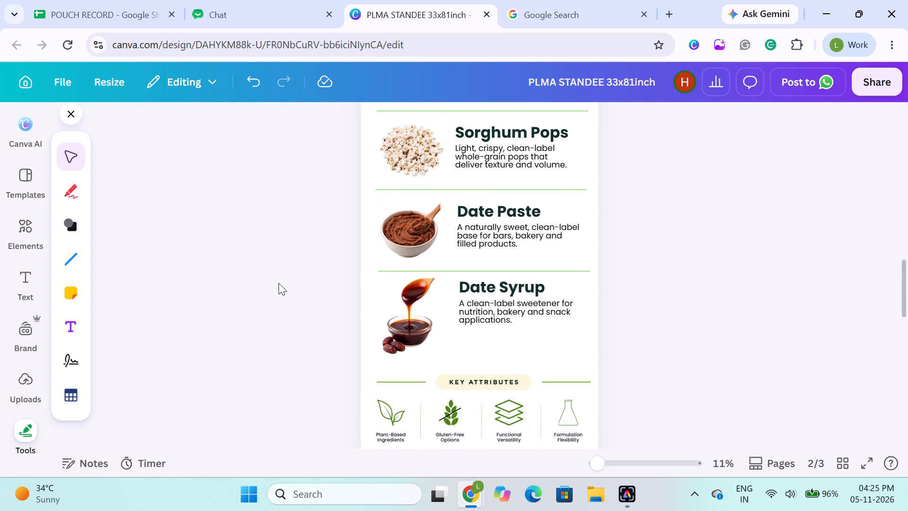
click(467, 282)
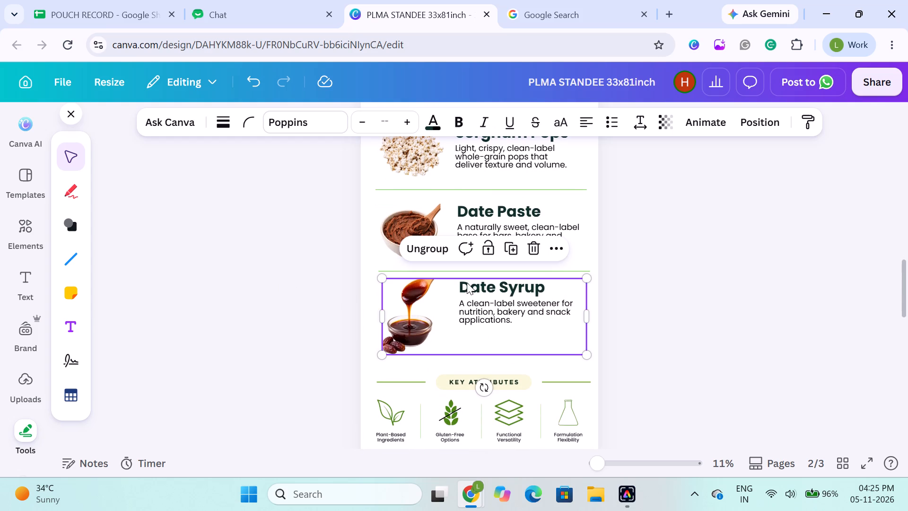
key(Down)
key(Down)
key(Down)
key(Down)
key(Down)
key(Down)
key(Down)
key(Down)
key(Down)
key(Down)
key(Down)
key(Down)
key(Down)
key(Down)
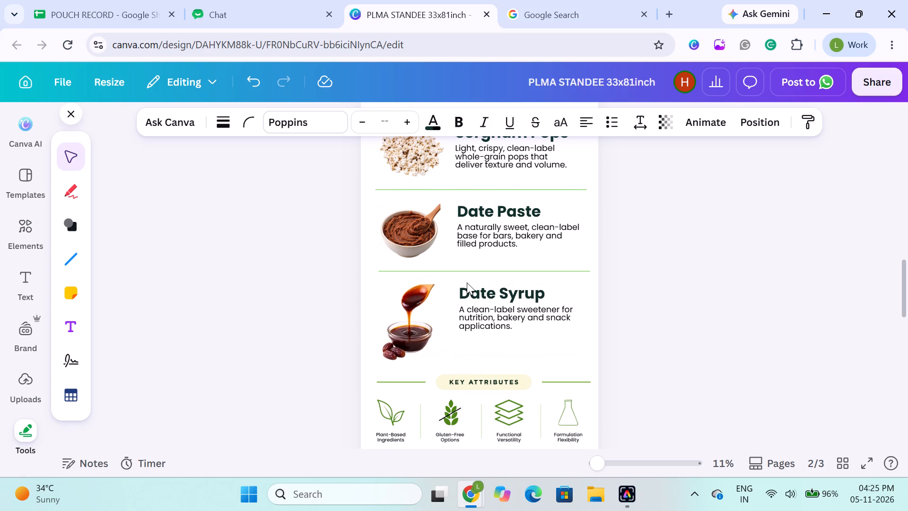
key(Up)
click(215, 325)
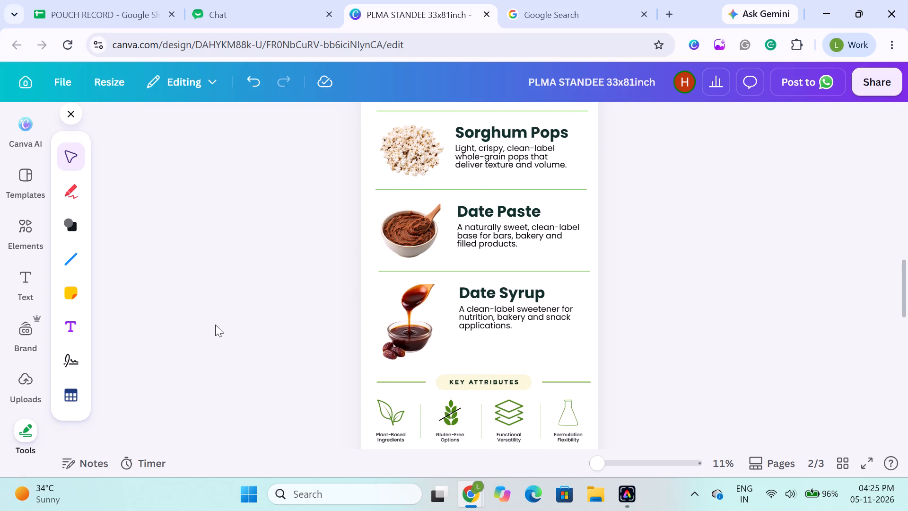
Align the Date Syrup, Date Paste, Sorghum Pops and Sorghum Flakes groups to a common horizontal centre.
click(418, 326)
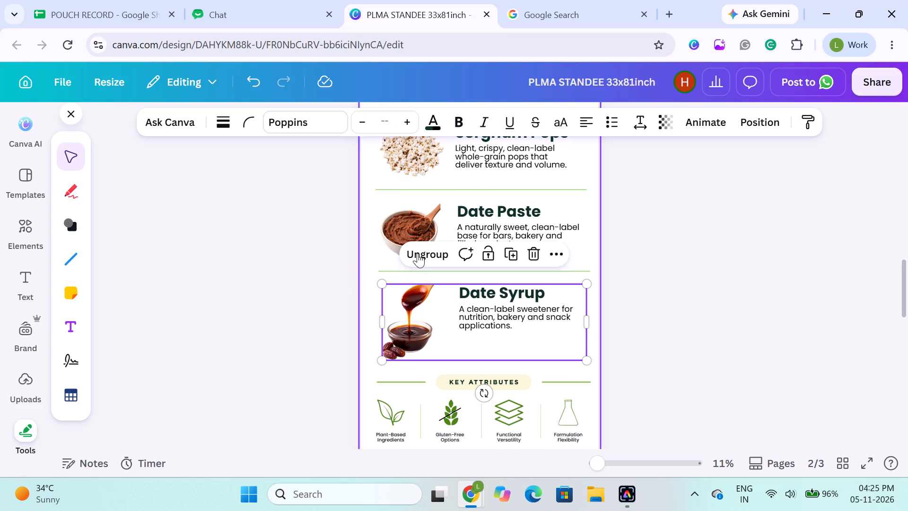
shift+click(419, 231)
scroll(419, 231, up, 1)
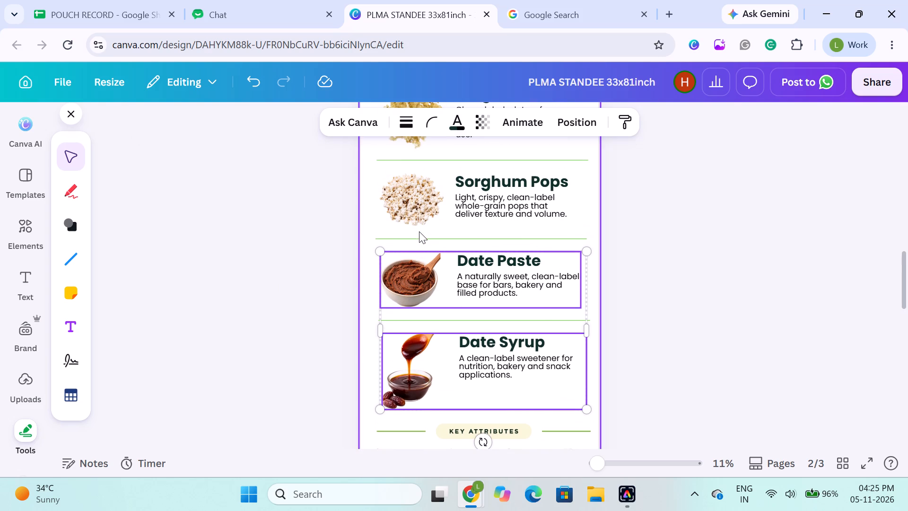
shift+click(428, 199)
scroll(428, 199, up, 1)
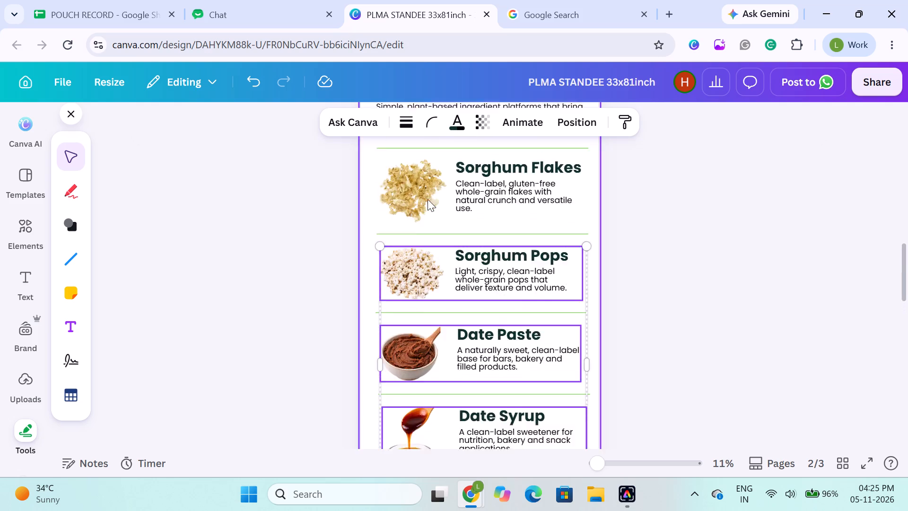
scroll(428, 199, up, 1)
shift+click(430, 228)
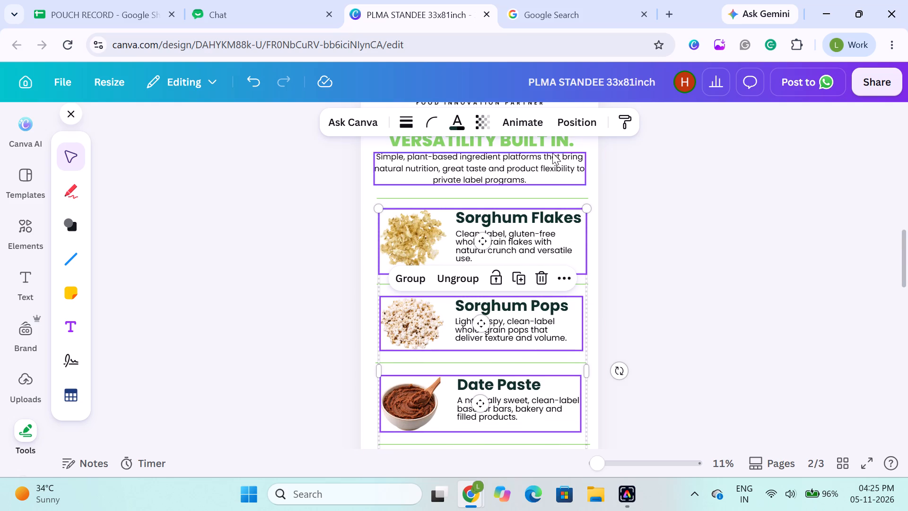
click(568, 123)
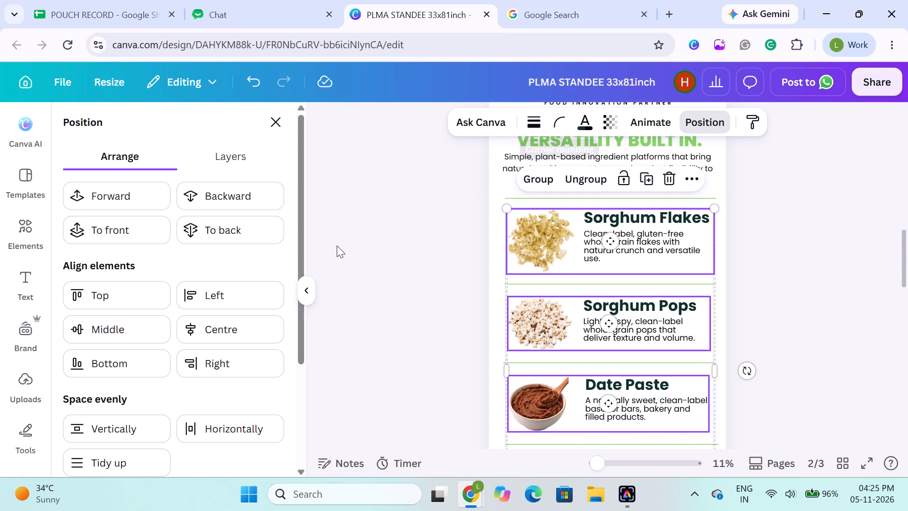
click(198, 327)
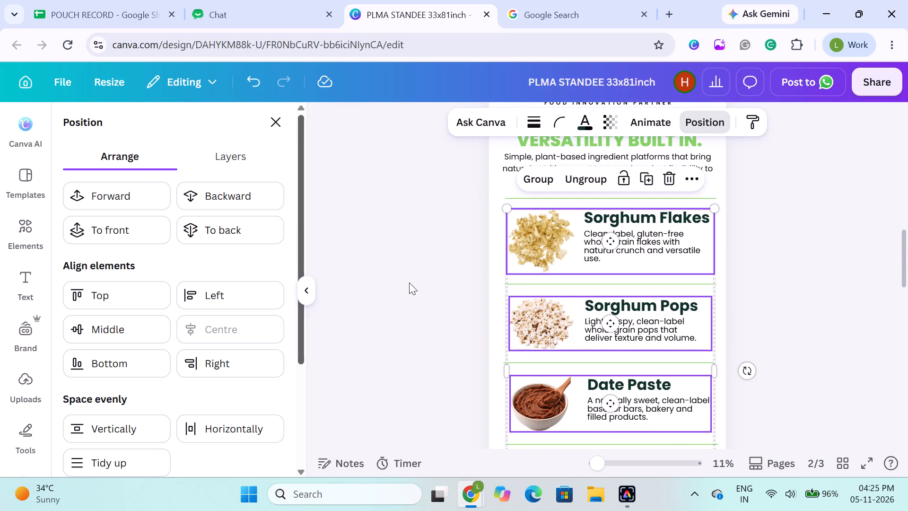
click(507, 241)
click(442, 242)
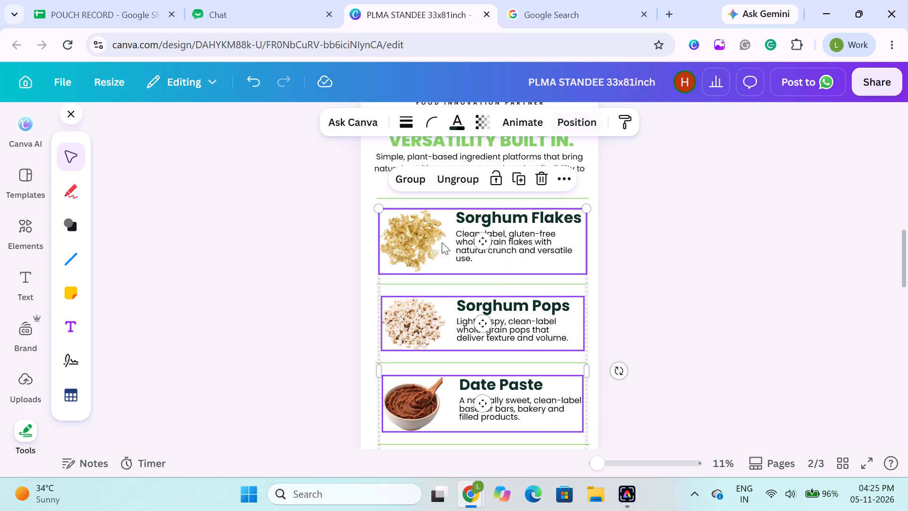
click(324, 269)
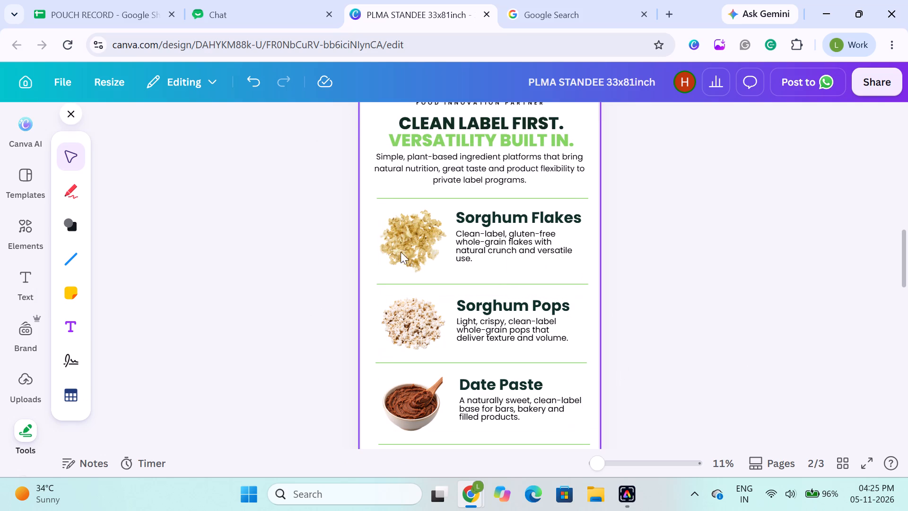
Ungroup the Sorghum Flakes and Sorghum Pops product blocks into separate images and texts.
click(420, 240)
click(253, 240)
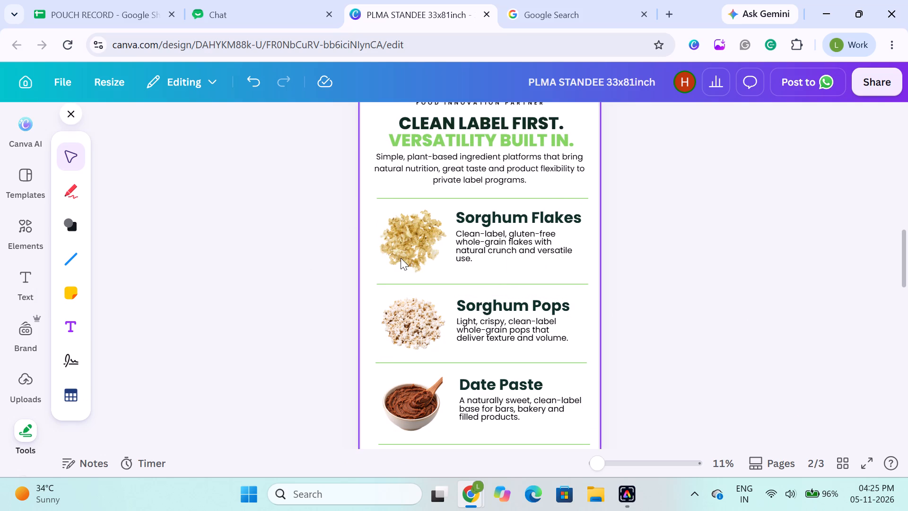
click(401, 258)
click(423, 165)
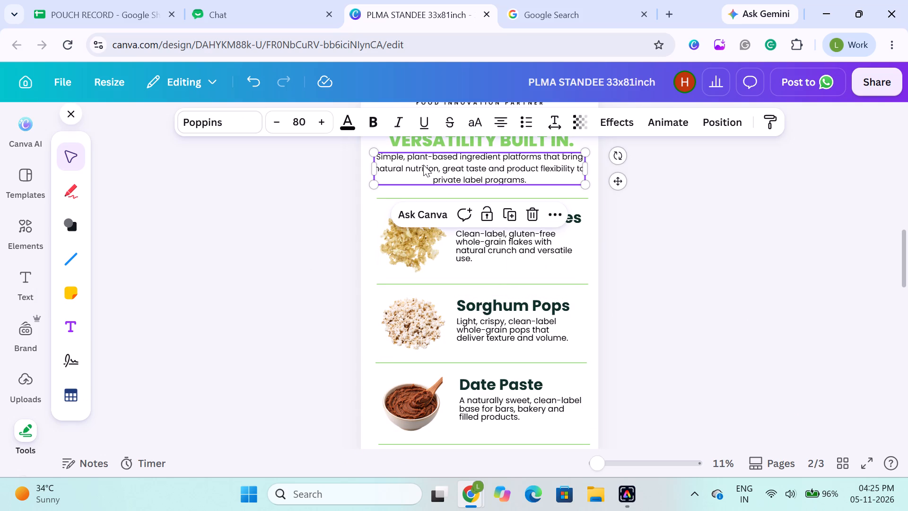
click(300, 241)
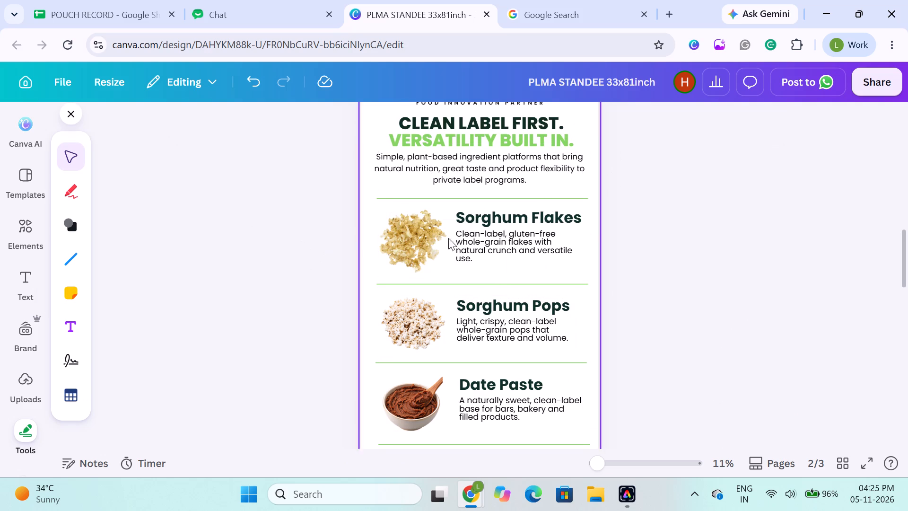
click(472, 232)
click(428, 181)
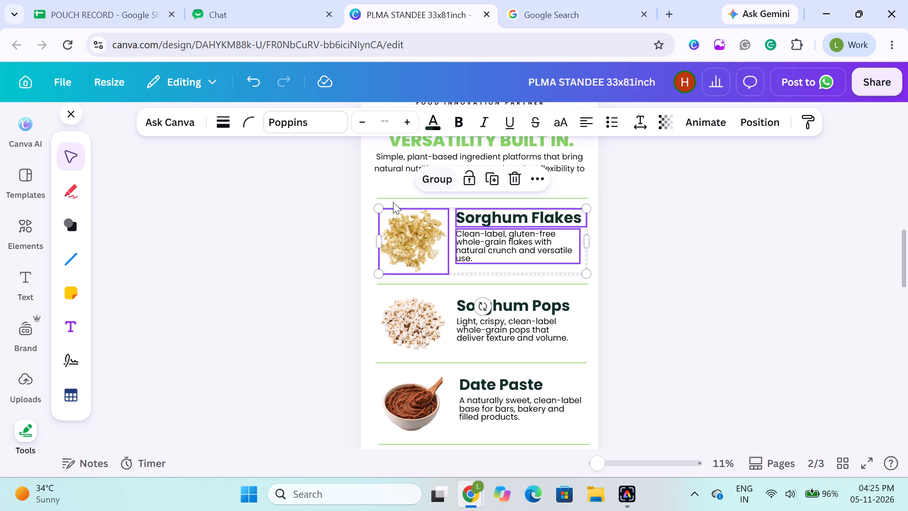
click(304, 226)
click(419, 307)
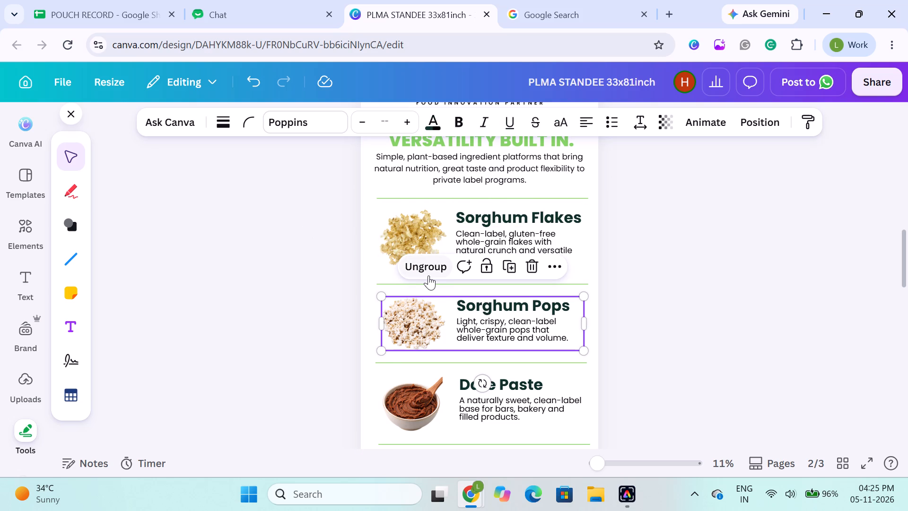
click(428, 275)
click(331, 314)
Ungroup the Date Paste and Date Syrup product blocks into separate images and texts.
scroll(331, 314, down, 1)
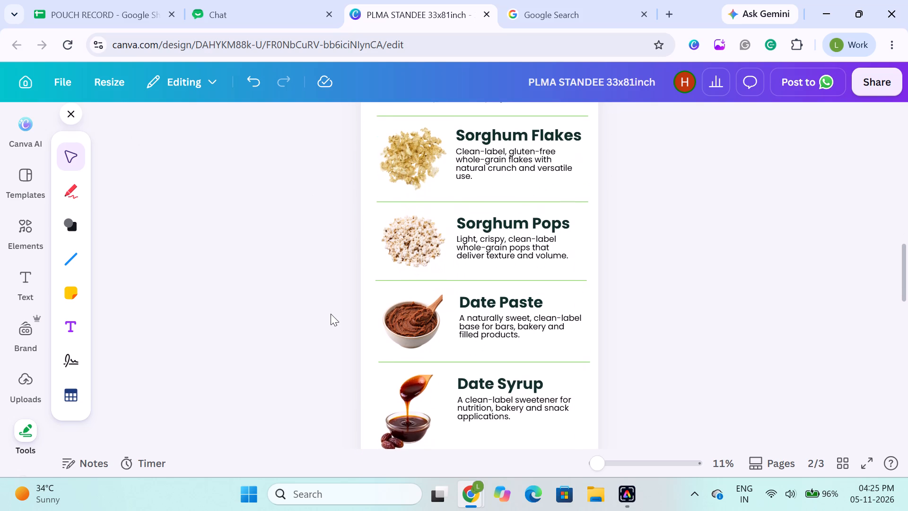
click(408, 315)
click(419, 271)
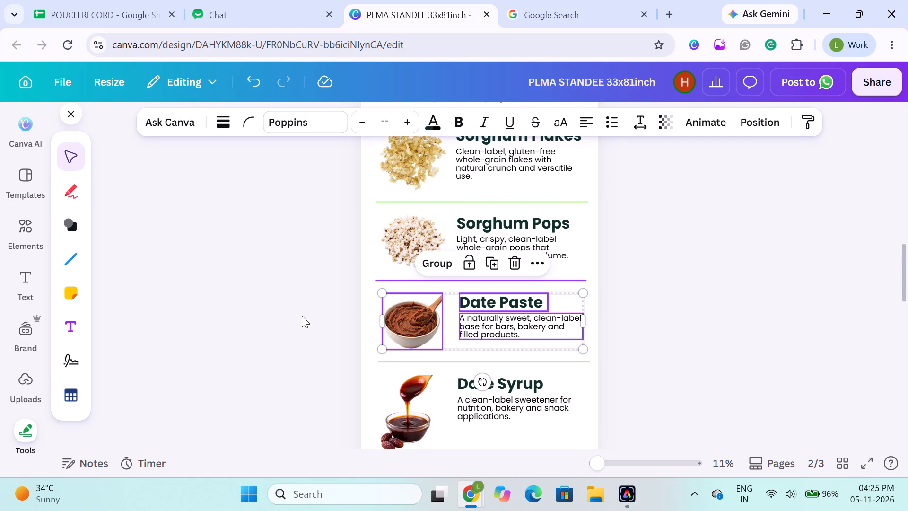
click(302, 316)
scroll(302, 316, down, 1)
click(415, 304)
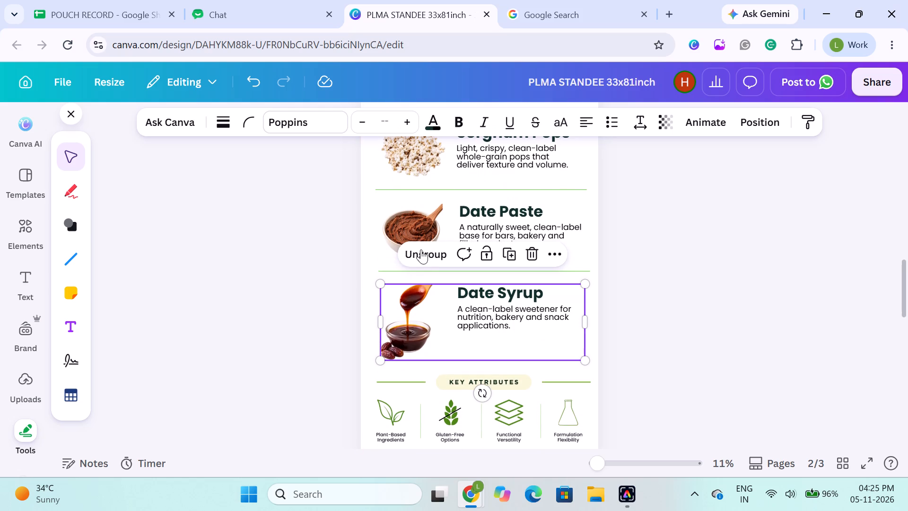
click(421, 252)
click(292, 291)
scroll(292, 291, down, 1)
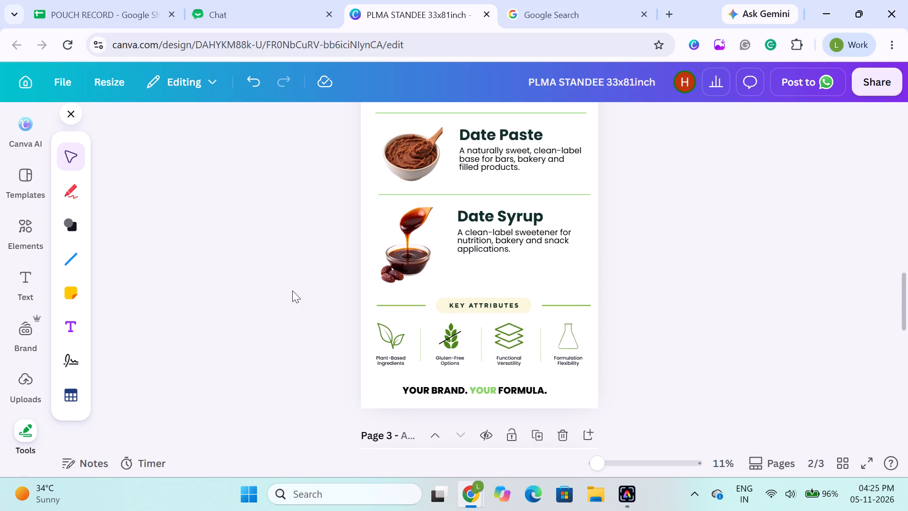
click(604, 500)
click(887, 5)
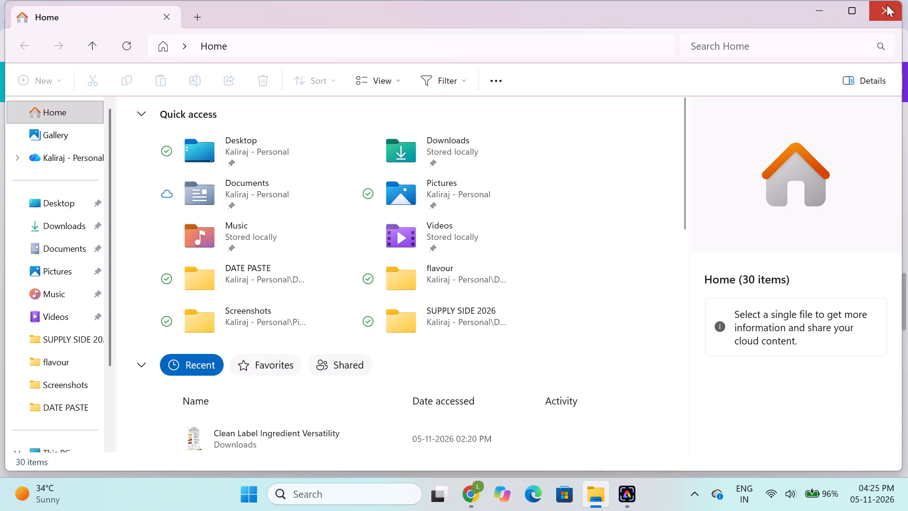
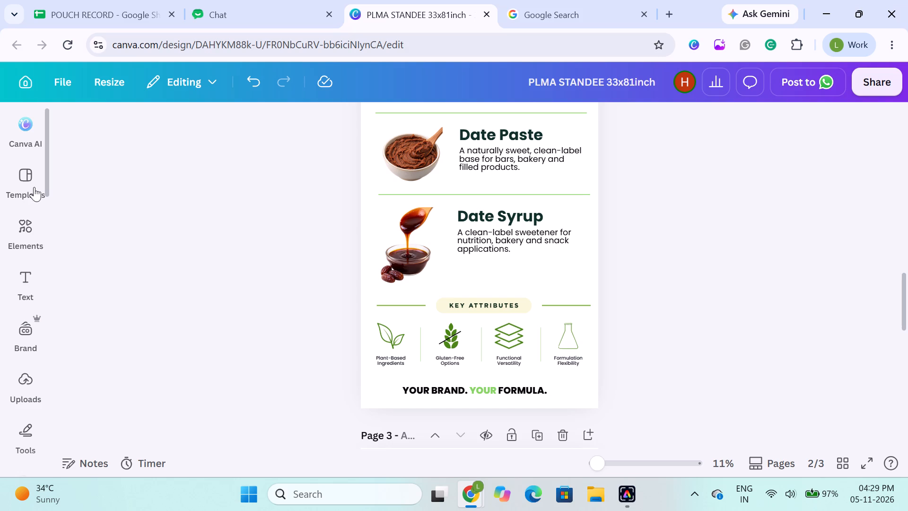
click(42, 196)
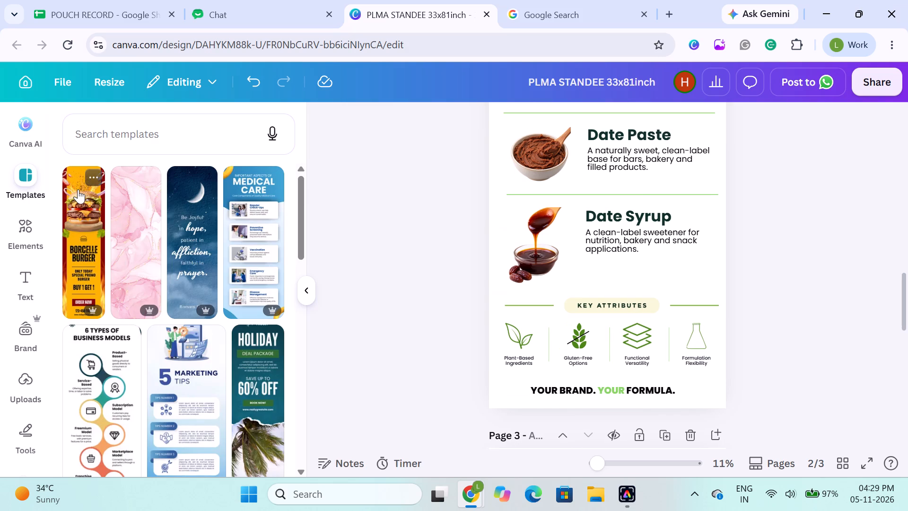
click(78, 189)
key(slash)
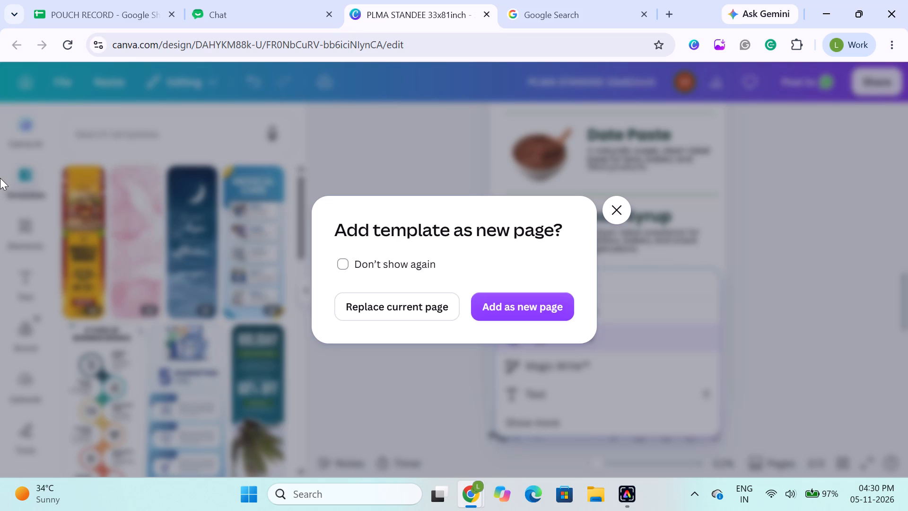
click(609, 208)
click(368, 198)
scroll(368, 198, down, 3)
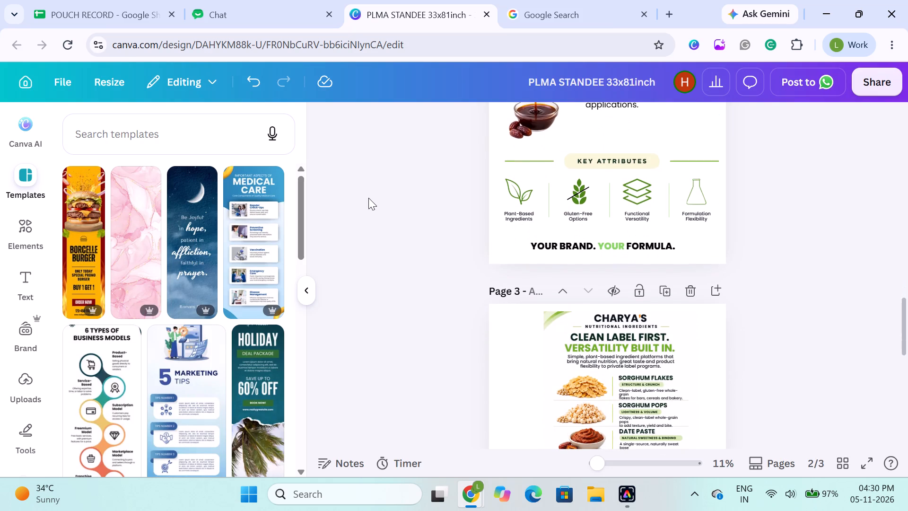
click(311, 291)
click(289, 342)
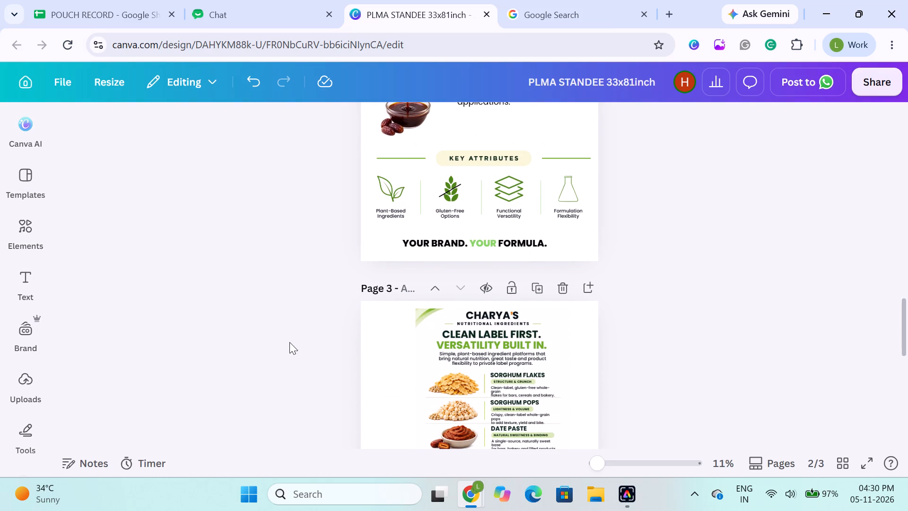
Replace page 2's Date Syrup description with page 3's copy: "A naturally derived syrup for sweetening and moisture in nutrition, bakery and snack applications.".
scroll(289, 342, down, 3)
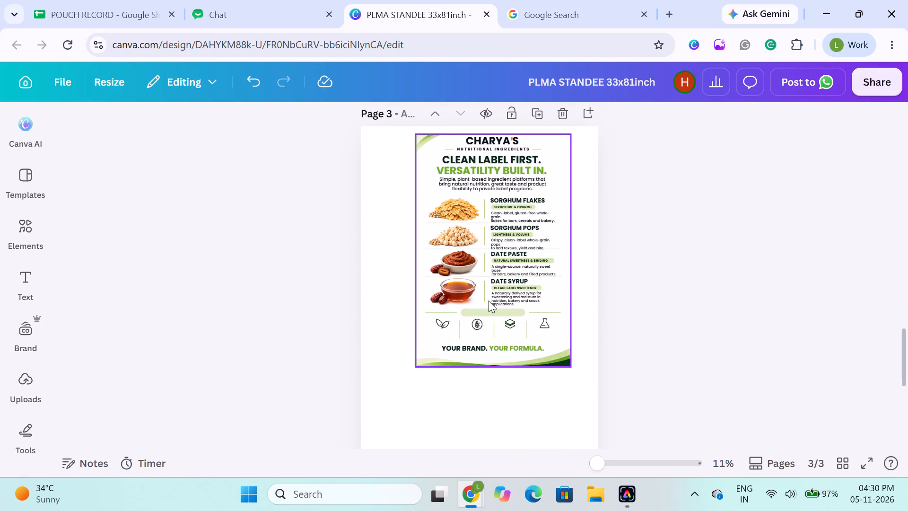
right_click(512, 292)
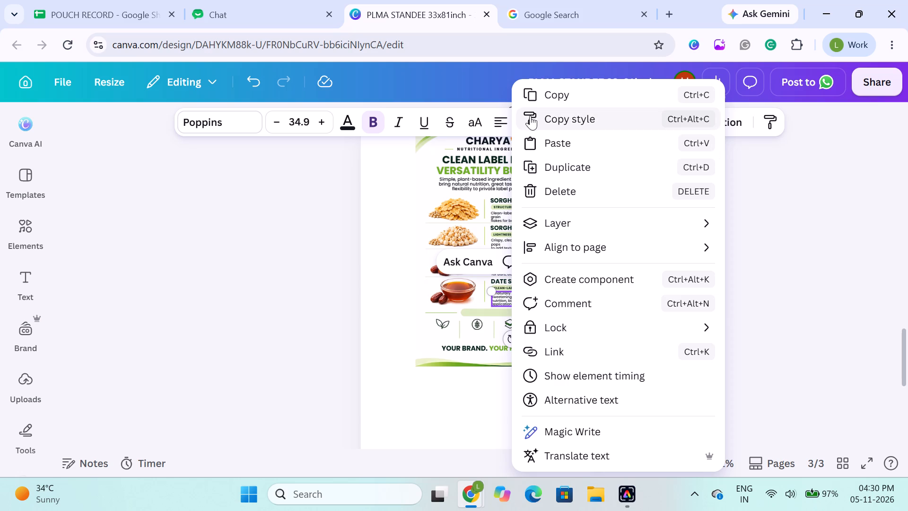
click(309, 264)
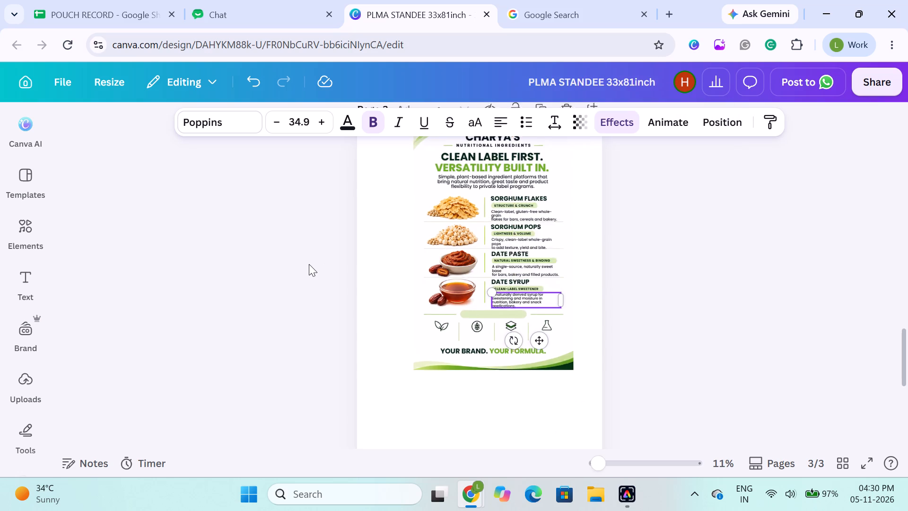
triple_click(513, 311)
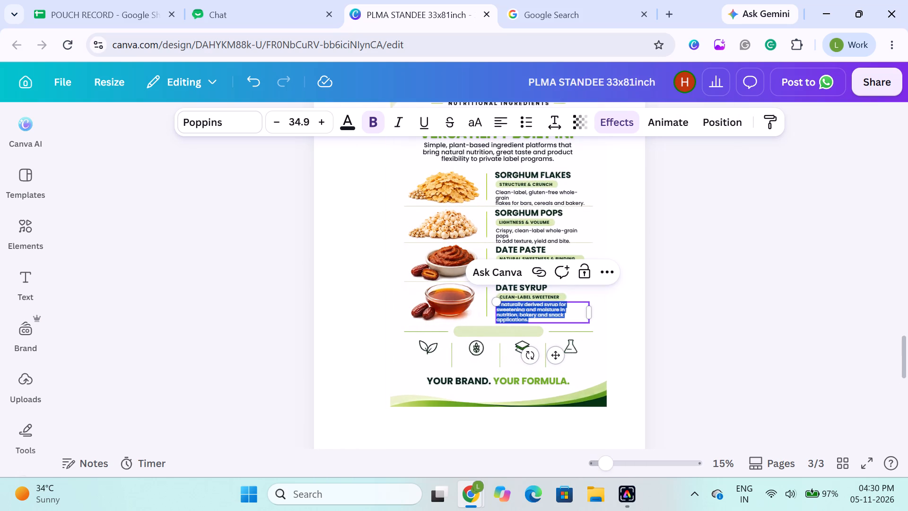
double_click(513, 311)
double_click(513, 311)
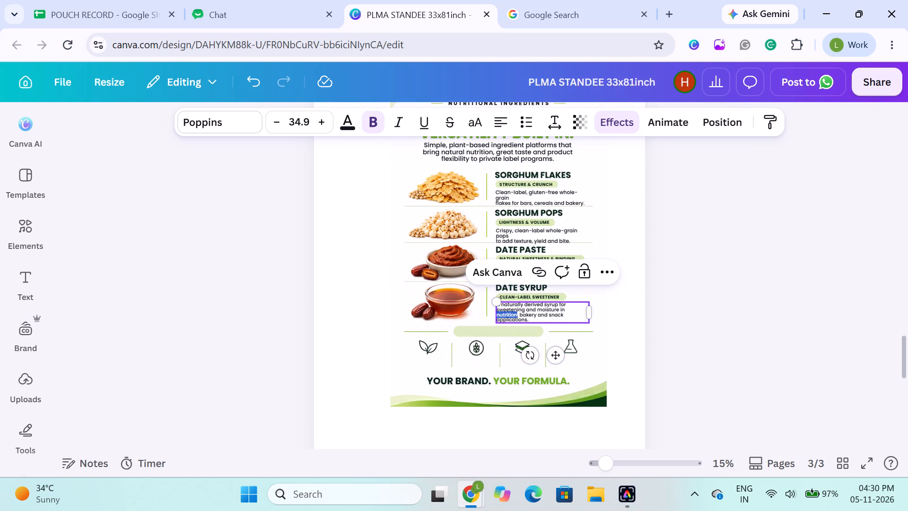
double_click(513, 311)
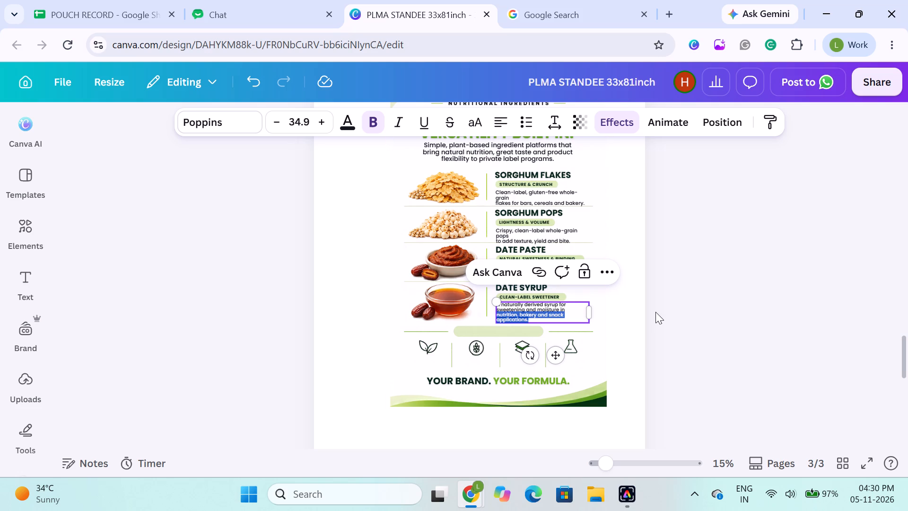
click(655, 312)
double_click(527, 308)
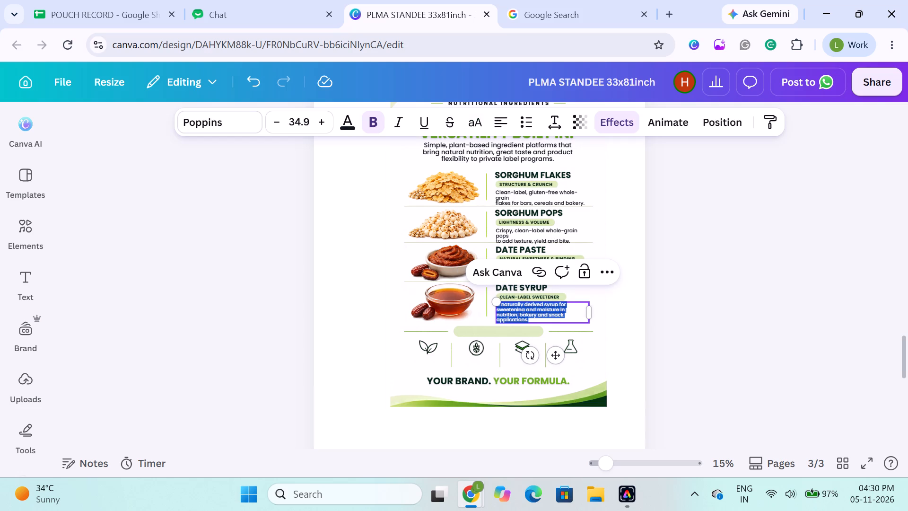
key(ctrl+c)
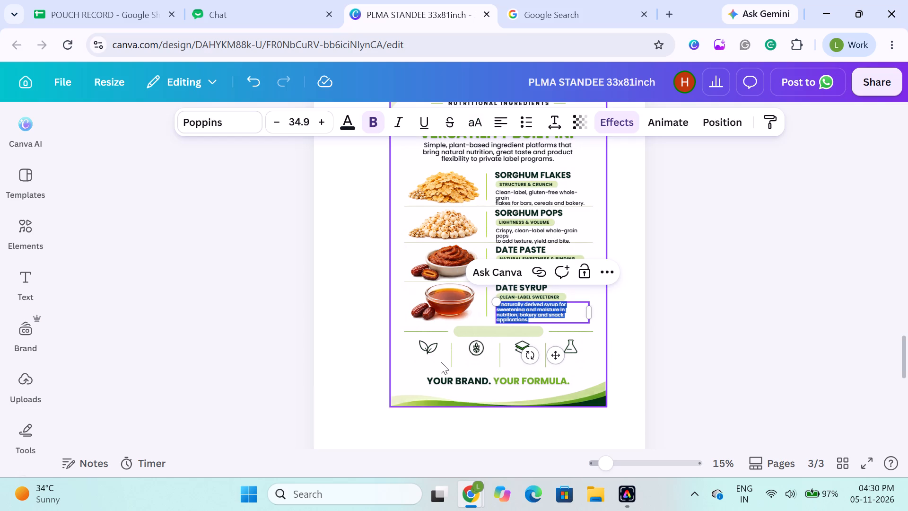
scroll(441, 362, up, 3)
scroll(441, 362, down, 1)
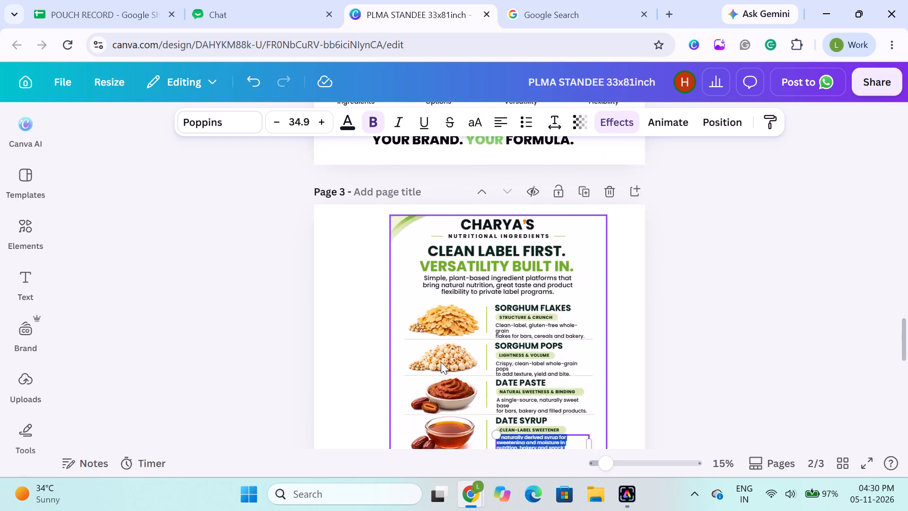
scroll(441, 362, down, 1)
scroll(441, 362, up, 3)
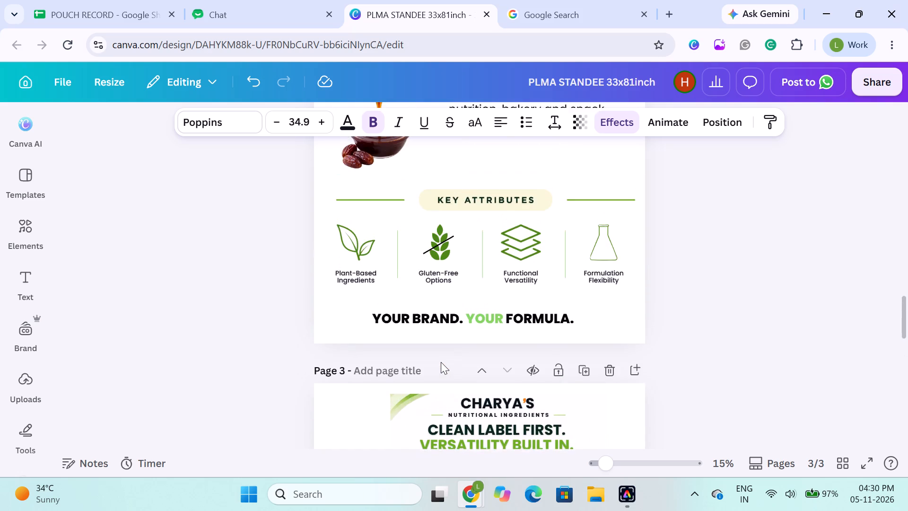
scroll(441, 362, up, 1)
double_click(476, 385)
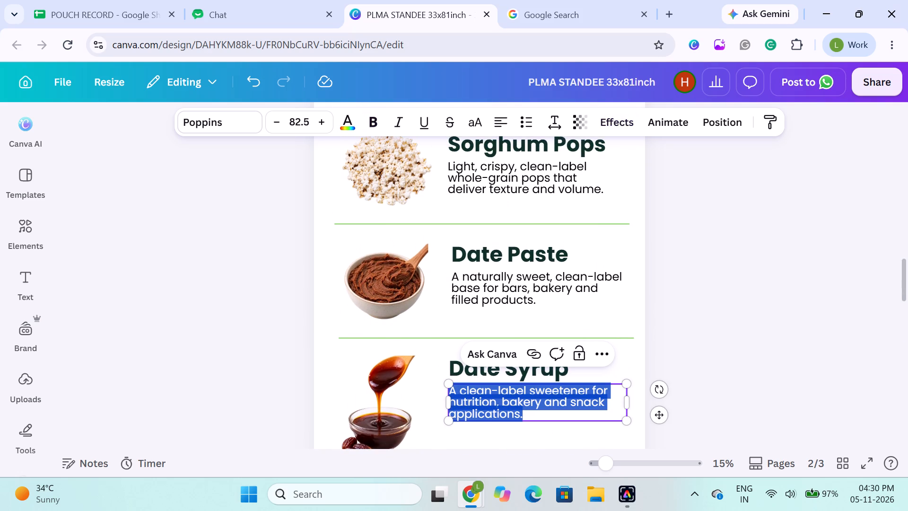
key(ctrl+v)
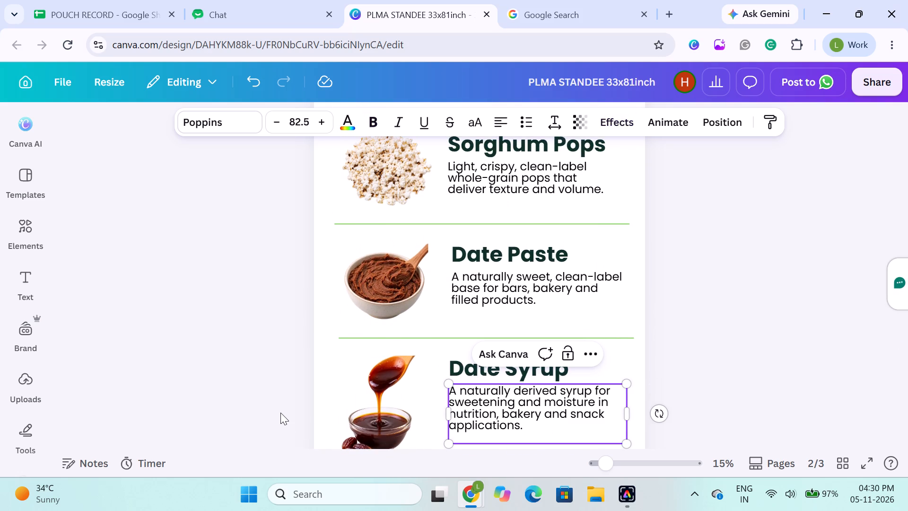
click(280, 413)
Replace page 2's Date Paste description with page 3's copy: "A single-source, naturally sweet base for bars, bakery and filled products.".
scroll(280, 413, down, 6)
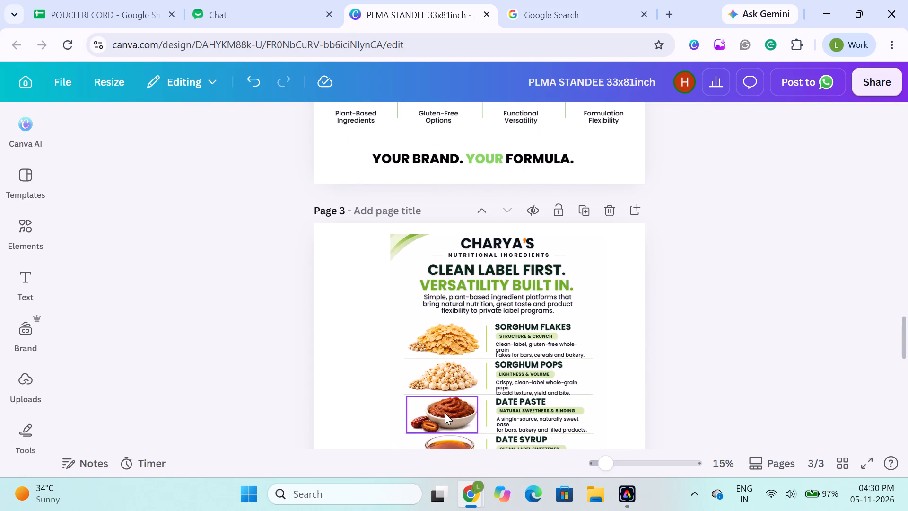
scroll(445, 413, up, 4)
scroll(445, 413, down, 2)
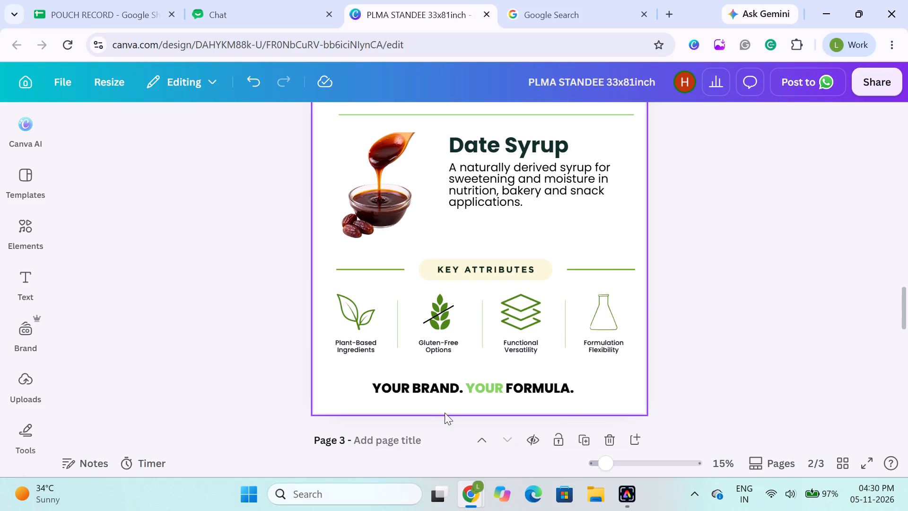
scroll(445, 413, down, 4)
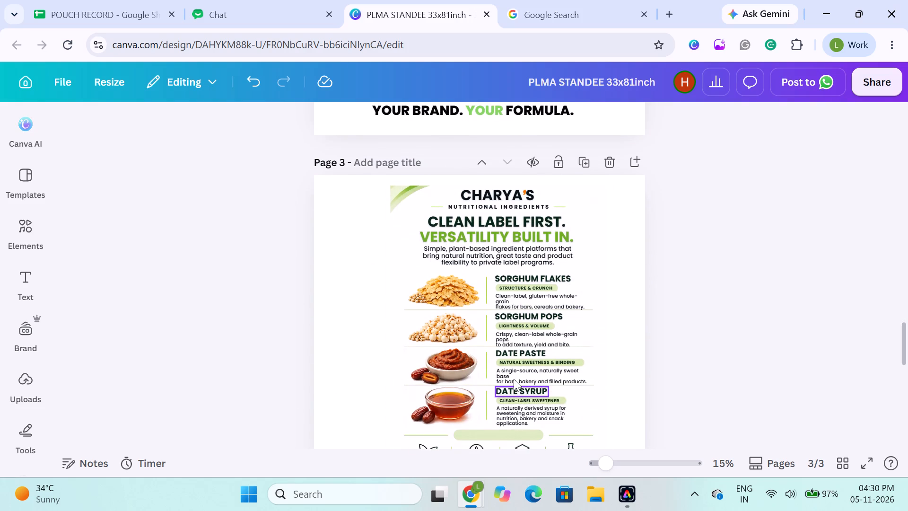
click(514, 379)
double_click(514, 379)
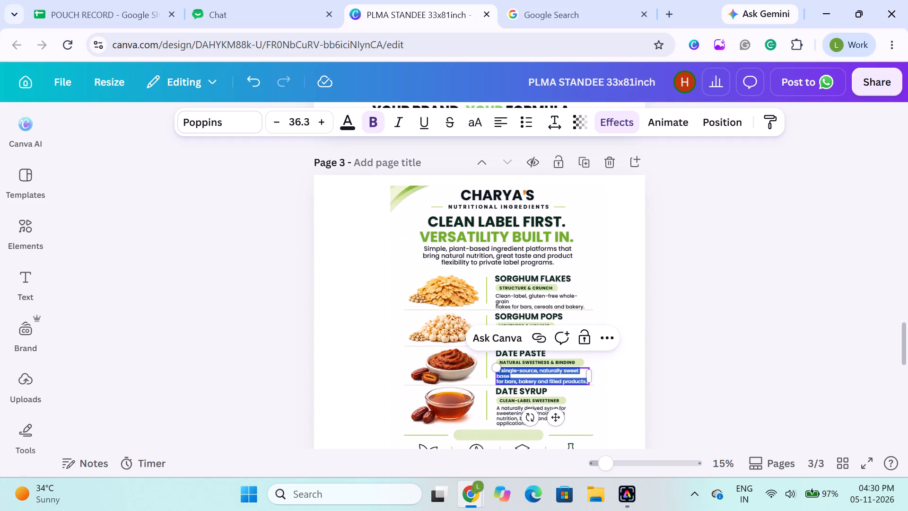
key(ctrl+c)
scroll(514, 379, up, 4)
double_click(489, 233)
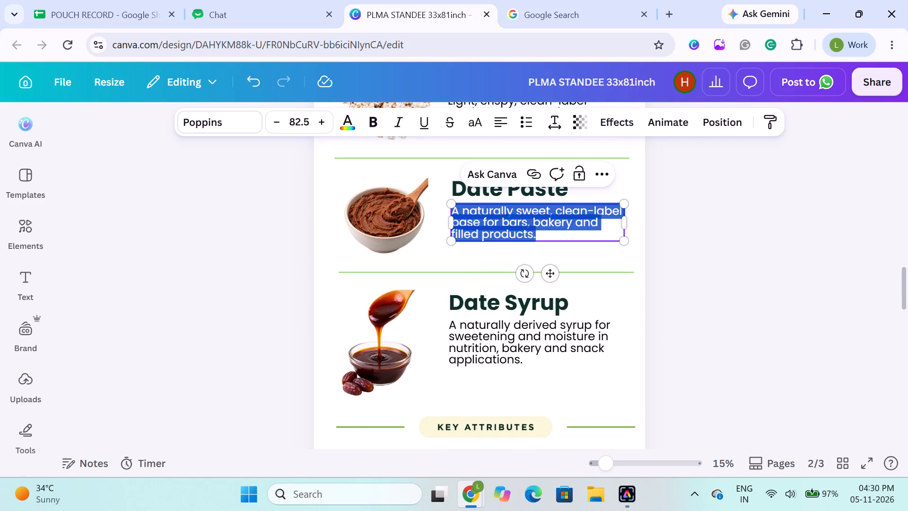
key(ctrl+v)
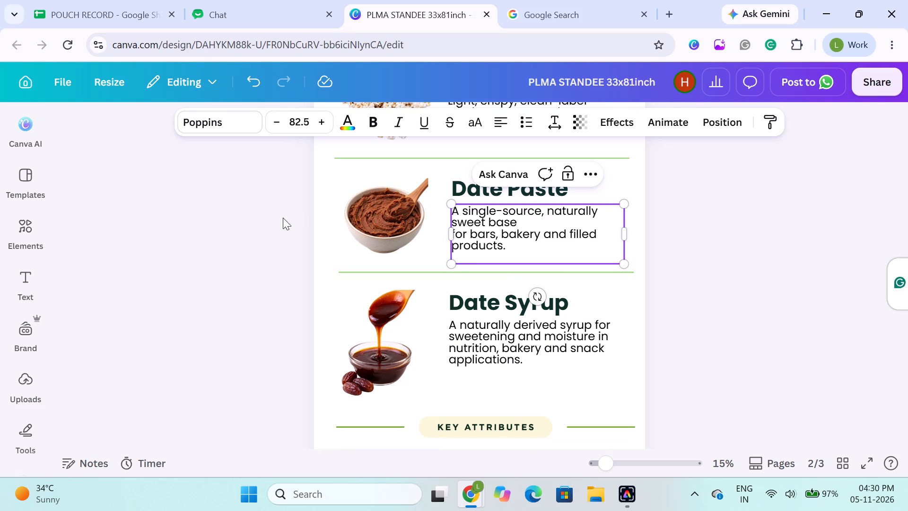
click(267, 212)
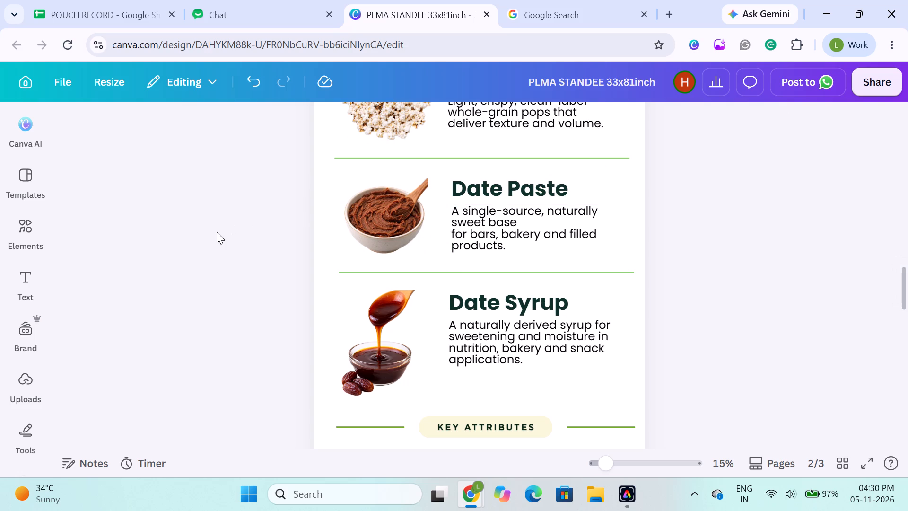
Replace page 2's Sorghum Pops description with page 3's copy: "Crispy, clean-label whole-grain pops to add texture, yield and bite.".
scroll(308, 303, down, 4)
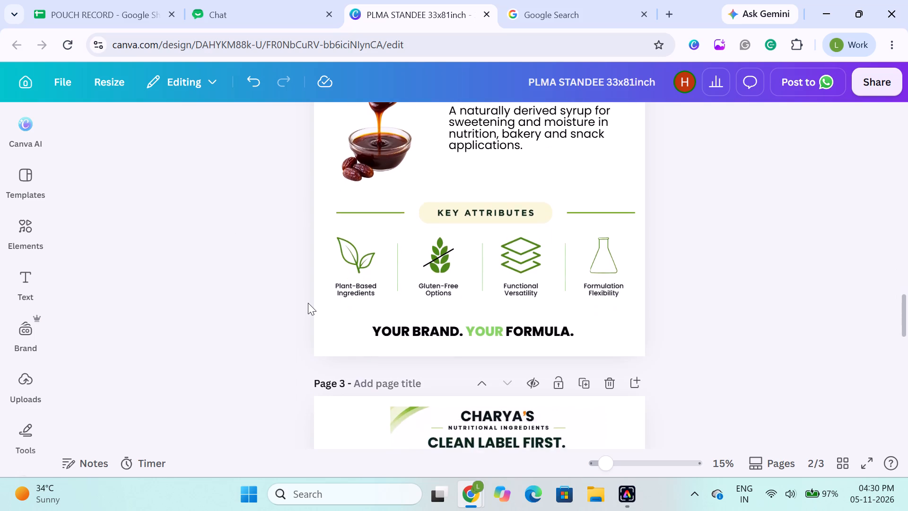
scroll(308, 303, down, 3)
double_click(523, 263)
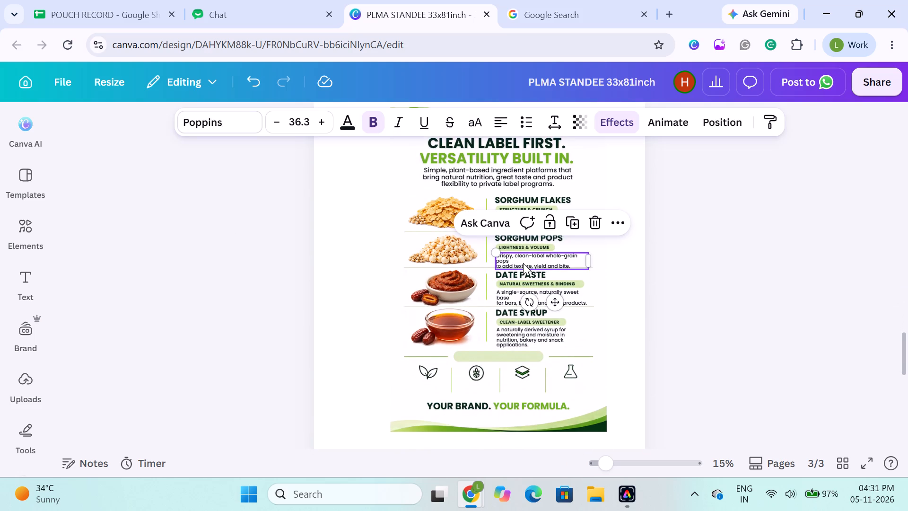
key(ctrl+c)
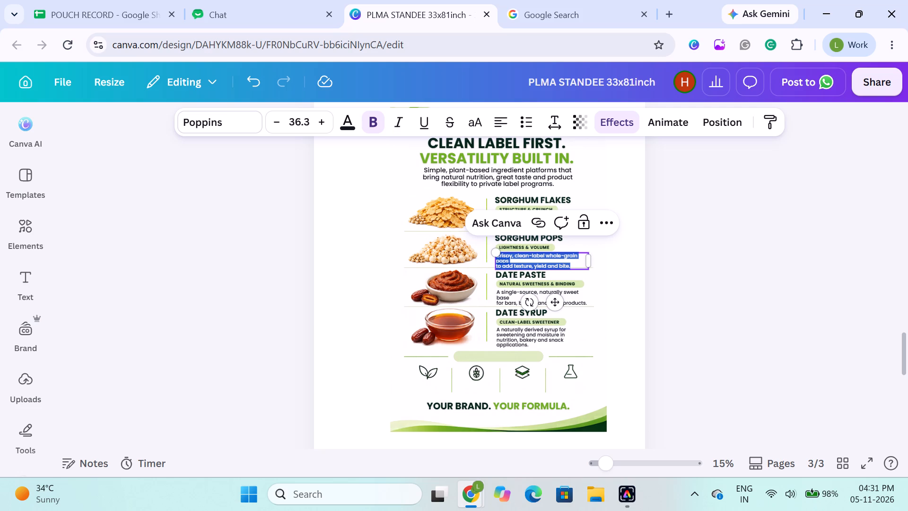
scroll(523, 263, up, 5)
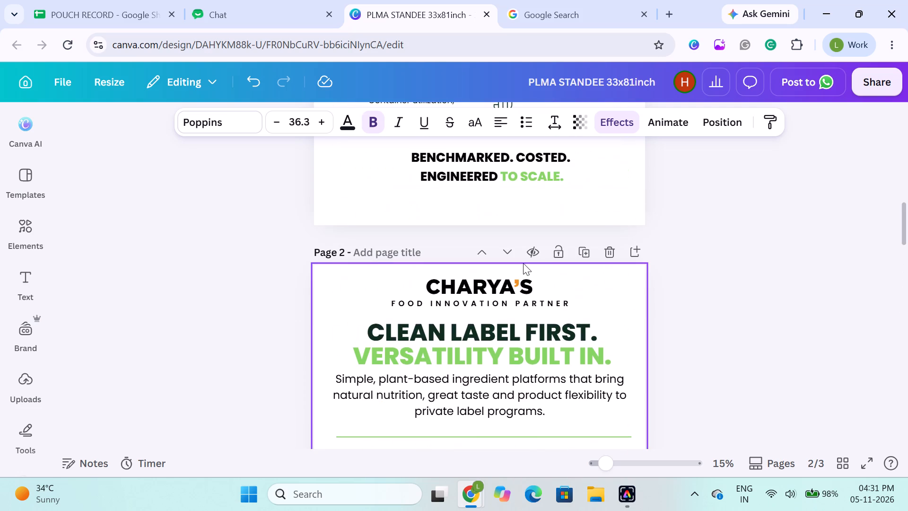
scroll(512, 330, down, 3)
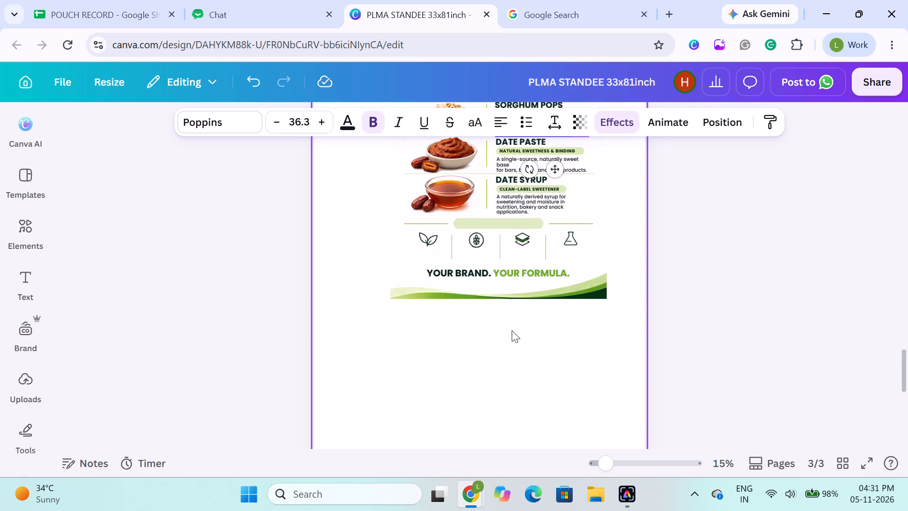
scroll(512, 330, up, 1)
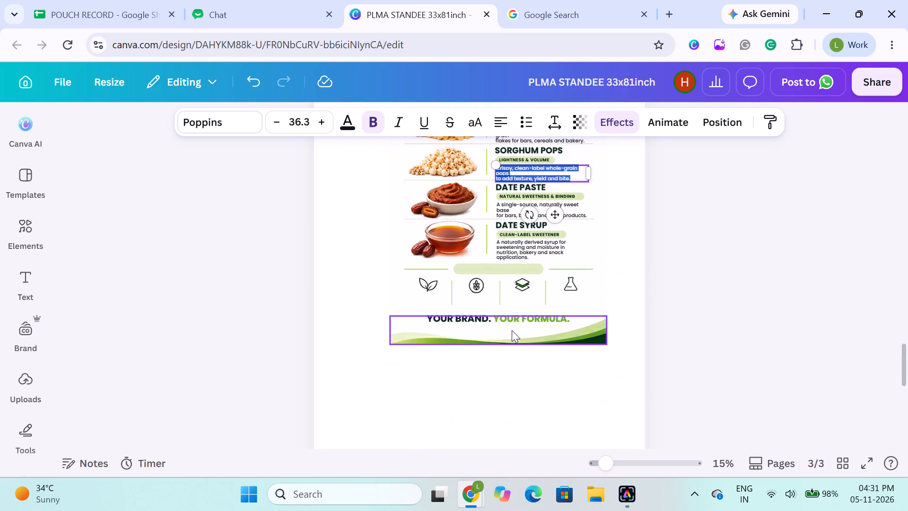
scroll(512, 330, up, 2)
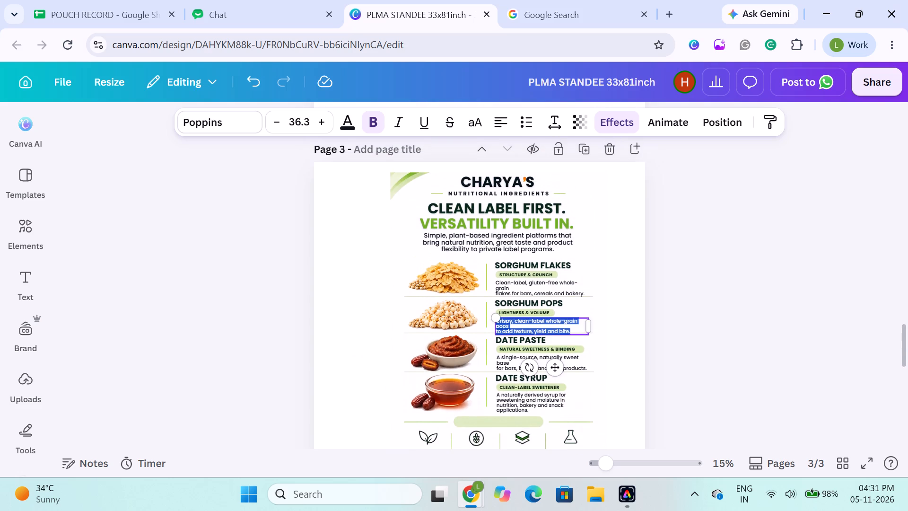
scroll(512, 330, up, 4)
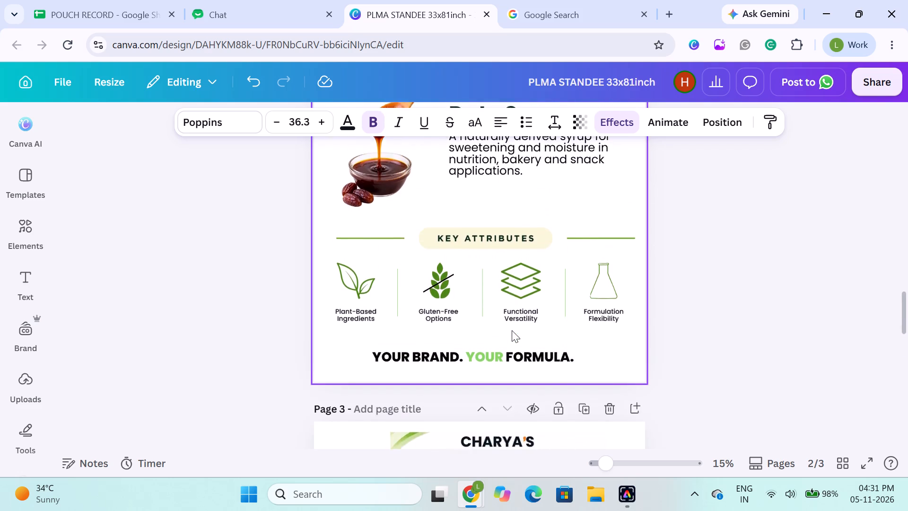
scroll(512, 330, up, 2)
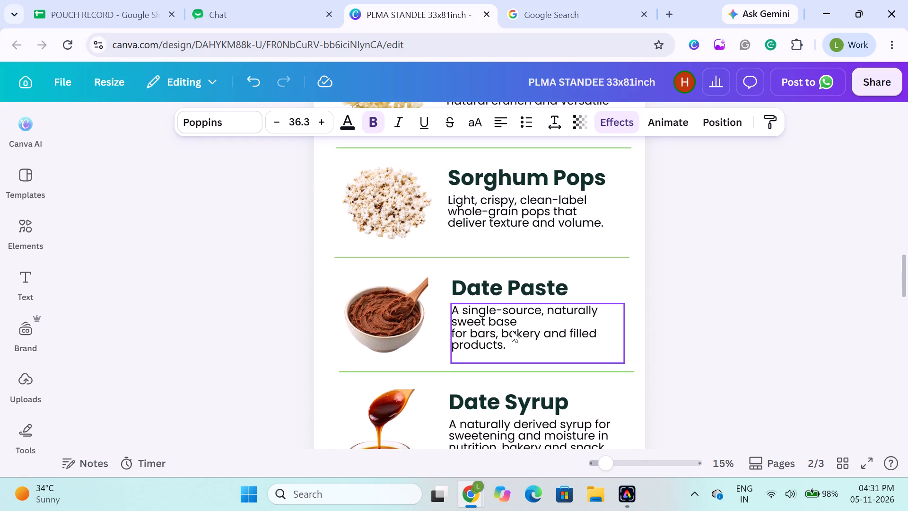
triple_click(508, 222)
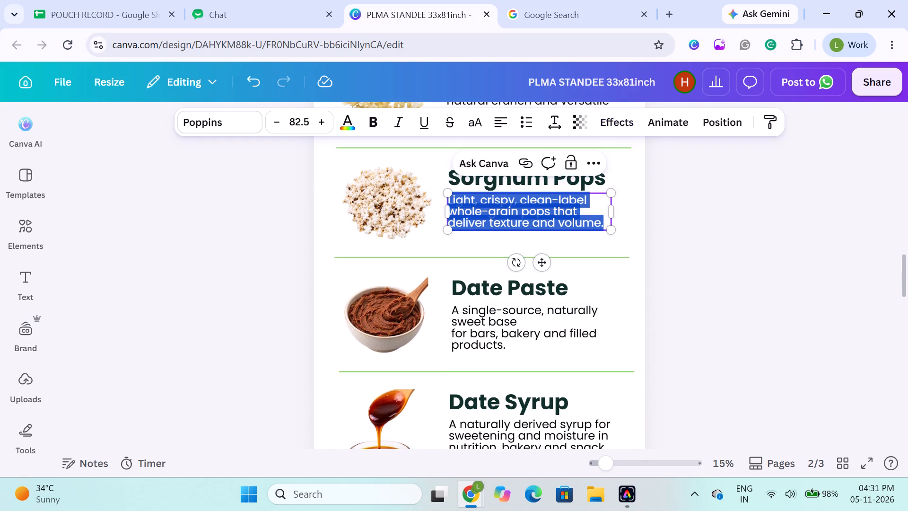
key(ctrl+v)
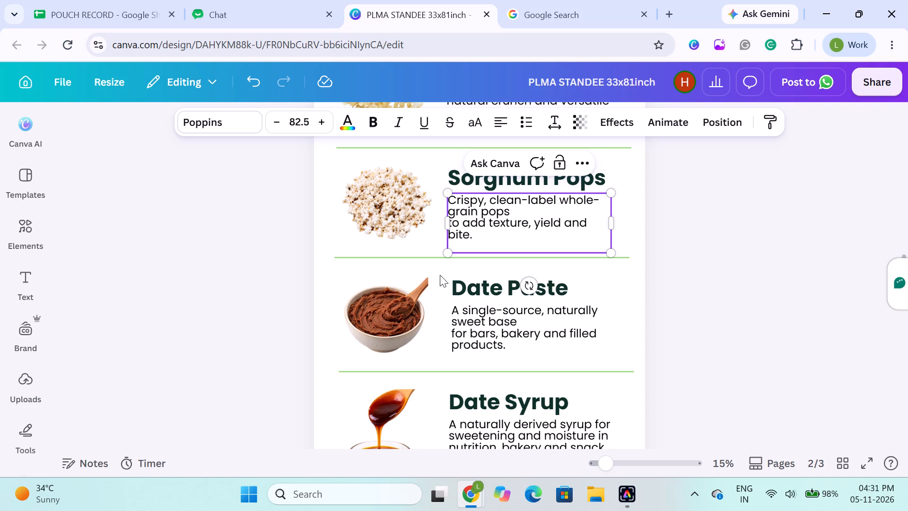
Widen page 2's Sorghum Pops description box until "to add texture, yield and bite." fits on a single line.
click(611, 224)
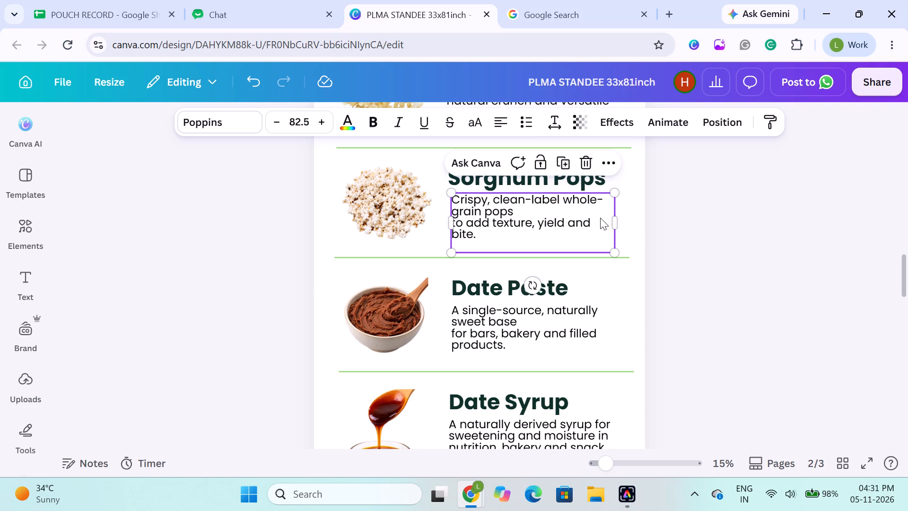
key(ctrl+z)
drag(612, 224, 626, 223)
click(711, 250)
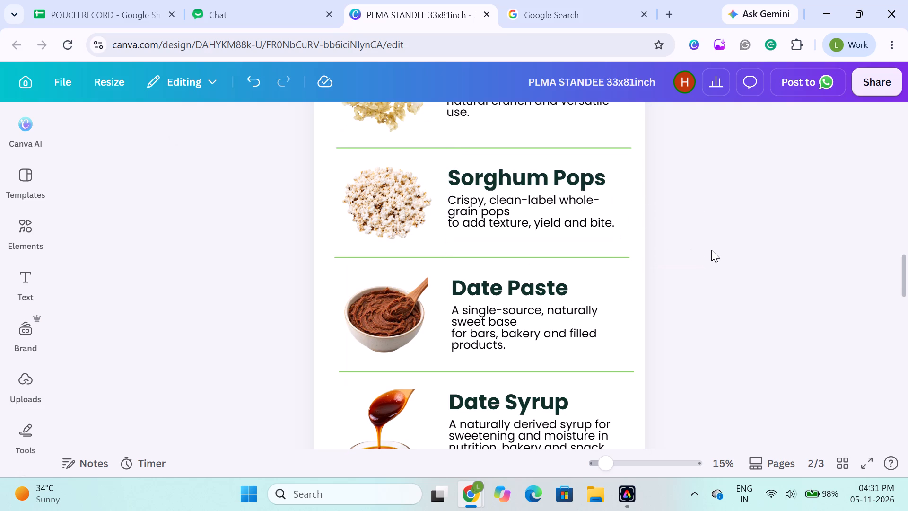
Replace page 2's Sorghum Flakes description with page 3's copy: "Clean-label, gluten-free whole-grain flakes for bars, cereals and bakery.".
scroll(618, 298, down, 5)
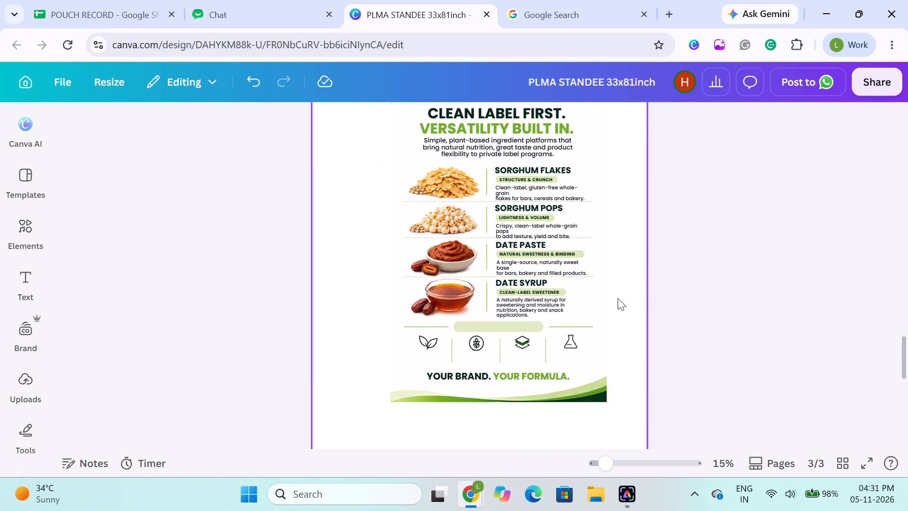
double_click(507, 194)
key(ctrl+c)
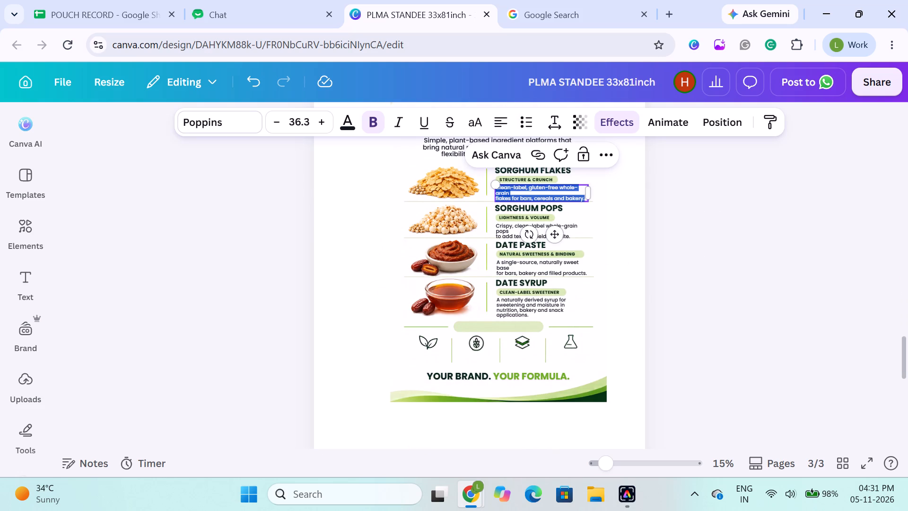
scroll(507, 194, up, 5)
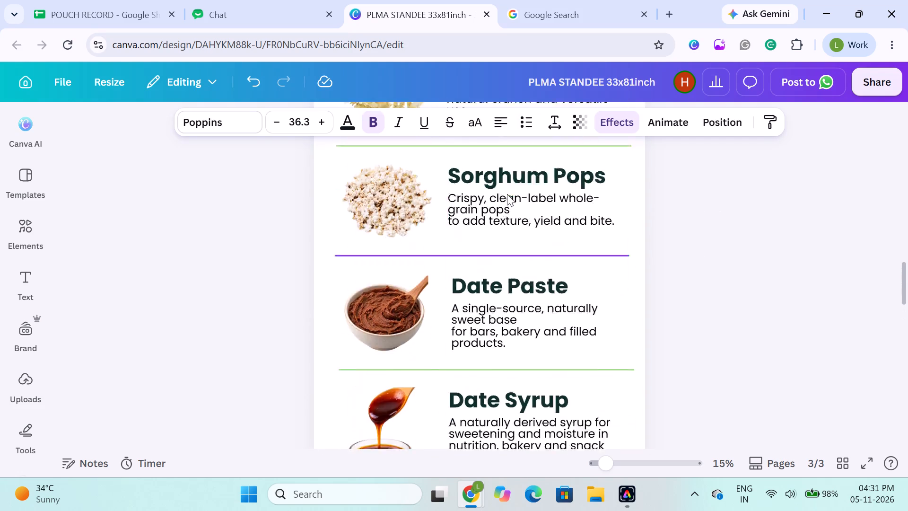
double_click(492, 309)
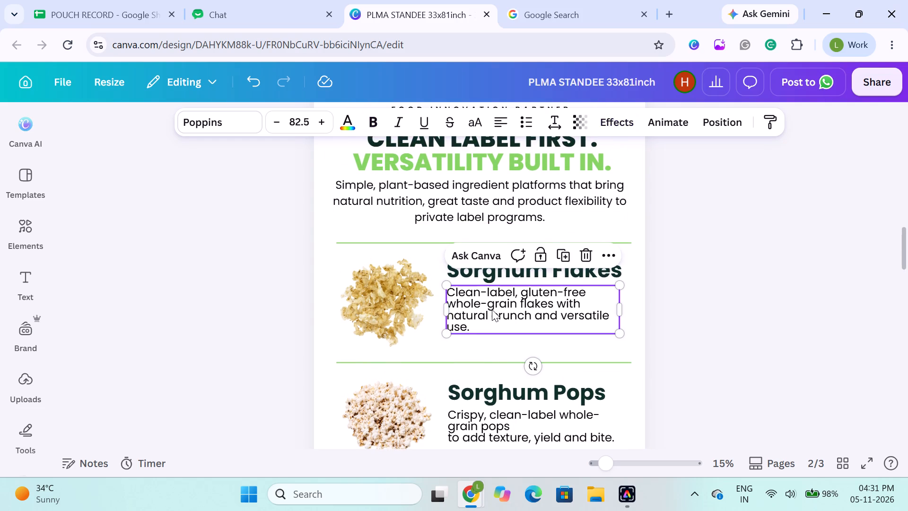
key(ctrl+v)
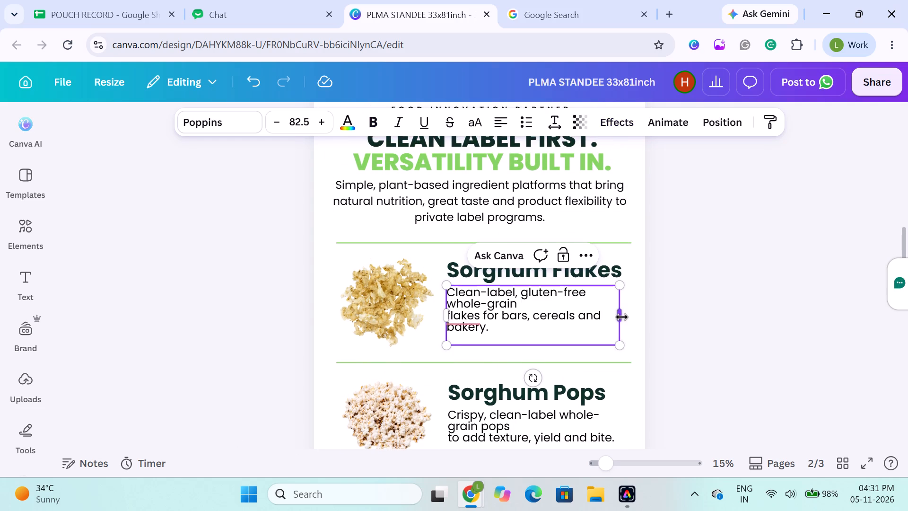
Widen page 2's Sorghum Flakes description box slightly, to a width of about 17.8.
drag(622, 316, 632, 317)
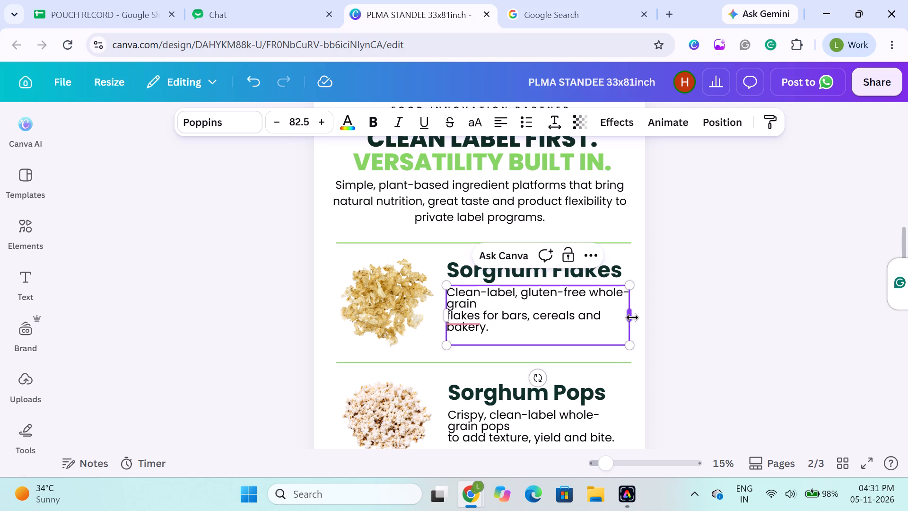
click(632, 317)
drag(632, 317, 628, 317)
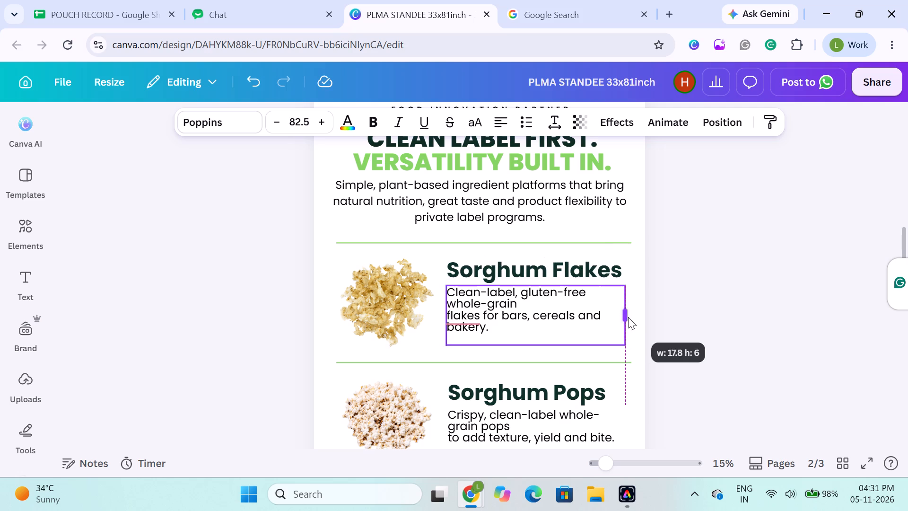
drag(628, 317, 626, 318)
click(722, 315)
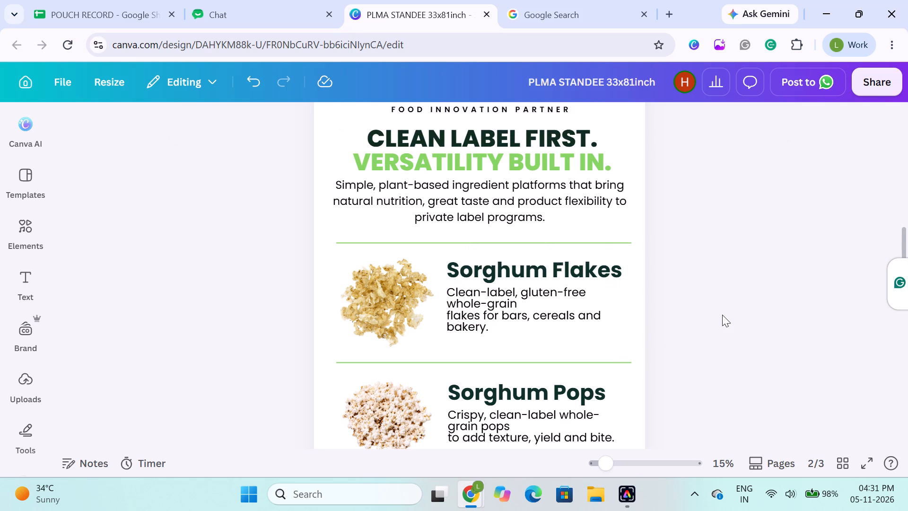
Check the Sorghum Flakes, Sorghum Pops, Date Paste and Date Syrup description boxes on page 2 one after another.
scroll(722, 315, down, 2)
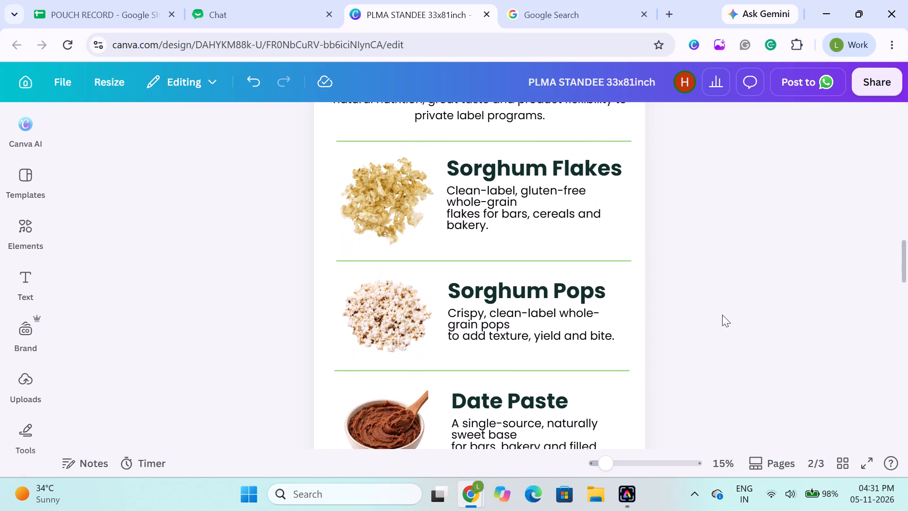
click(523, 229)
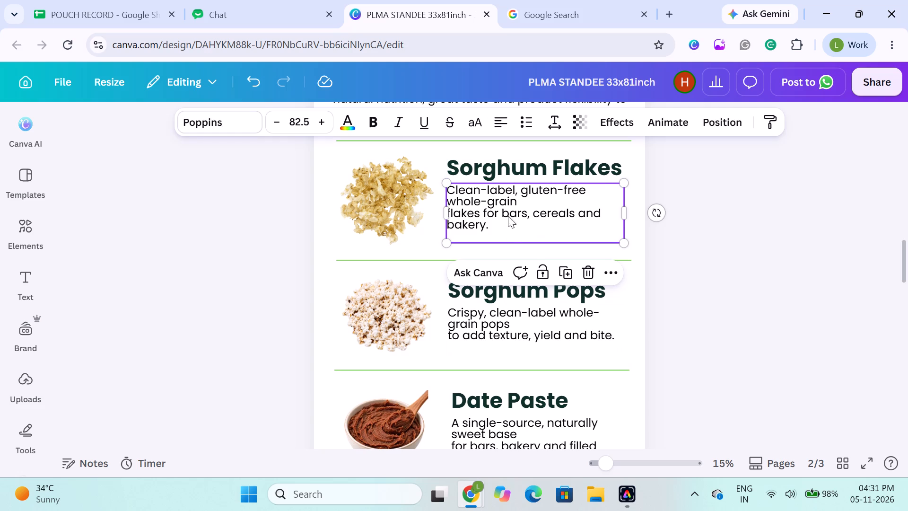
click(493, 312)
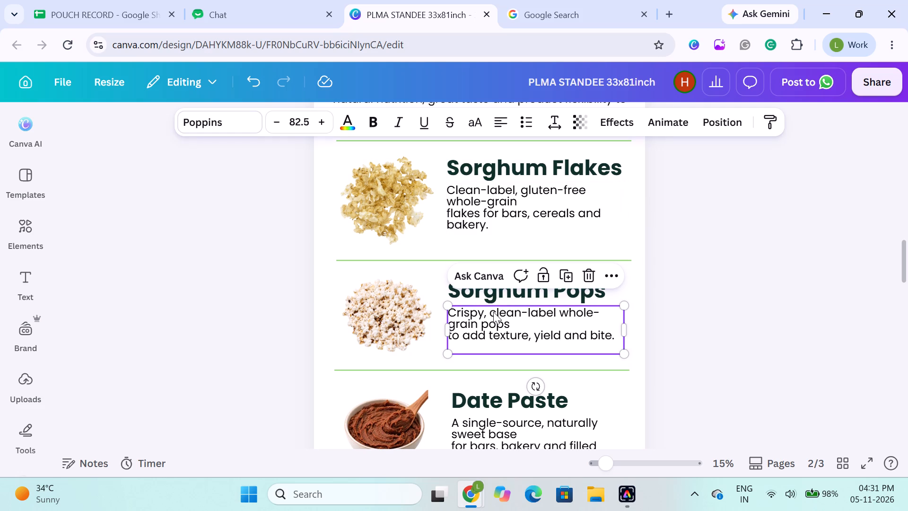
scroll(493, 312, down, 1)
click(492, 297)
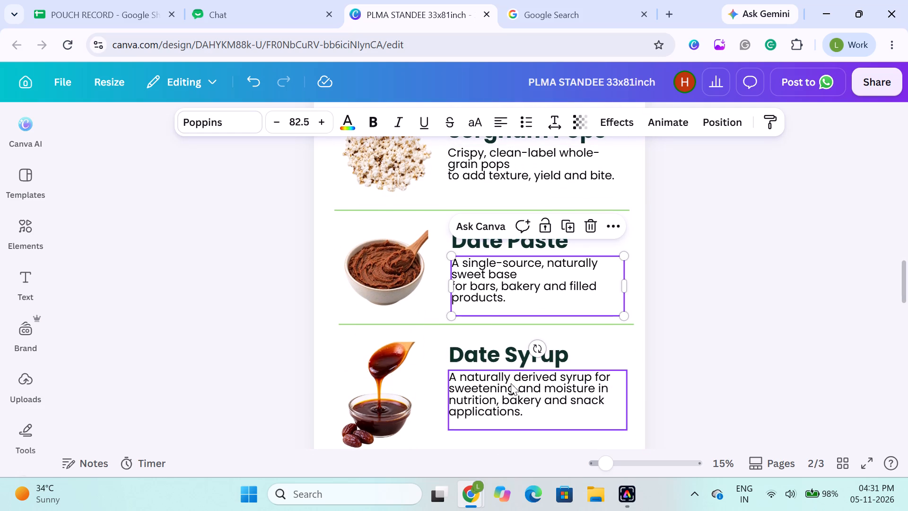
click(510, 392)
click(245, 321)
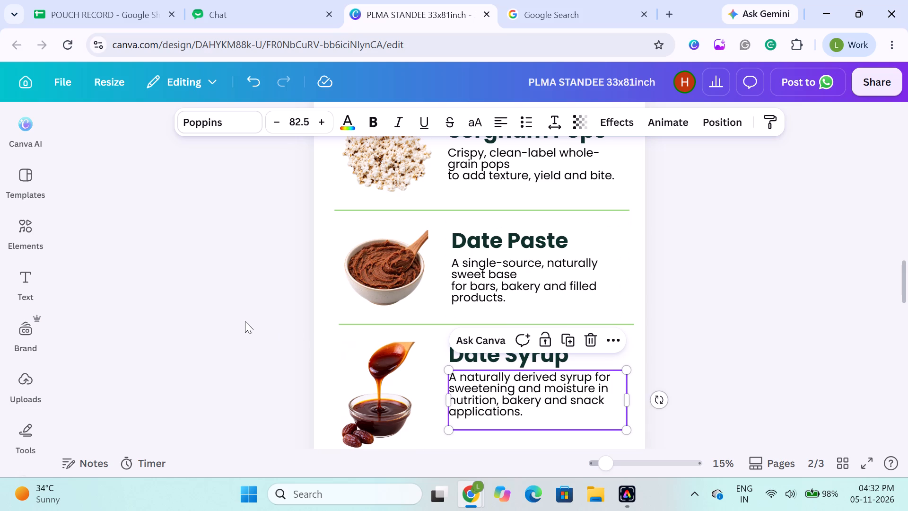
Compare page 2's product blocks and key attributes section with the reference layout on page 3.
scroll(440, 350, down, 5)
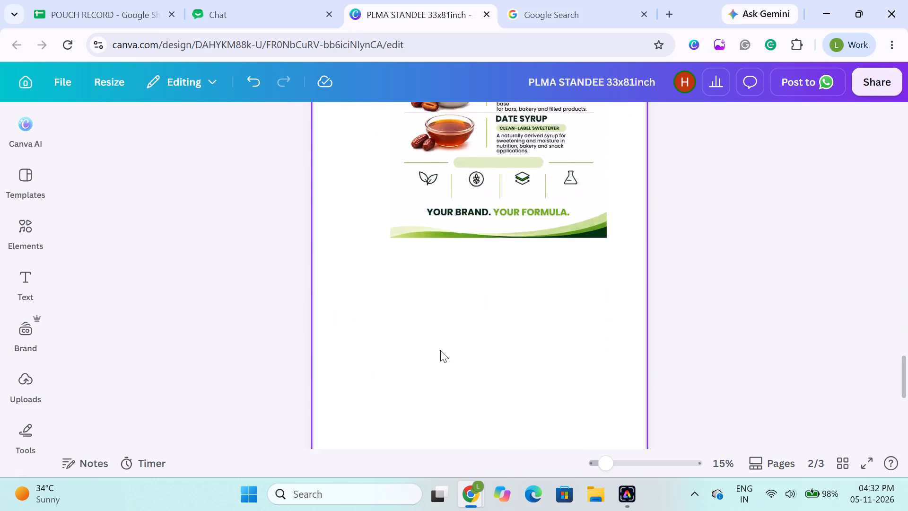
scroll(440, 350, down, 1)
scroll(440, 350, up, 2)
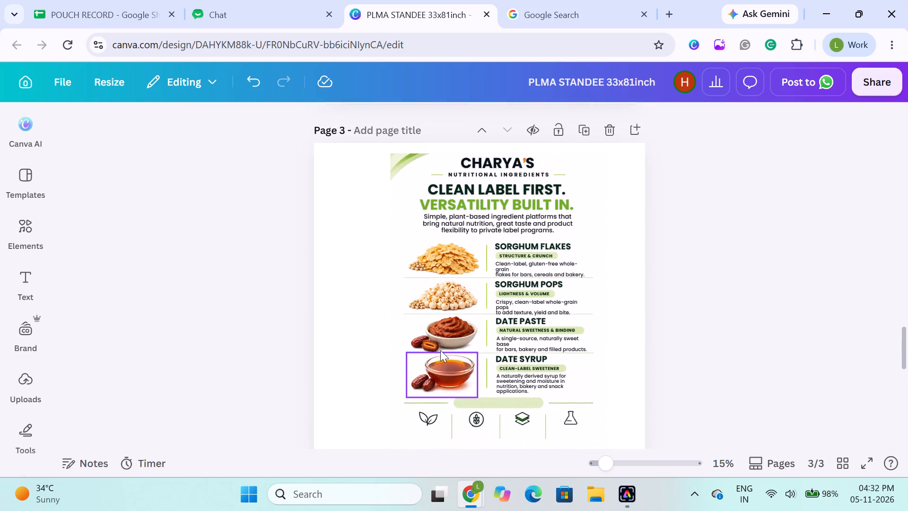
scroll(440, 350, up, 5)
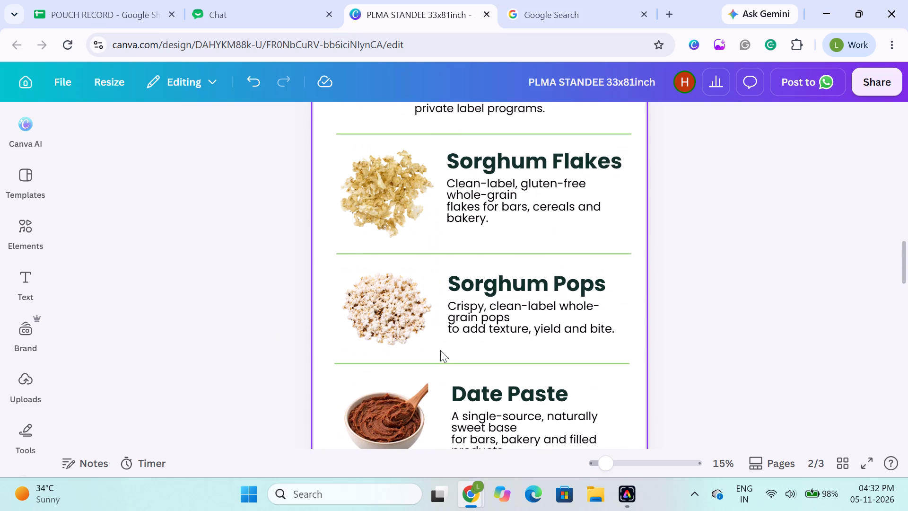
scroll(440, 350, down, 6)
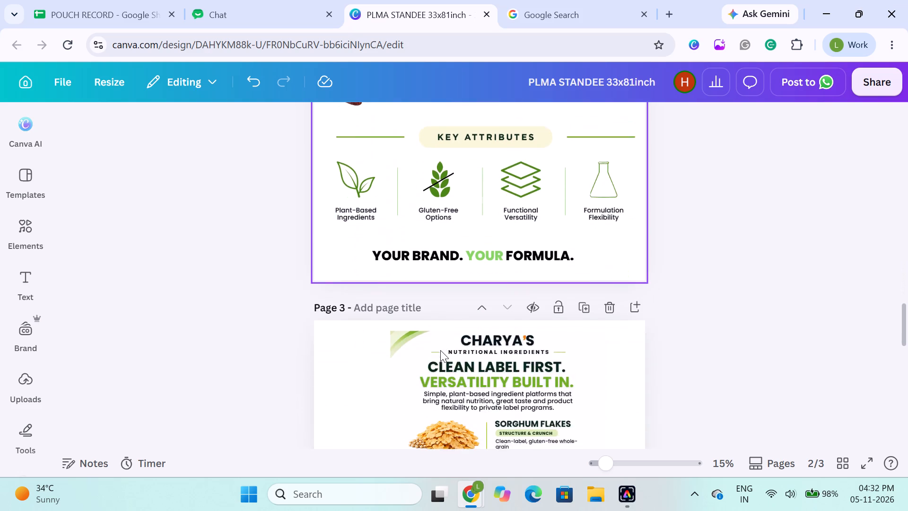
scroll(440, 350, down, 2)
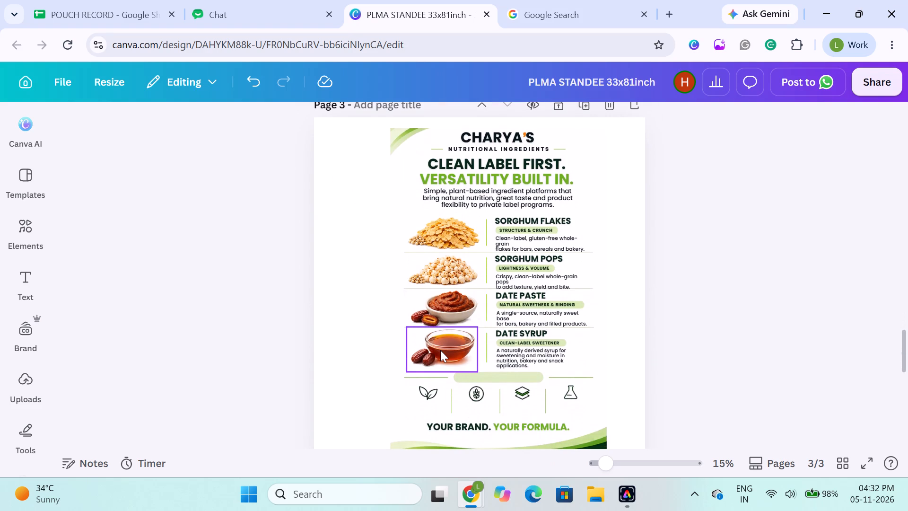
scroll(440, 350, up, 3)
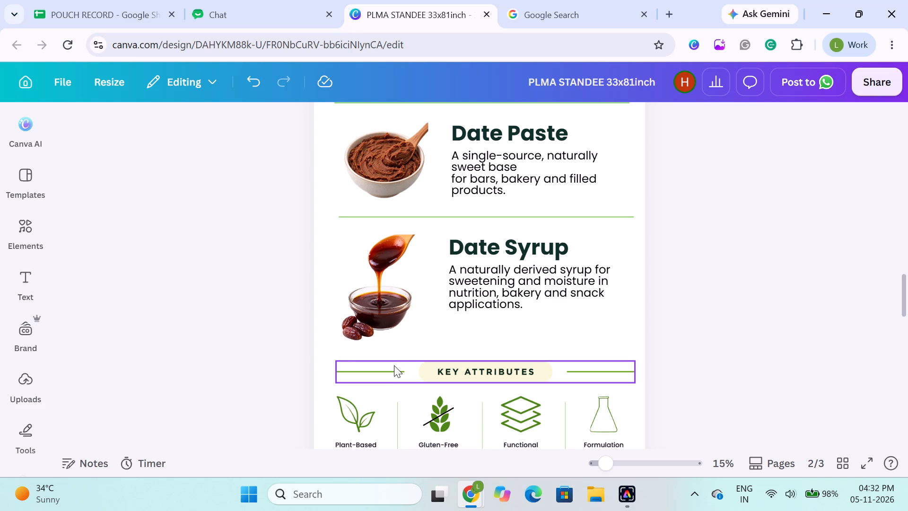
click(239, 358)
scroll(239, 358, down, 2)
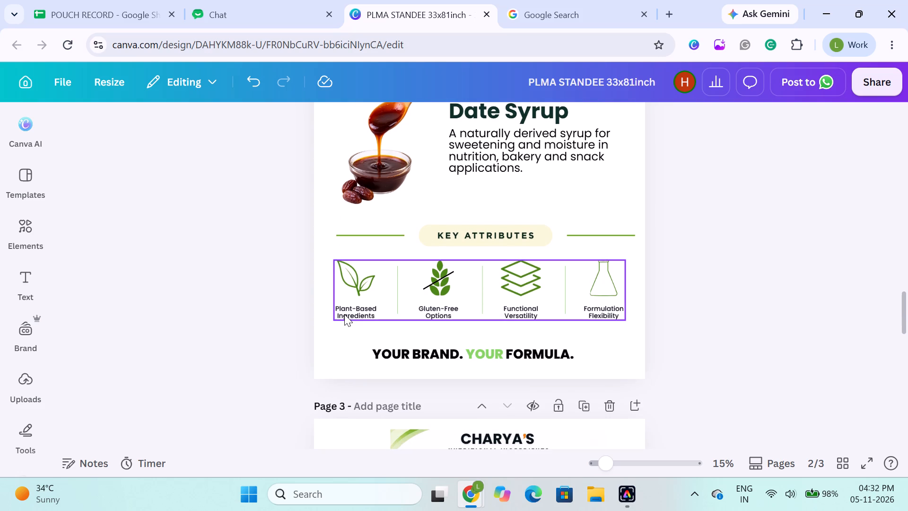
scroll(344, 314, up, 2)
scroll(344, 314, down, 1)
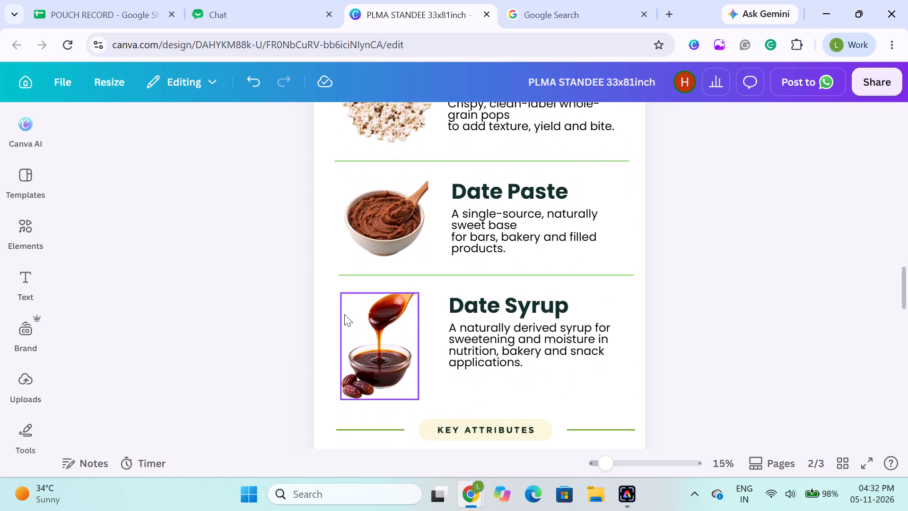
click(251, 332)
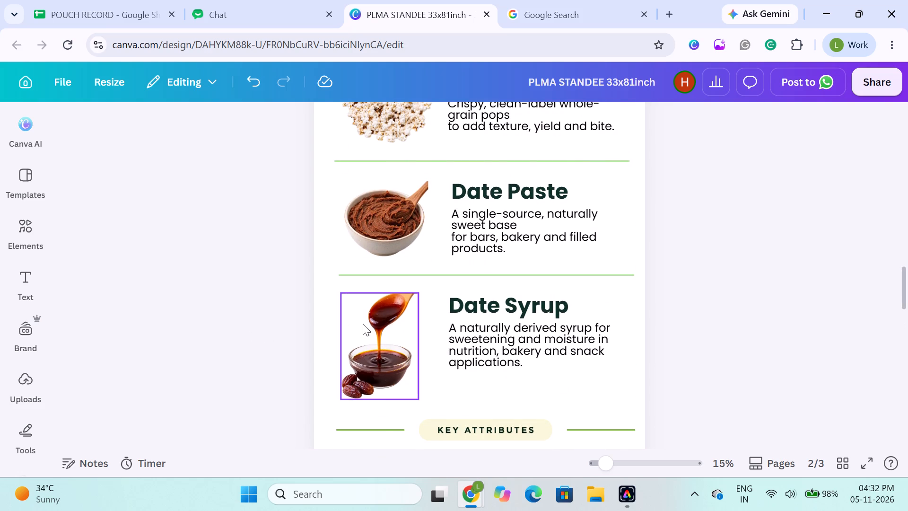
Centre-align the Date Syrup, Date Paste, Sorghum Pops and Sorghum Flakes images with one another on page 2.
click(363, 324)
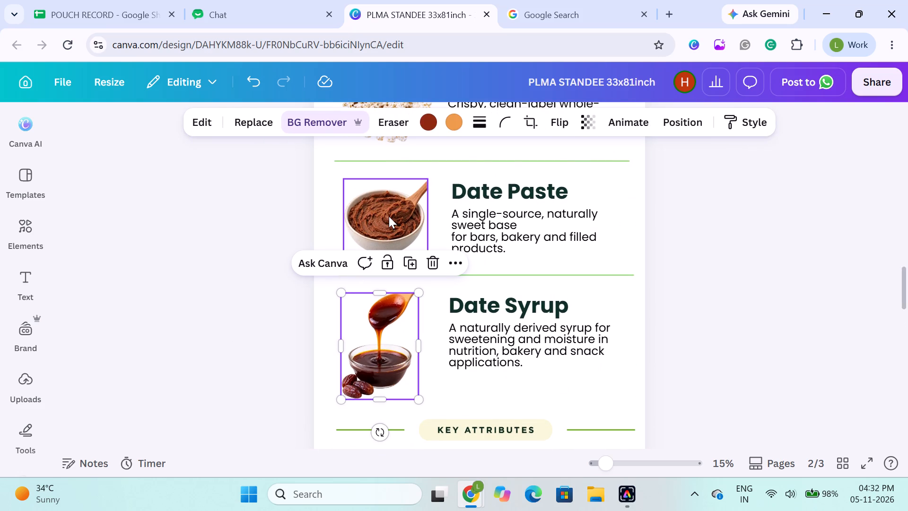
shift+click(389, 216)
scroll(389, 216, up, 1)
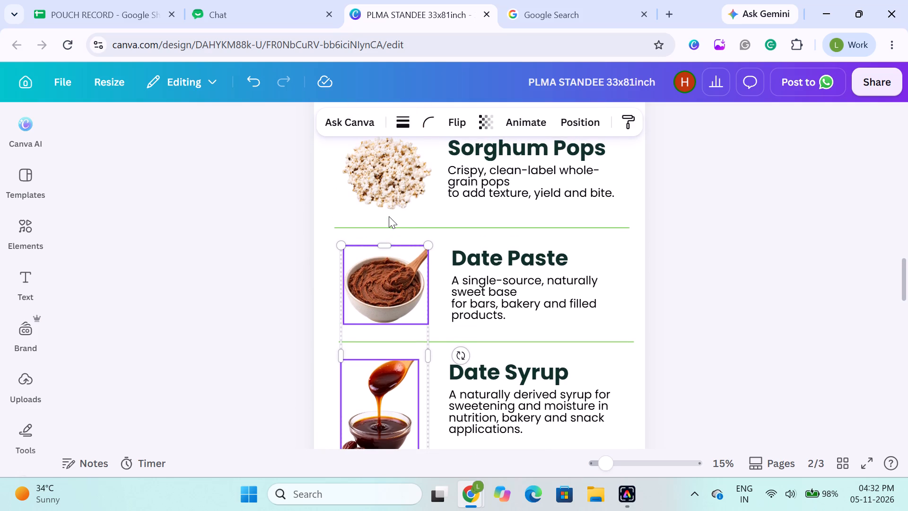
shift+click(389, 199)
scroll(389, 199, up, 2)
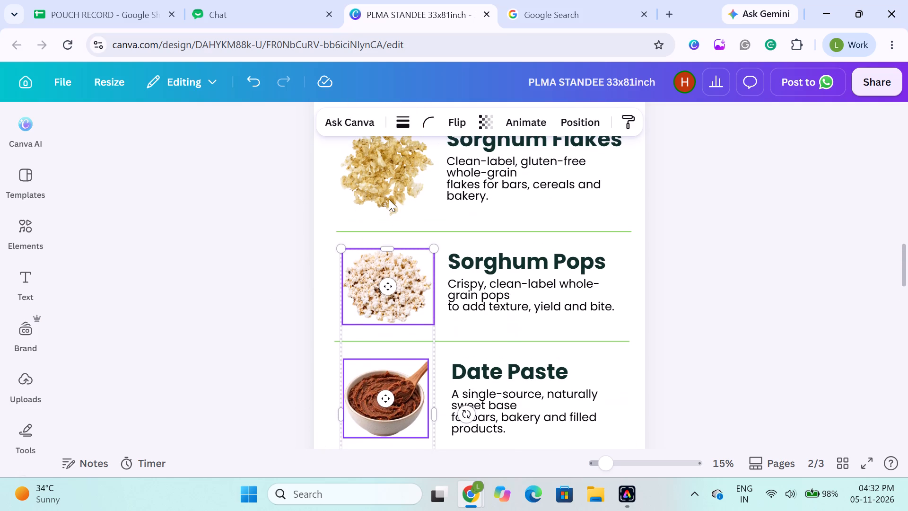
shift+click(389, 199)
click(578, 114)
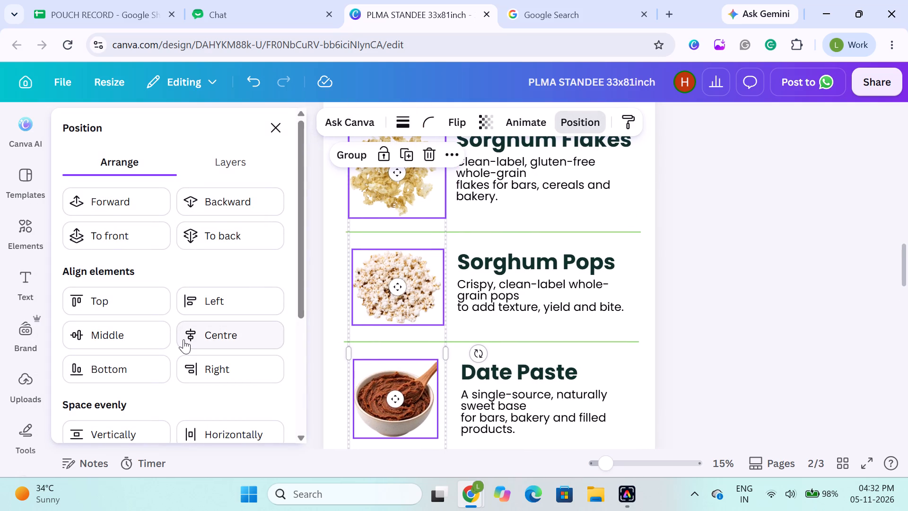
click(183, 339)
click(274, 131)
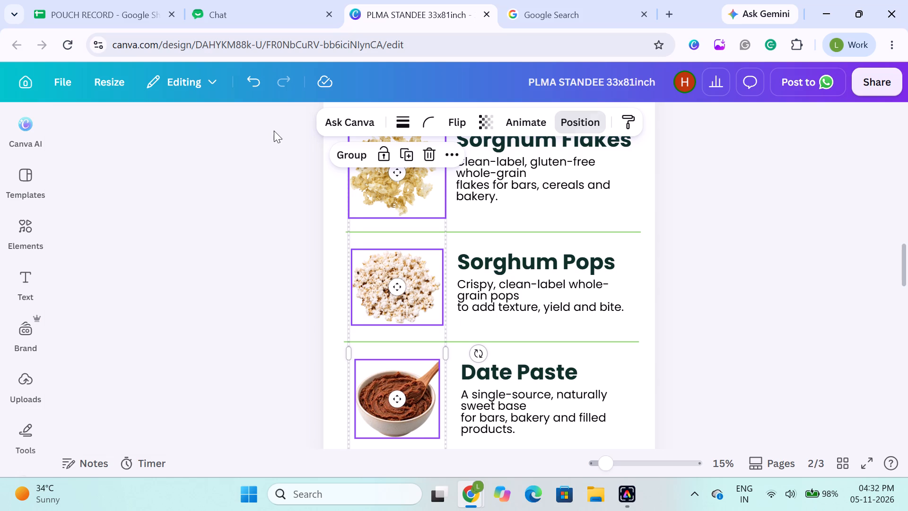
click(249, 178)
Centre-align the Sorghum Flakes heading and its description with each other on page 2.
scroll(249, 178, up, 2)
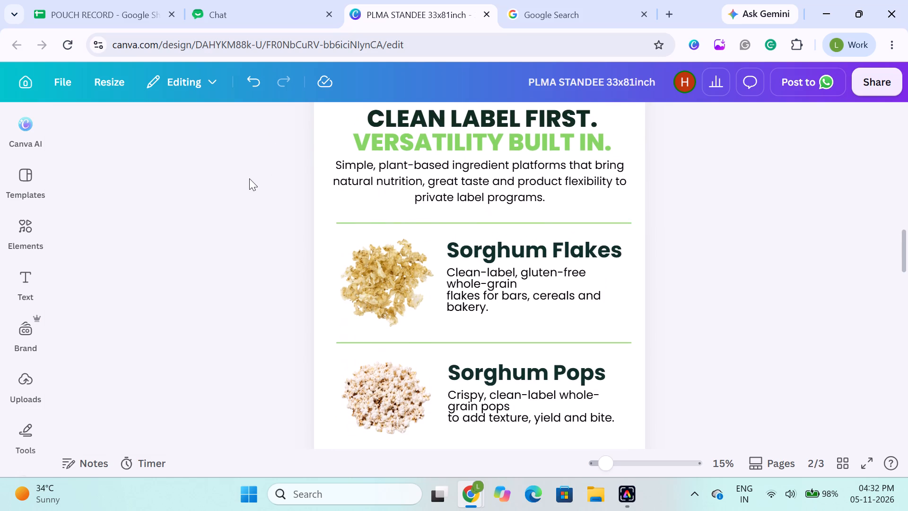
click(468, 260)
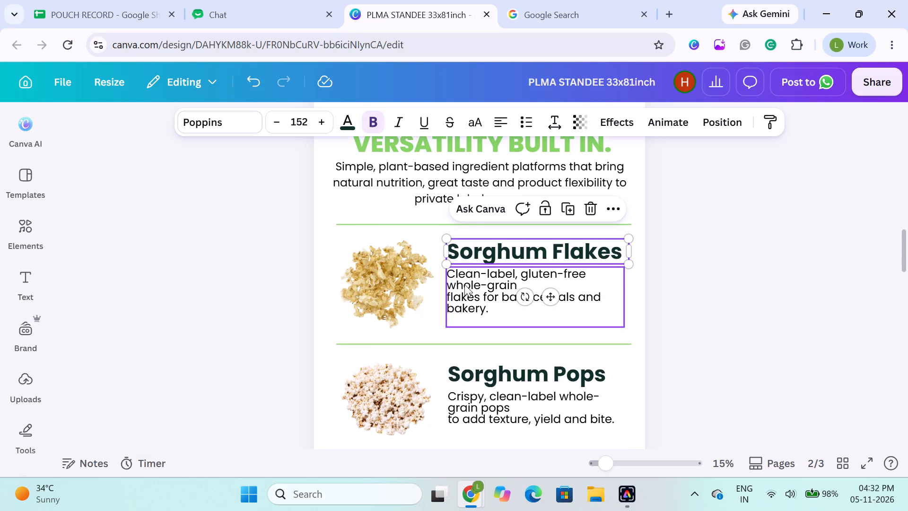
shift+click(464, 284)
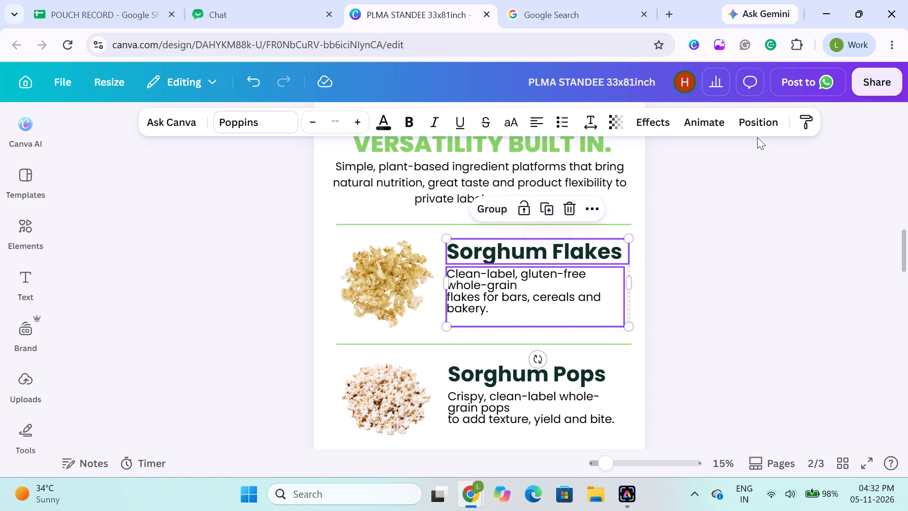
click(755, 120)
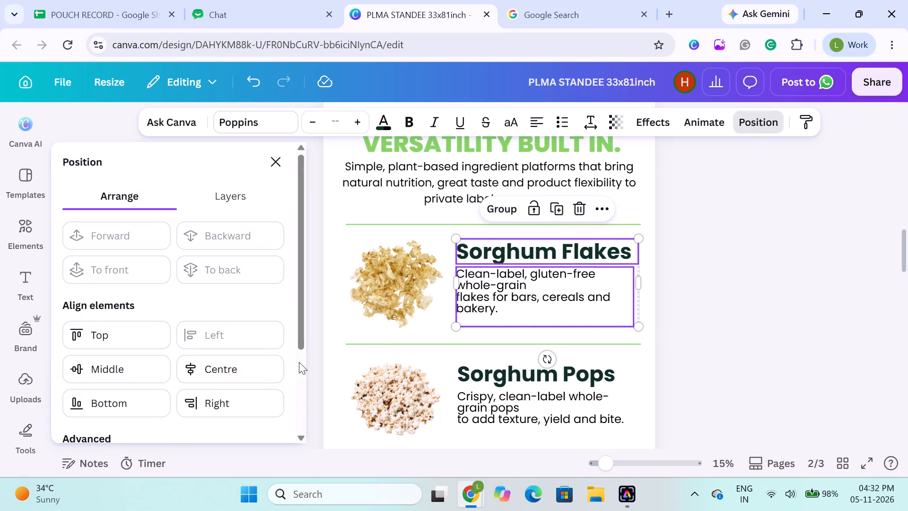
click(196, 376)
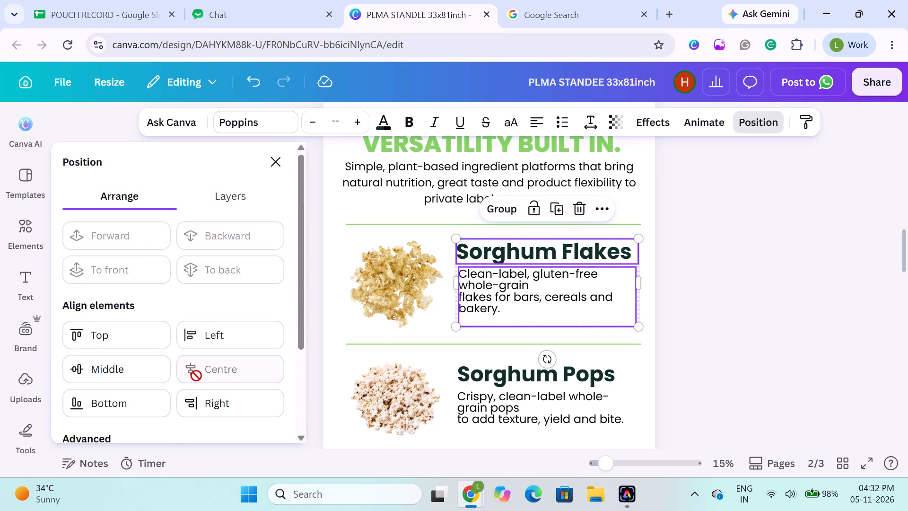
click(704, 308)
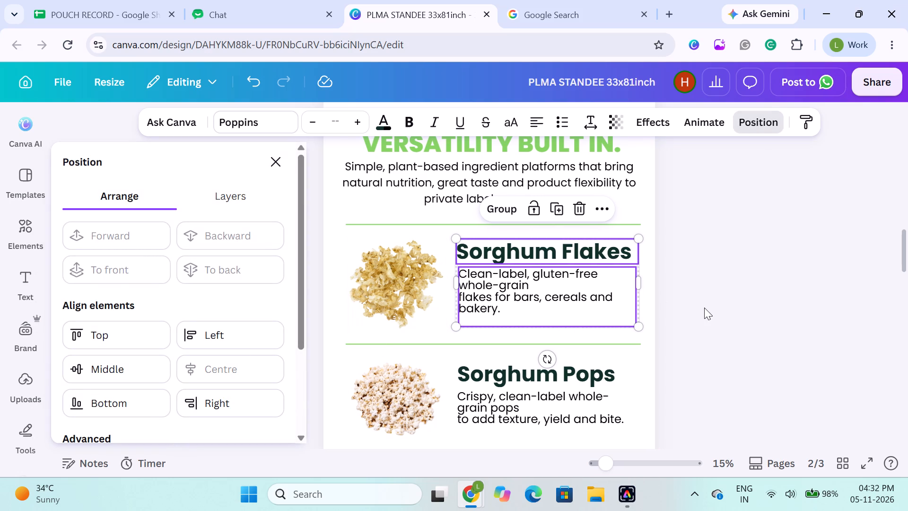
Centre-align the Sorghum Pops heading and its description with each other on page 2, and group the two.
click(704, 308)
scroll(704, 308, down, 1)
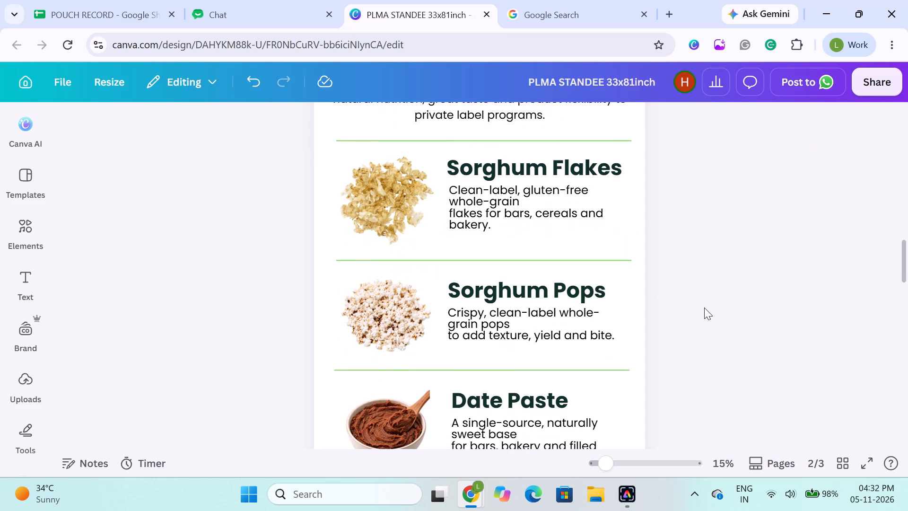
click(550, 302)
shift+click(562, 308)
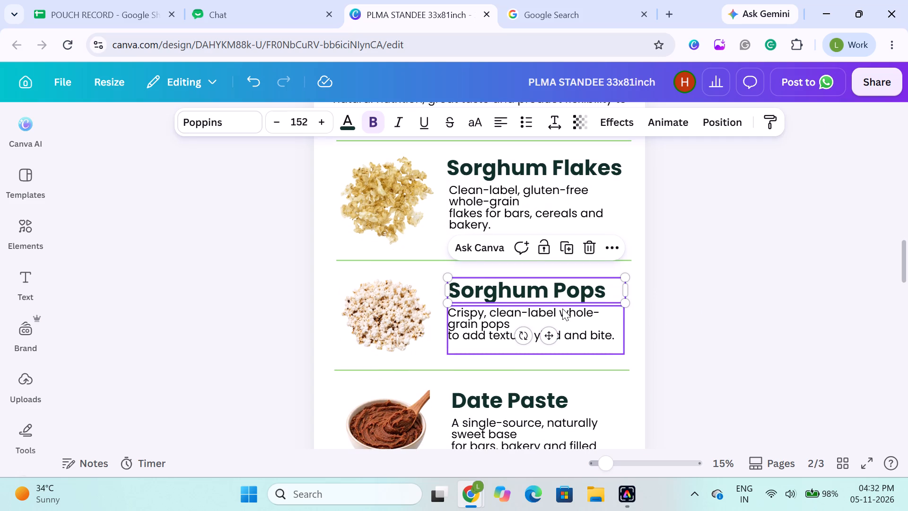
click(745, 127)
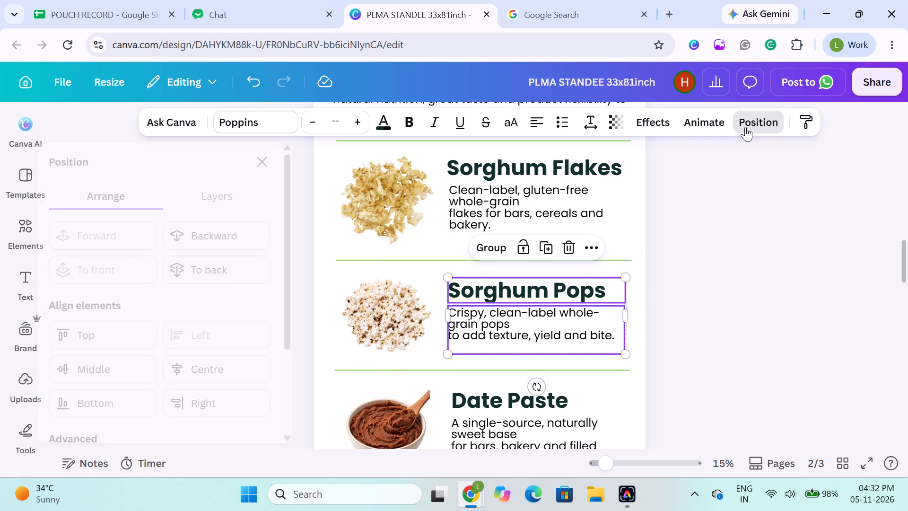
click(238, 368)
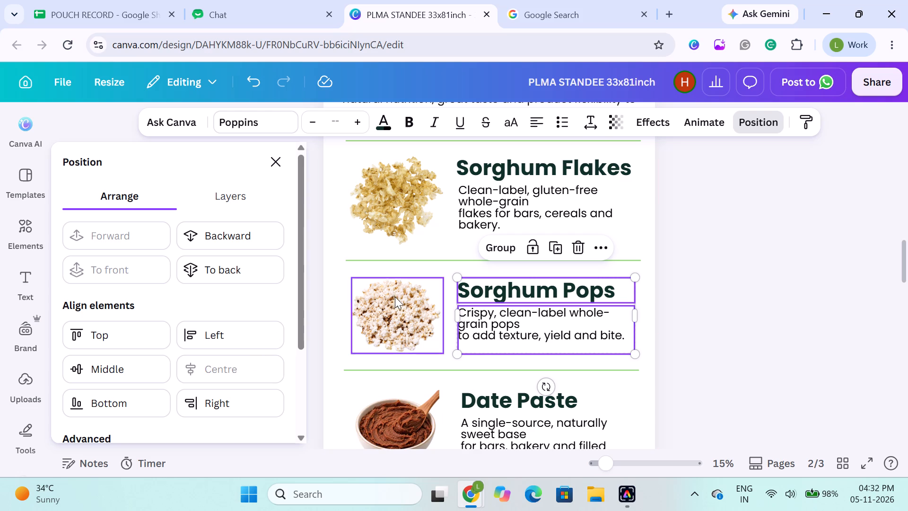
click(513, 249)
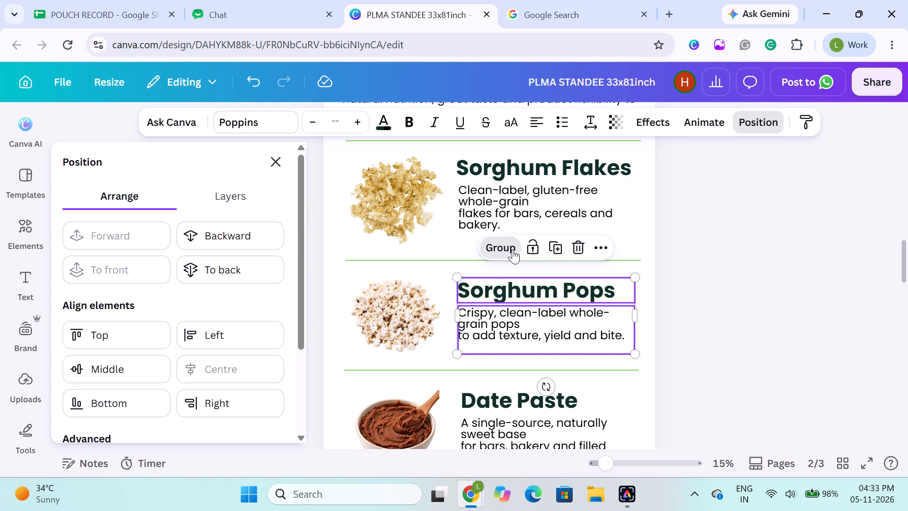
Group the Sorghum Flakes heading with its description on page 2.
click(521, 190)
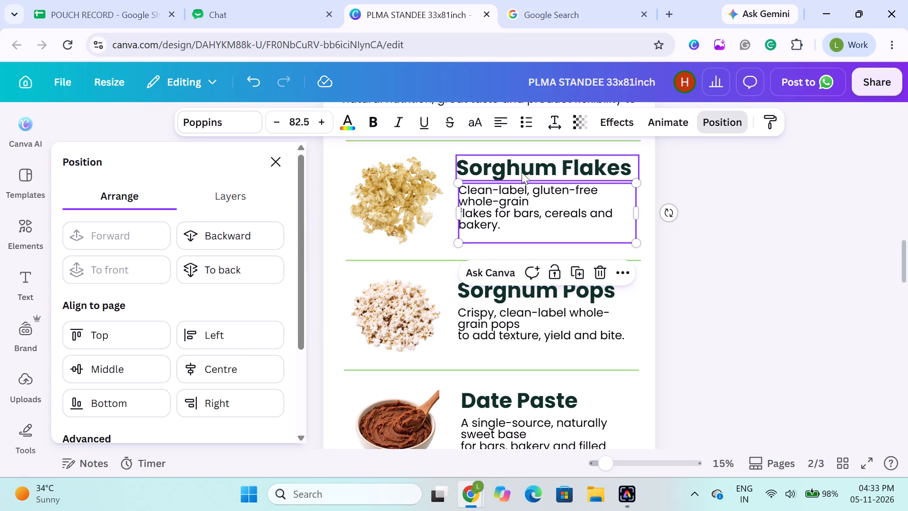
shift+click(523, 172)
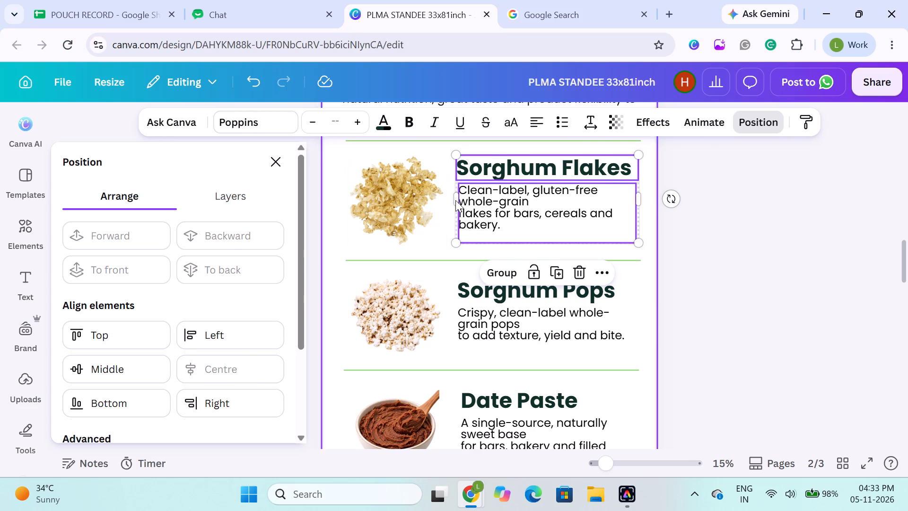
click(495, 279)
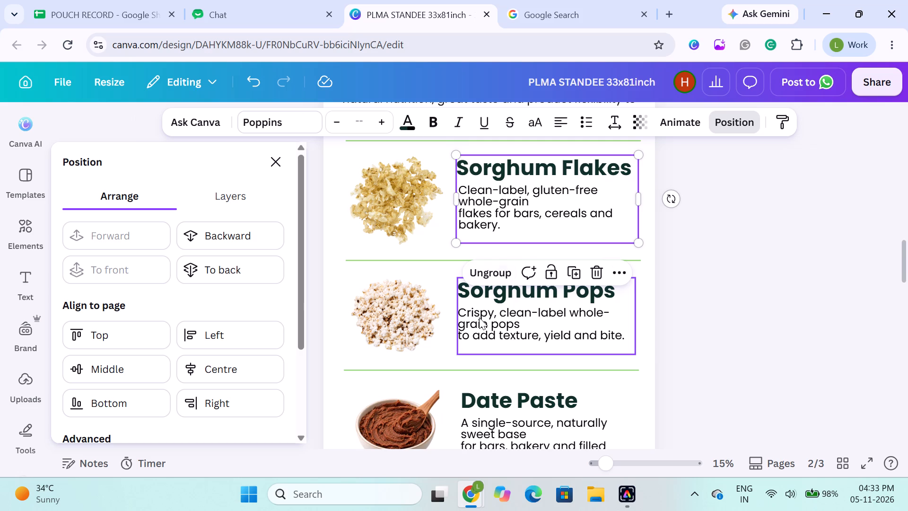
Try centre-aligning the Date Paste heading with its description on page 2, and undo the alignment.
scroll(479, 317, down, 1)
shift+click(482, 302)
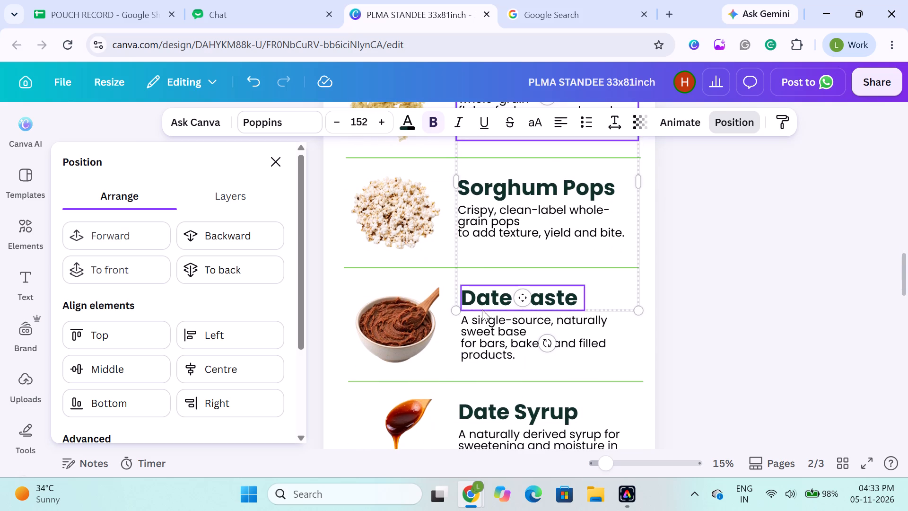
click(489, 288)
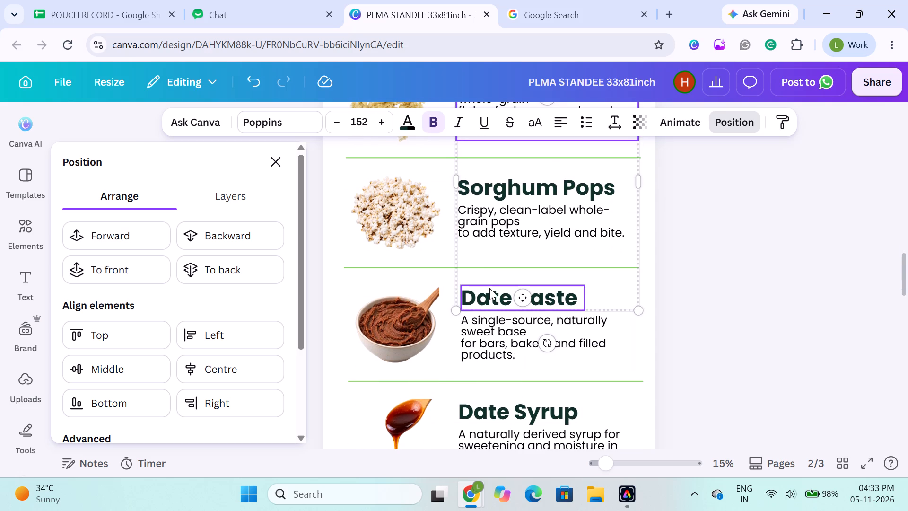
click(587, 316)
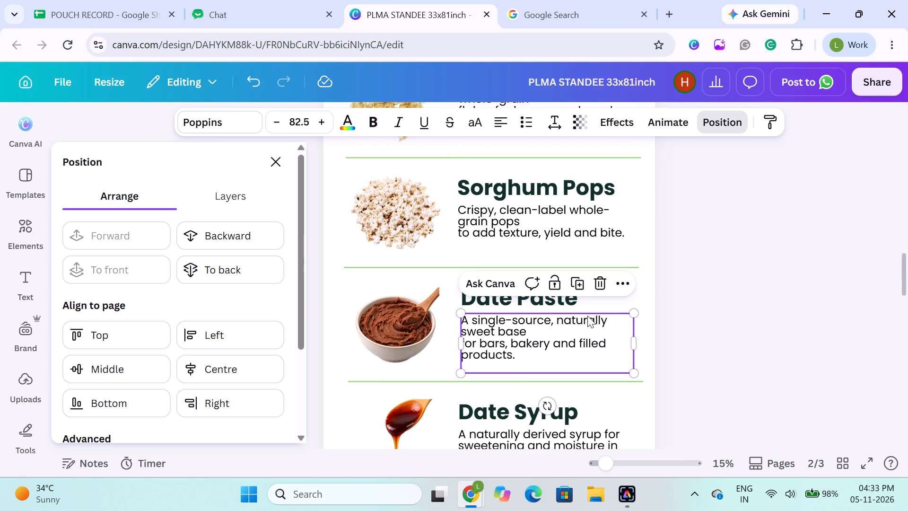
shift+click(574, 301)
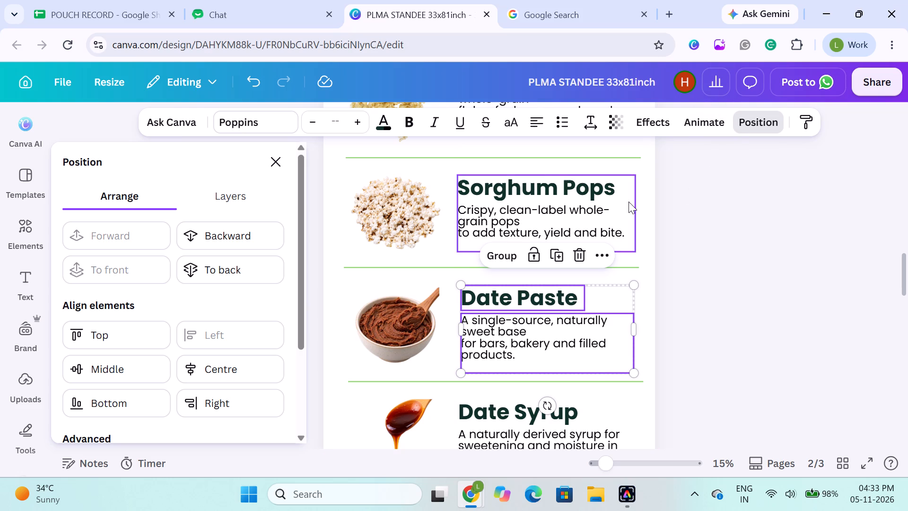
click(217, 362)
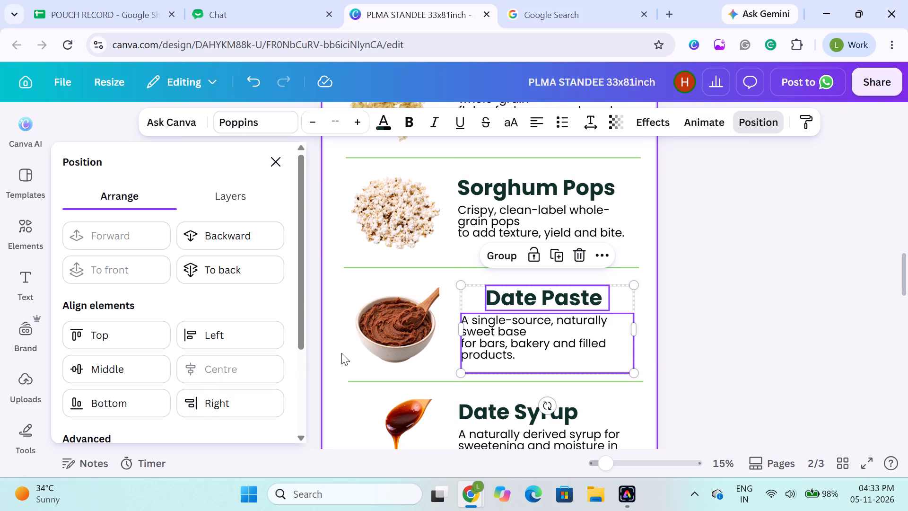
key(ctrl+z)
Group the Date Paste heading with its description on page 2.
scroll(341, 353, up, 2)
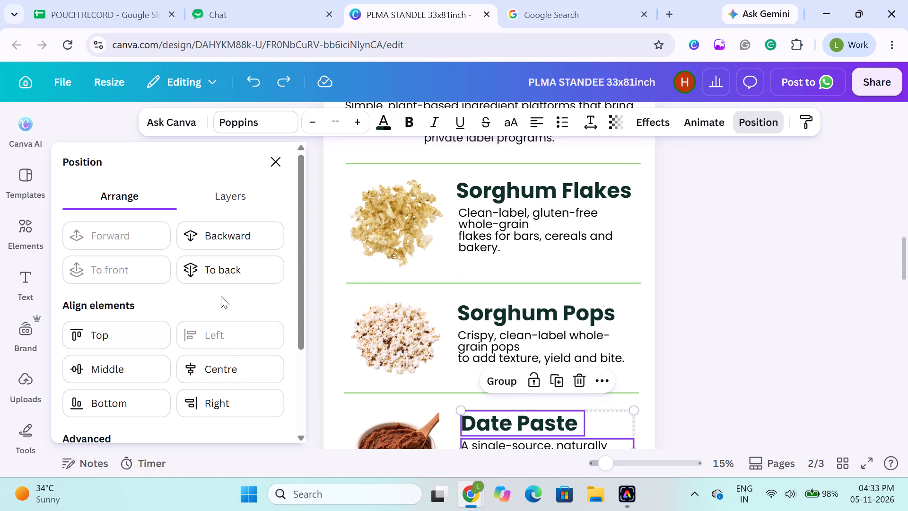
scroll(228, 261, down, 1)
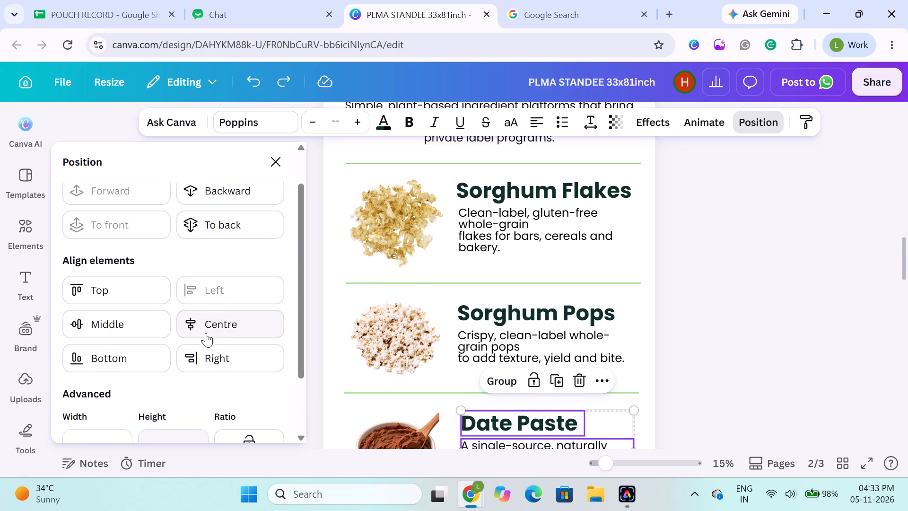
scroll(287, 297, down, 1)
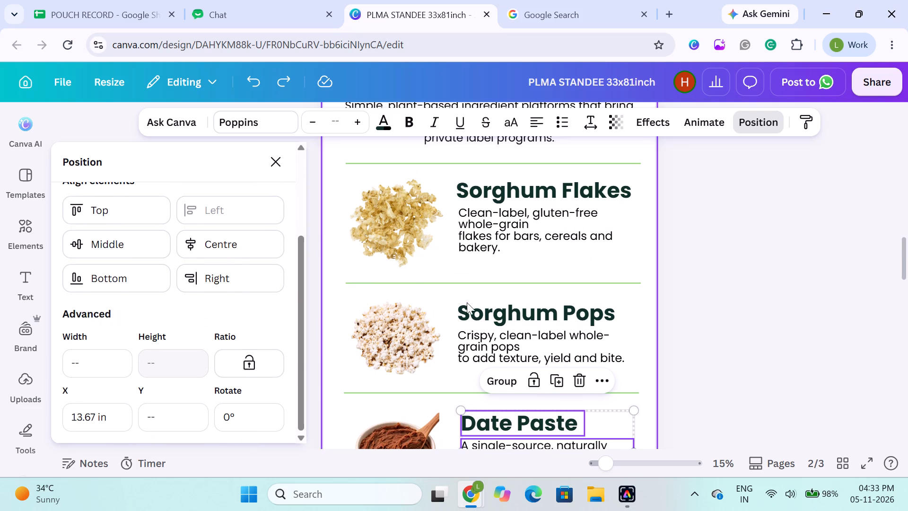
scroll(477, 305, down, 1)
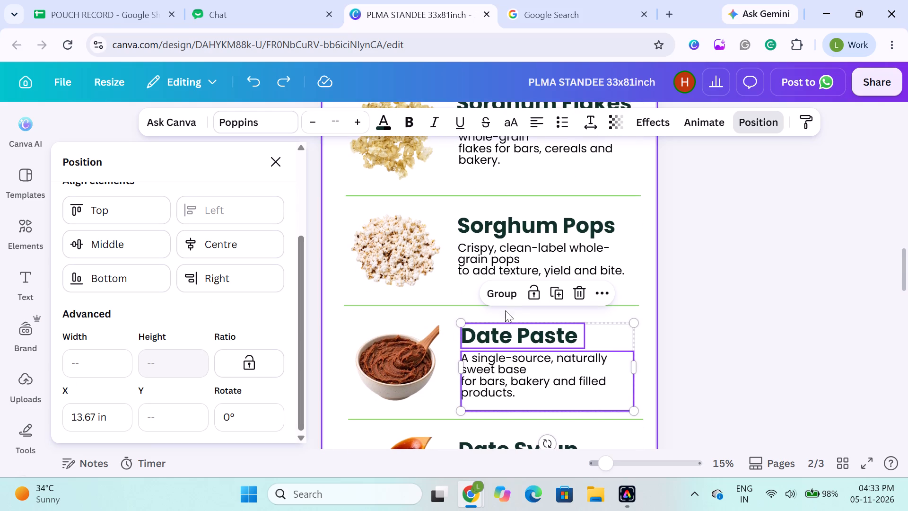
click(510, 298)
Ungroup the Sorghum Pops text block, left-align its heading and description with each other, and regroup them.
click(502, 231)
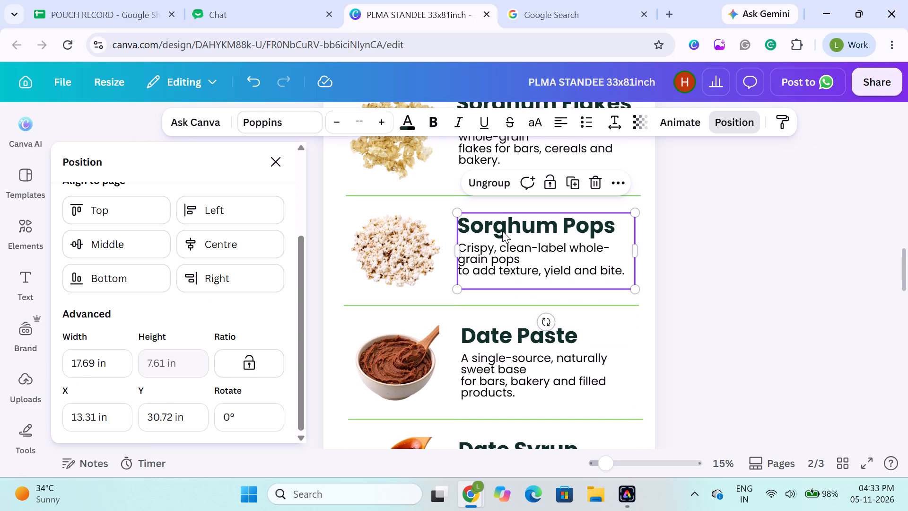
click(489, 186)
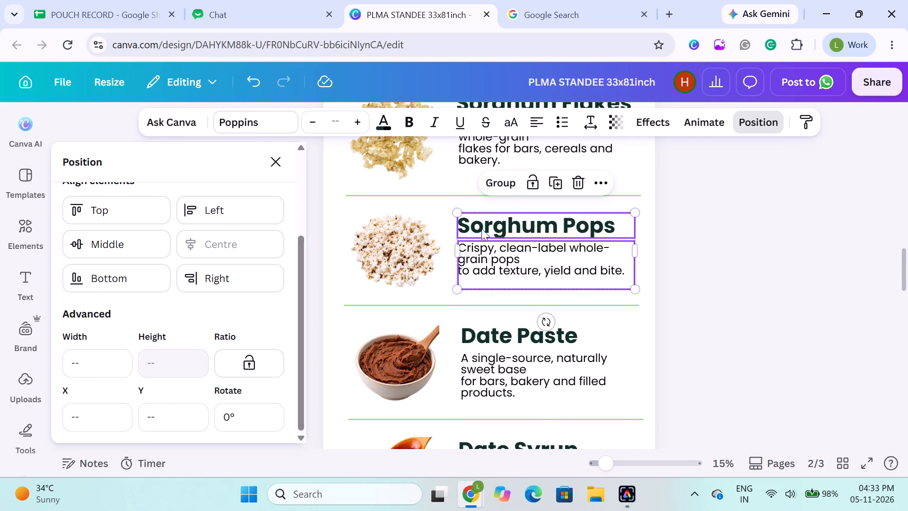
click(504, 184)
click(504, 184)
click(226, 217)
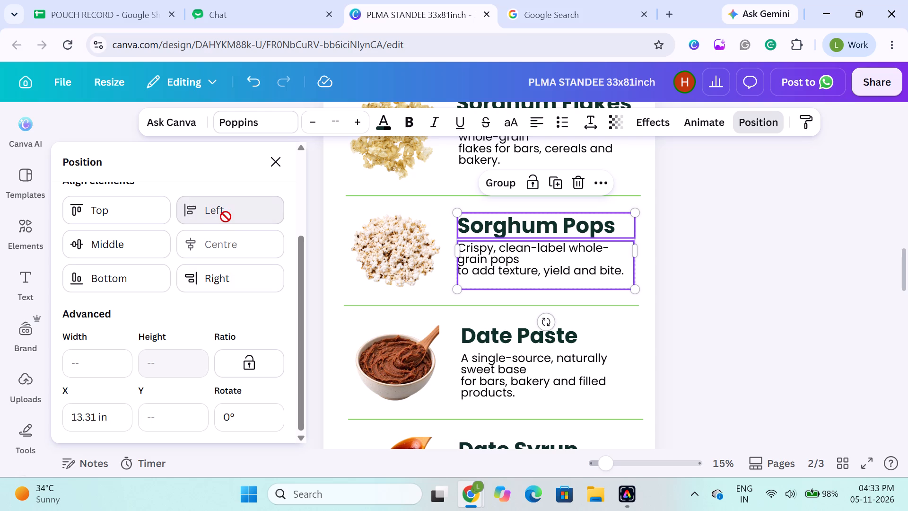
click(490, 176)
Ungroup the Sorghum Flakes text block, left-align its heading and description with each other, and regroup them.
scroll(490, 176, up, 1)
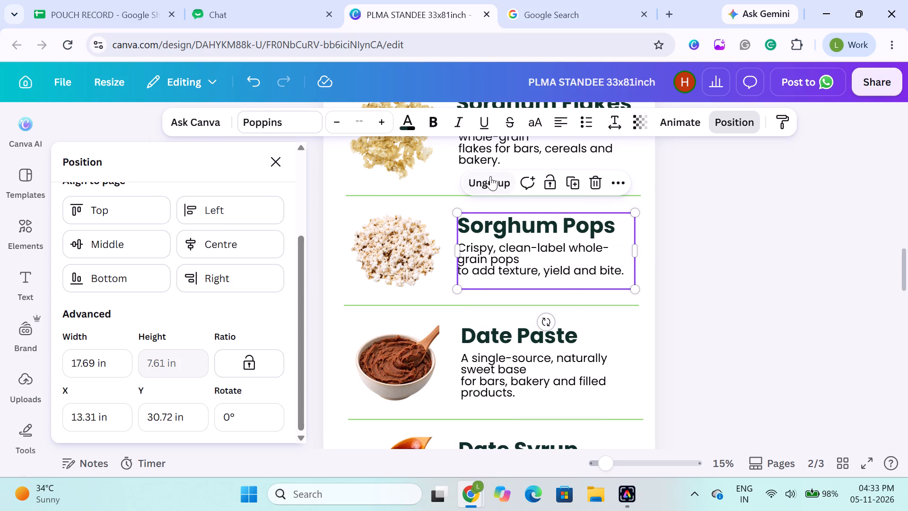
scroll(490, 176, up, 1)
click(489, 181)
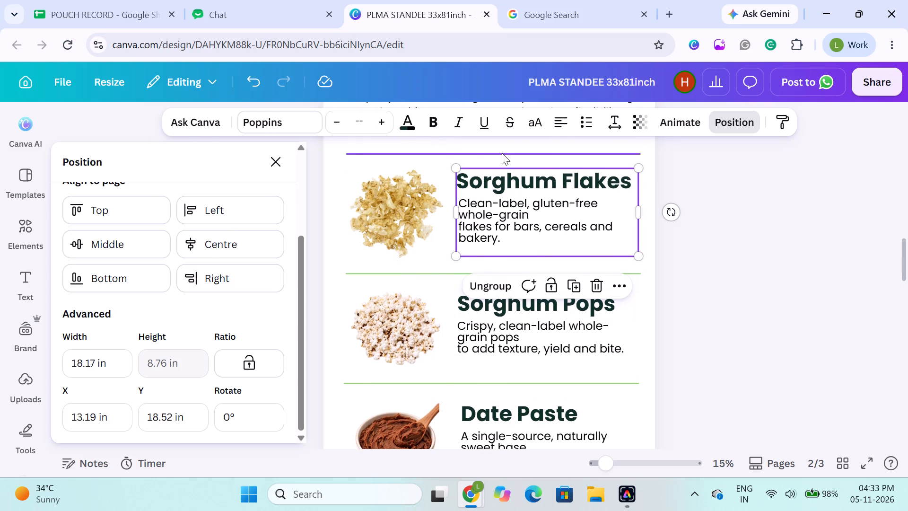
scroll(502, 153, up, 1)
click(485, 341)
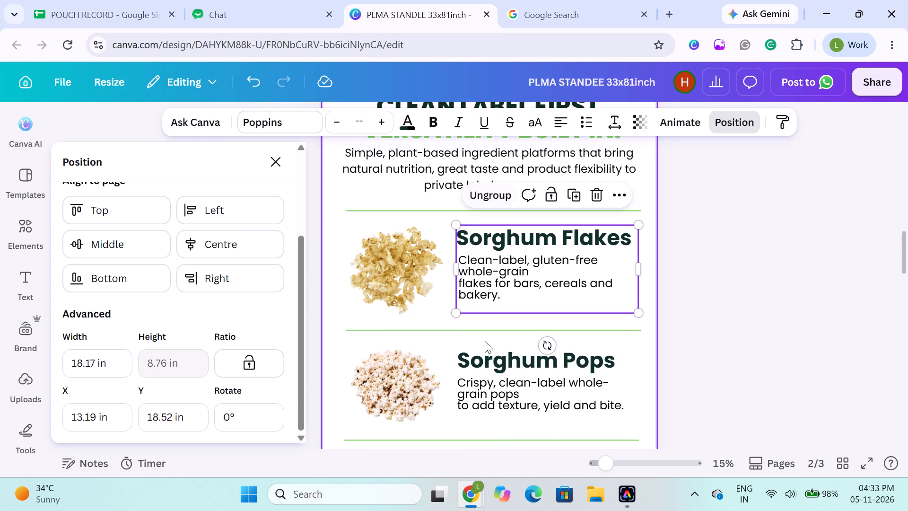
click(507, 278)
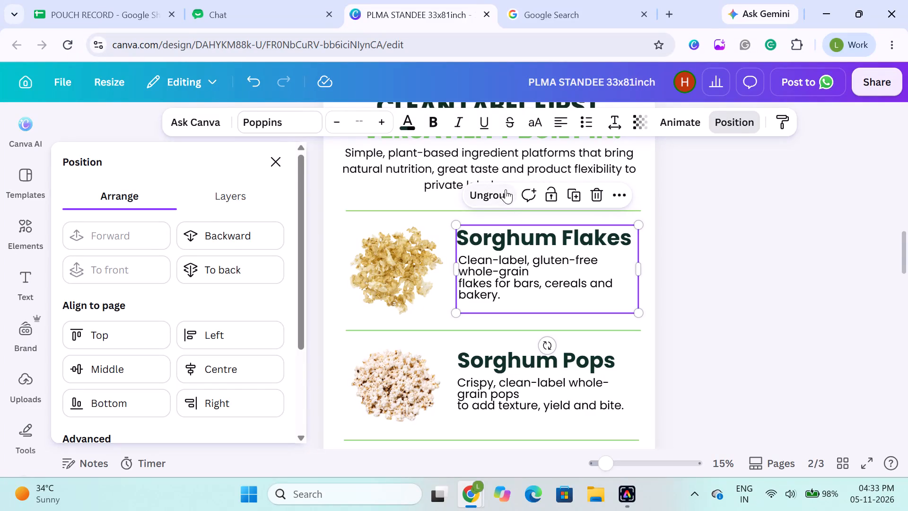
click(506, 189)
click(270, 335)
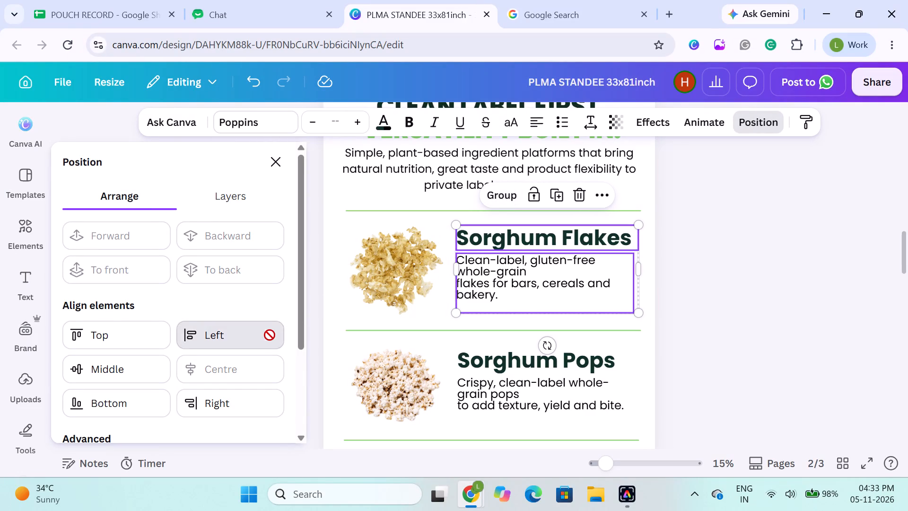
click(496, 201)
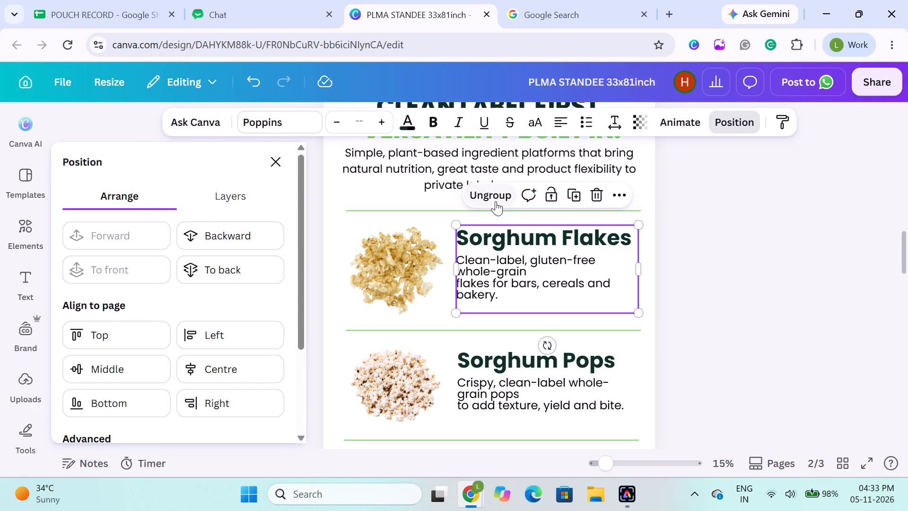
Group the Date Syrup heading with its description on page 2.
scroll(464, 256, down, 3)
click(476, 239)
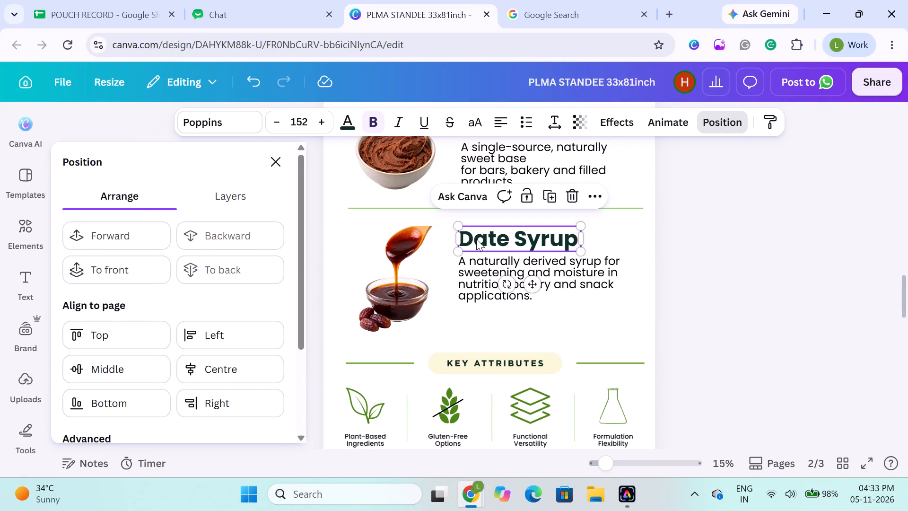
shift+click(472, 261)
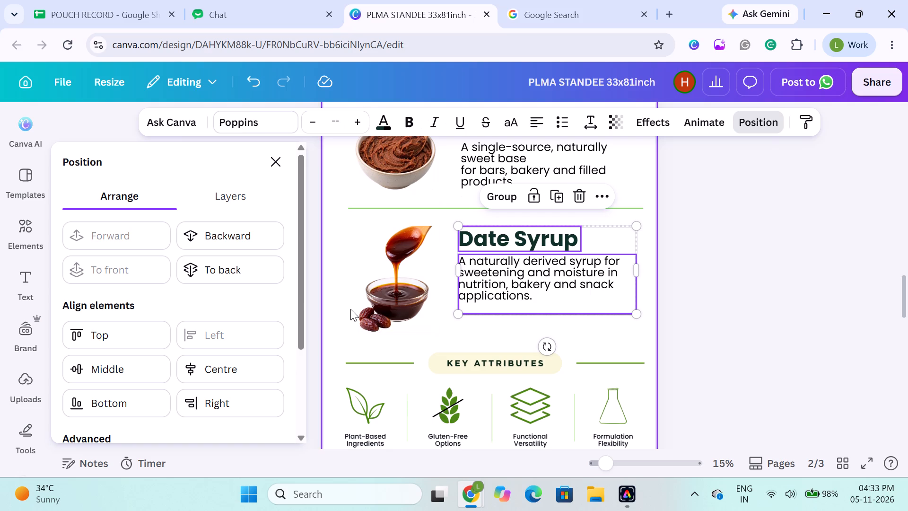
click(499, 190)
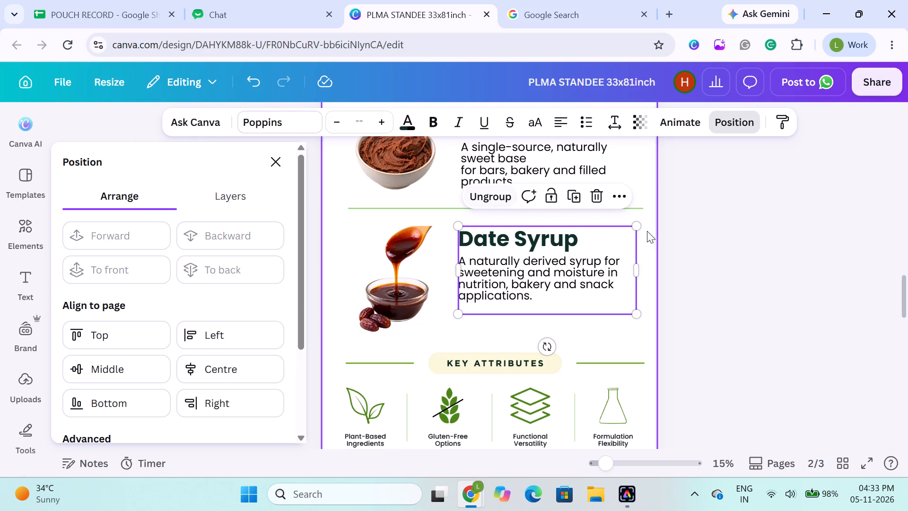
click(754, 269)
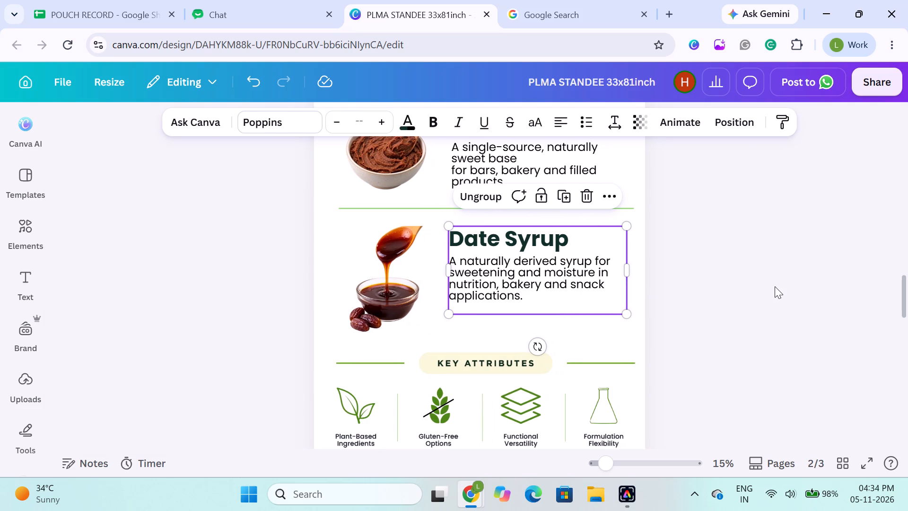
click(776, 286)
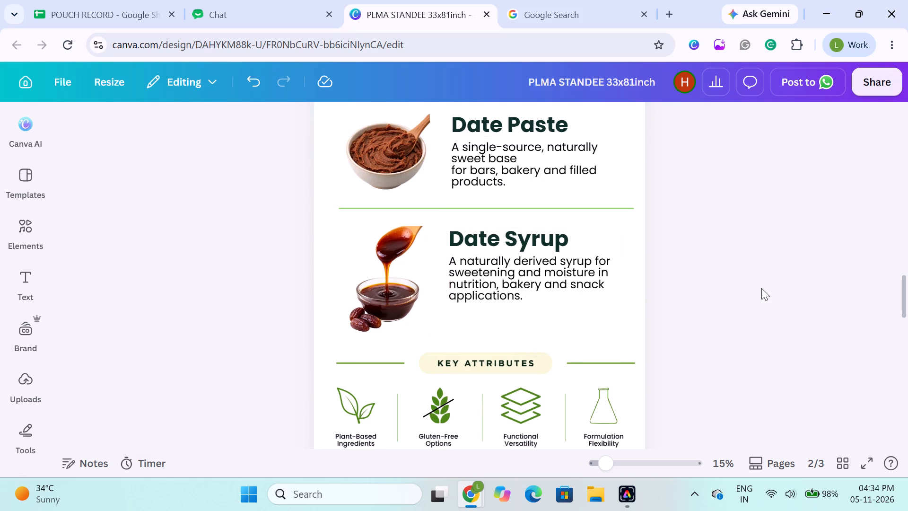
Review the alignment of the four product text blocks against one another on page 2.
click(594, 262)
scroll(594, 262, up, 1)
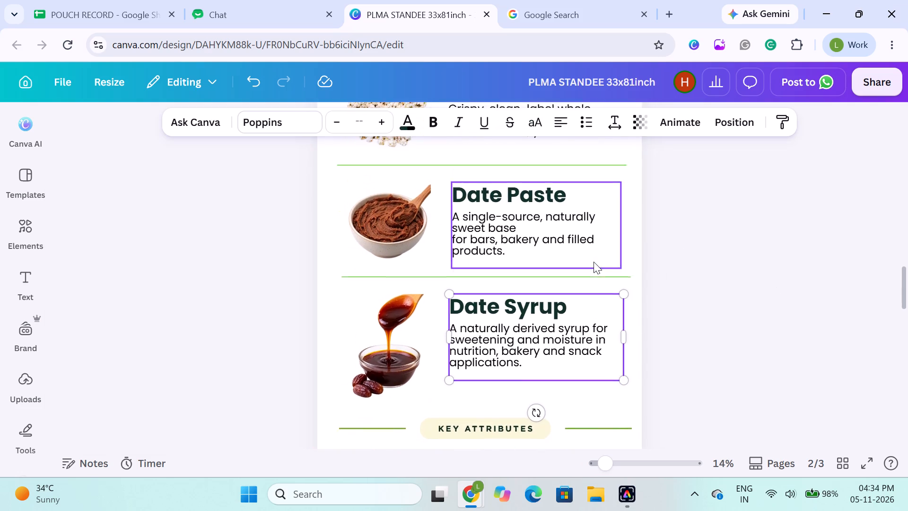
click(700, 265)
scroll(700, 265, up, 1)
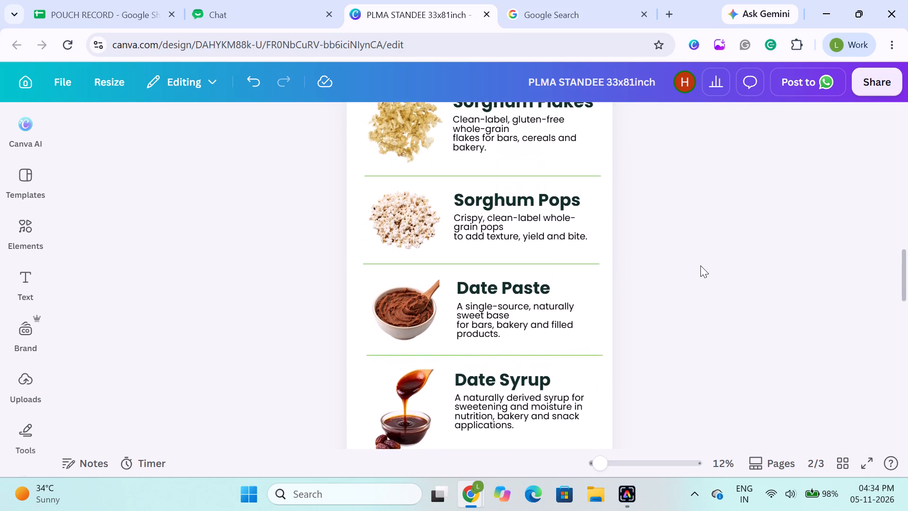
scroll(700, 265, up, 1)
scroll(700, 265, down, 1)
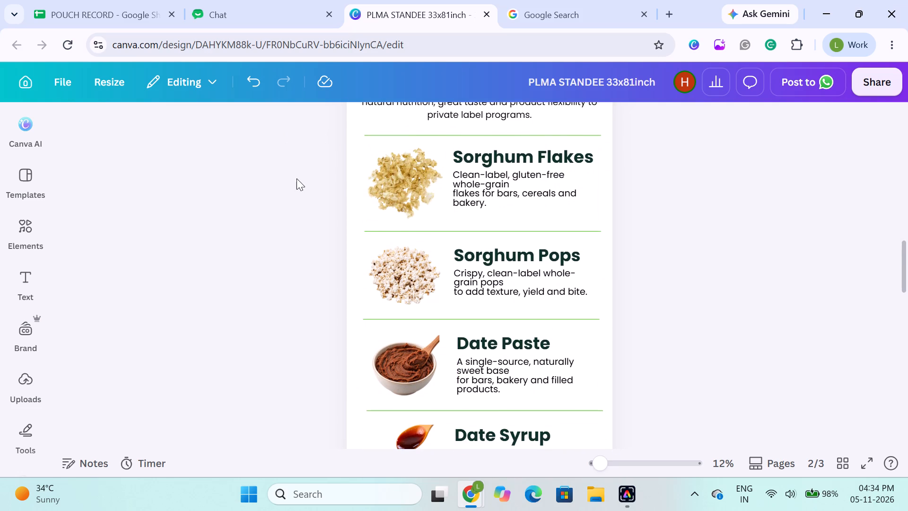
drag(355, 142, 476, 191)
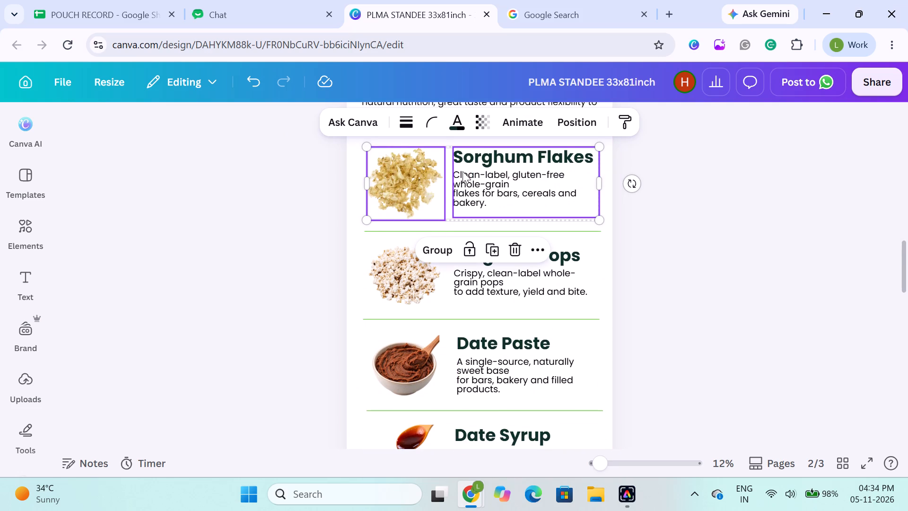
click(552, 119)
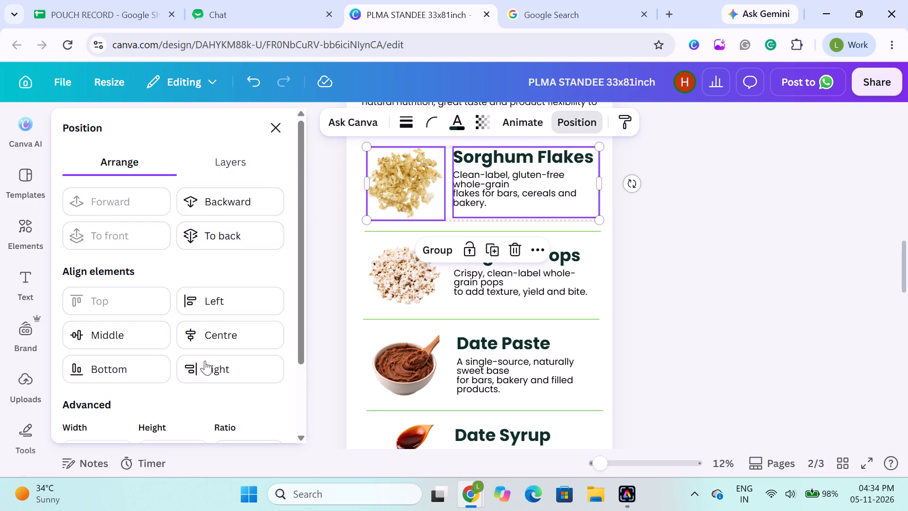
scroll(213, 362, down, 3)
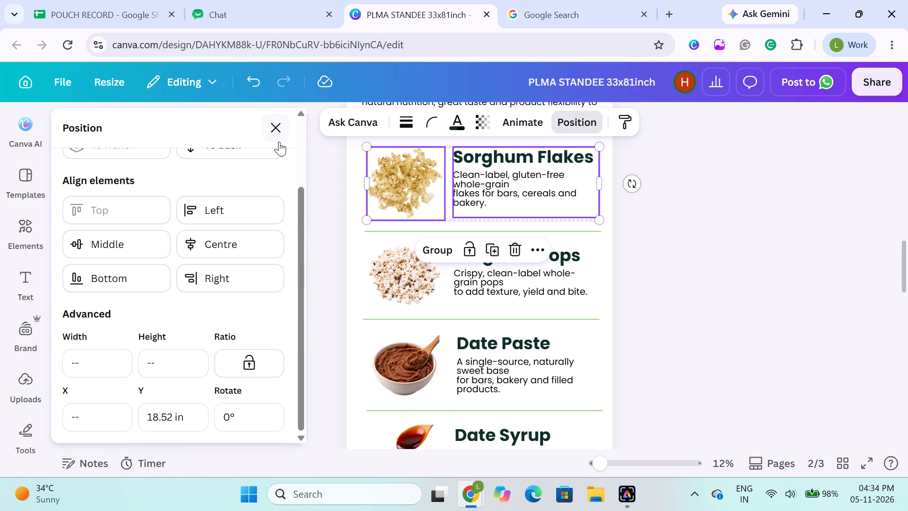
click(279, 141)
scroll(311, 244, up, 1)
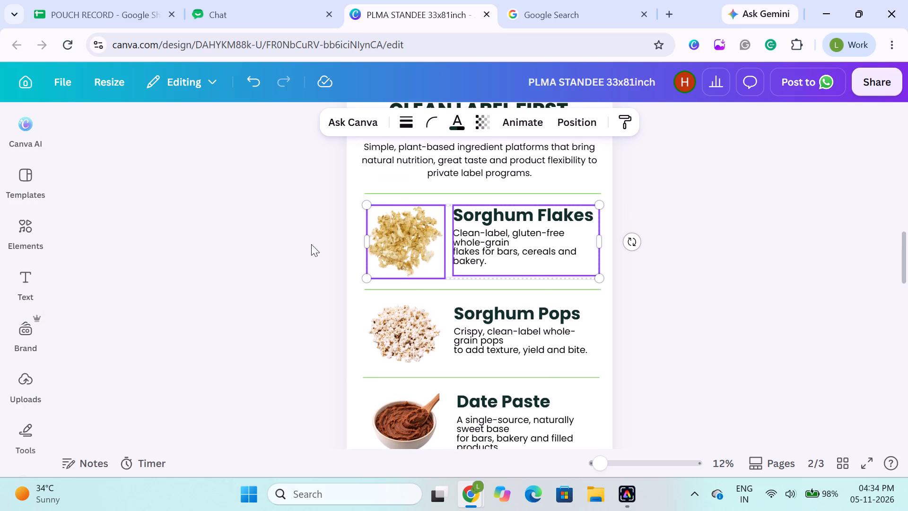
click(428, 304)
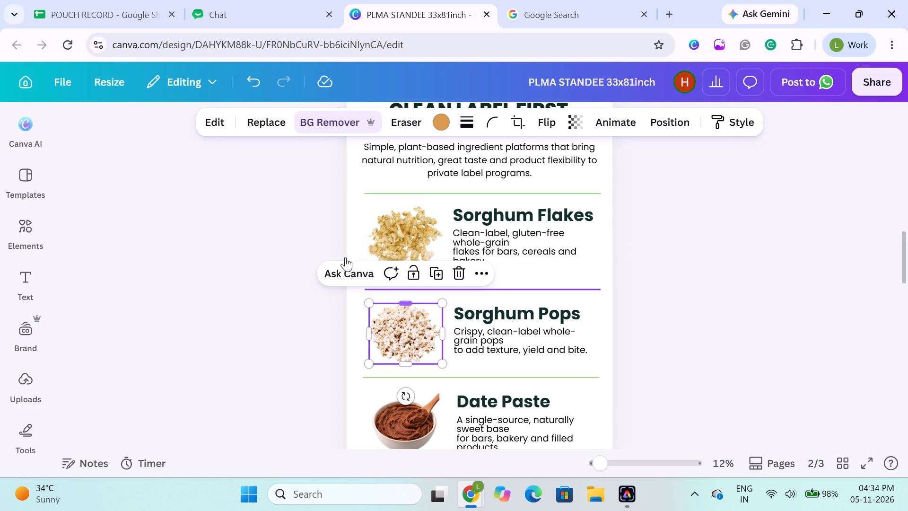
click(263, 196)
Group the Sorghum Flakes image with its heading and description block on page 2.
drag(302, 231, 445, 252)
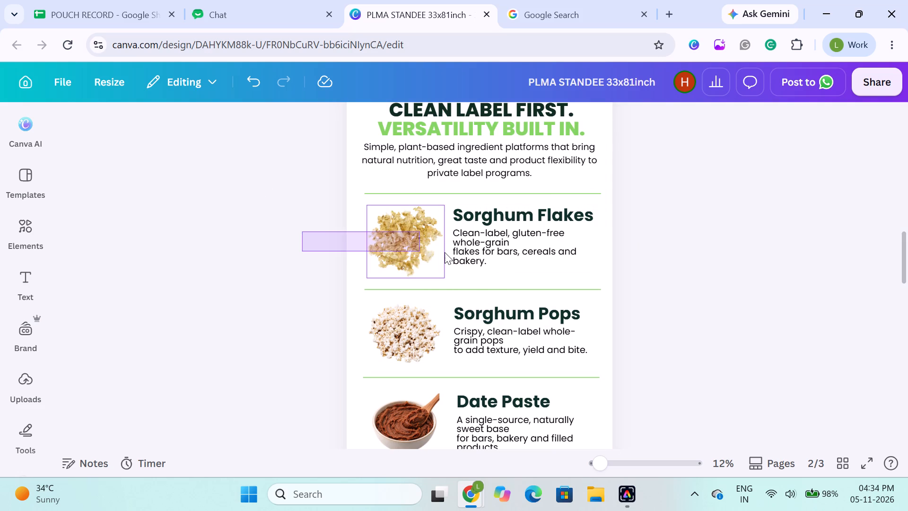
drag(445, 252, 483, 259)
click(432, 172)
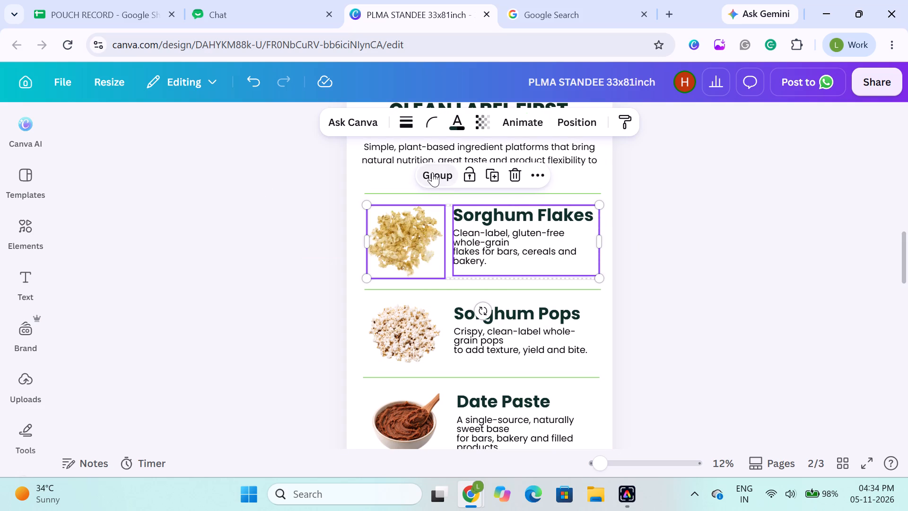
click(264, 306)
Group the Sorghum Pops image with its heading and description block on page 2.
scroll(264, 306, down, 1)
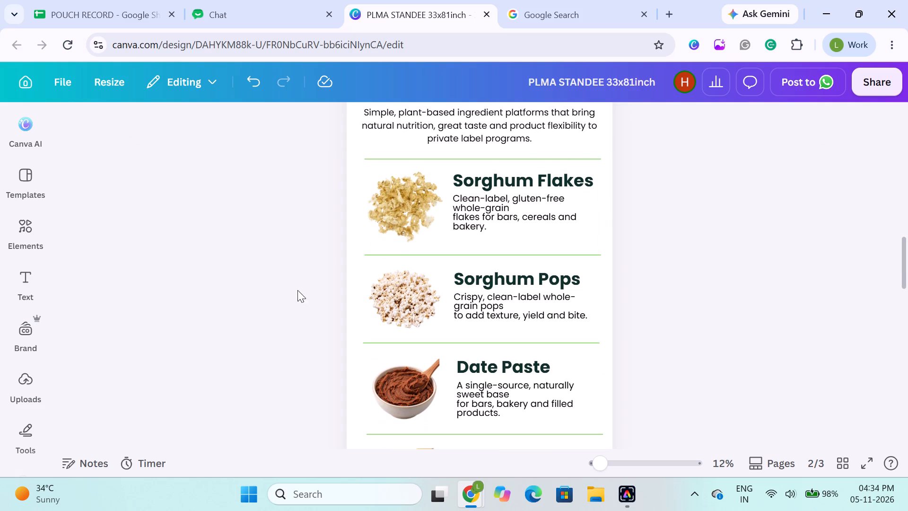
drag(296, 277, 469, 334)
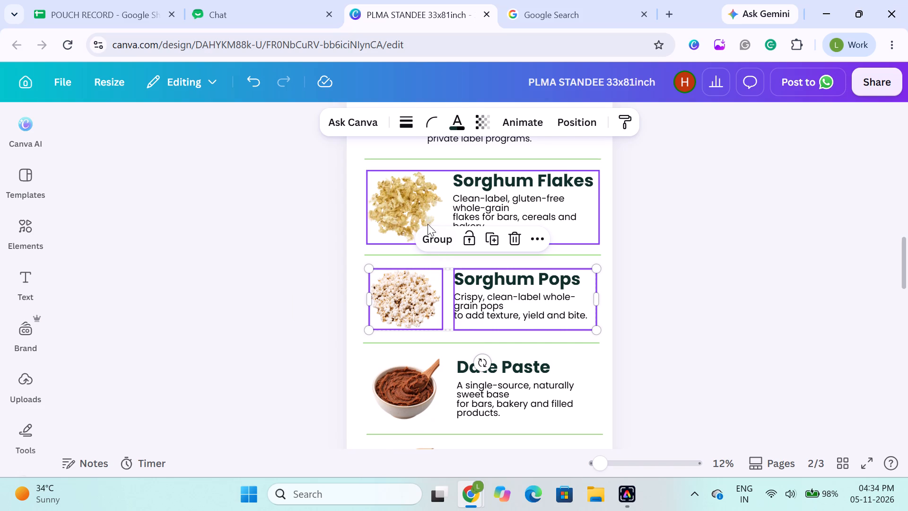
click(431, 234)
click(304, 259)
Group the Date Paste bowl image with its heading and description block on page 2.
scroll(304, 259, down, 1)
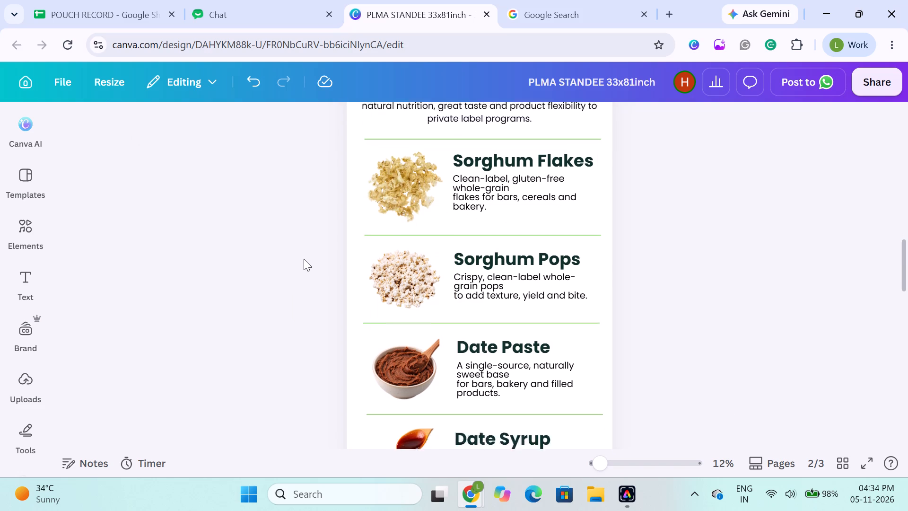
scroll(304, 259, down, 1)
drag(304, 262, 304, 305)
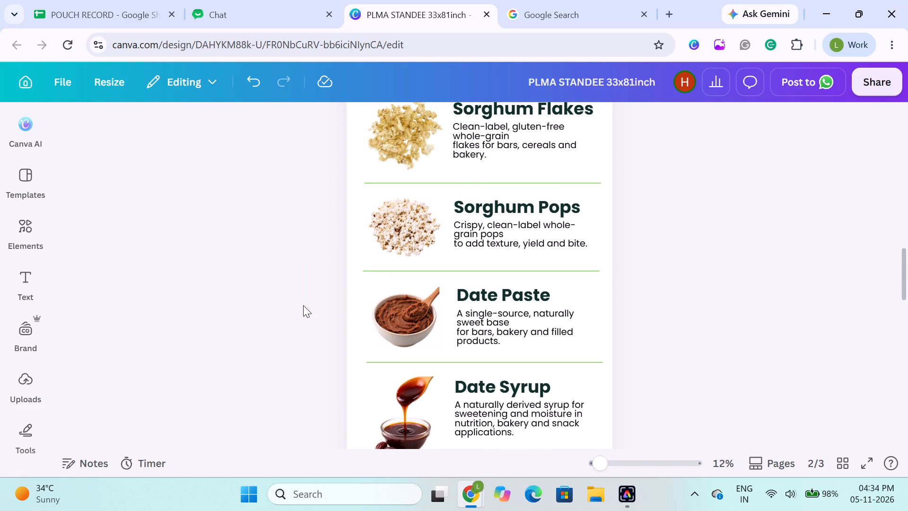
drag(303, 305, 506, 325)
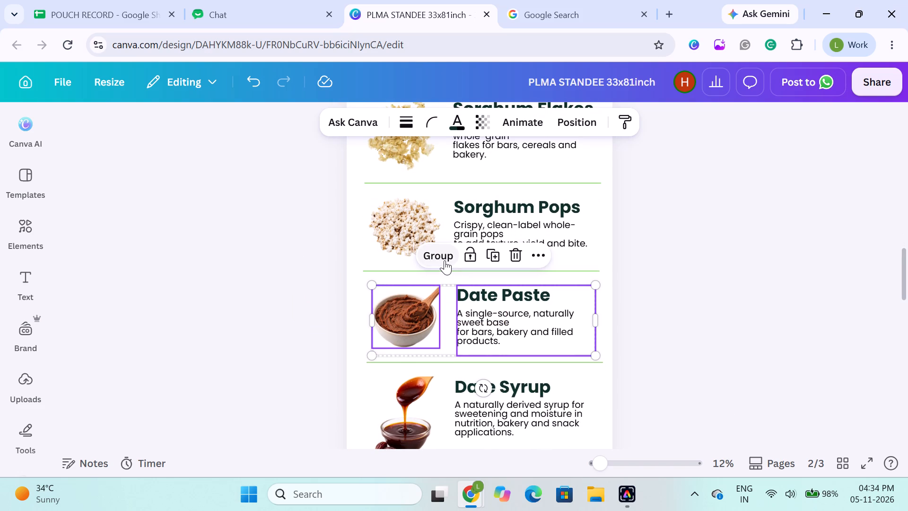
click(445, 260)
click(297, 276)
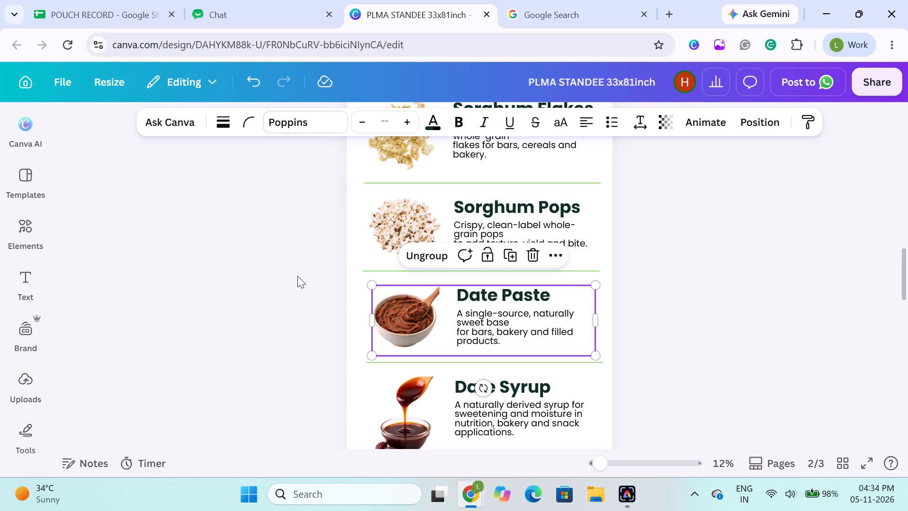
Ungroup the Date Paste block into its separate image, heading and description.
click(439, 249)
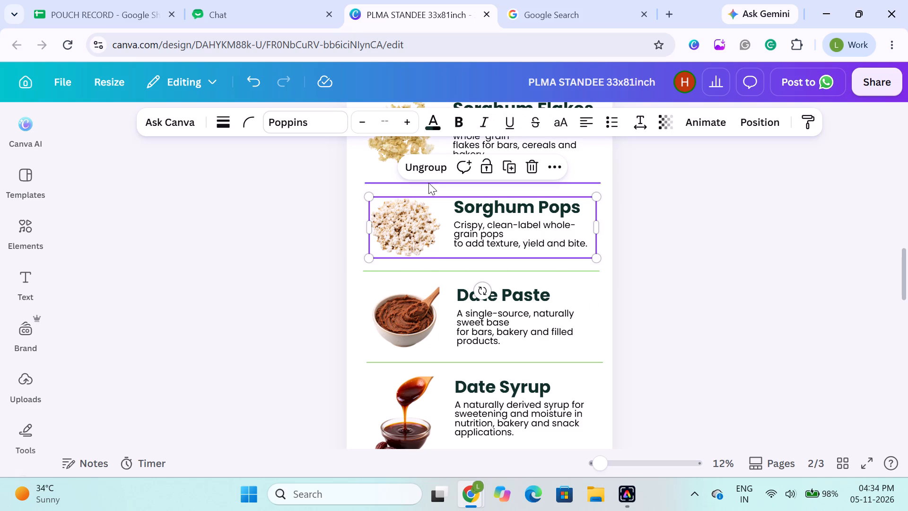
click(421, 311)
click(431, 255)
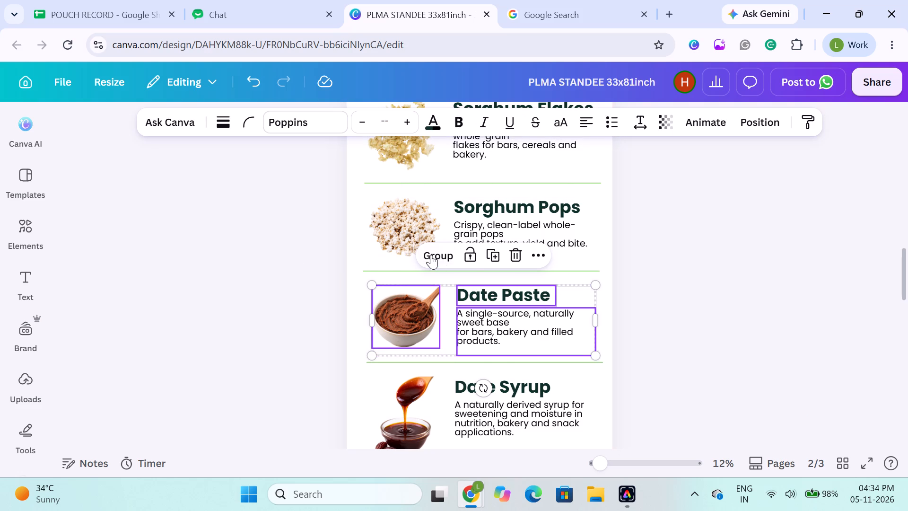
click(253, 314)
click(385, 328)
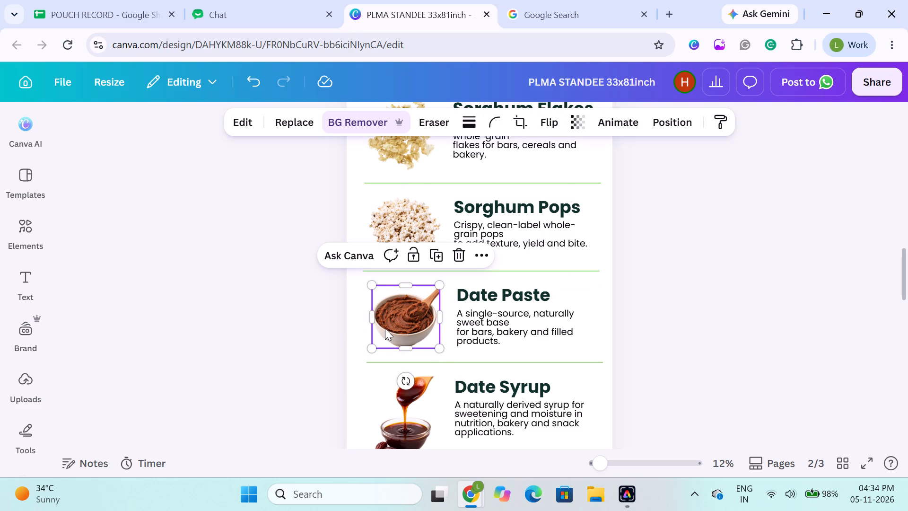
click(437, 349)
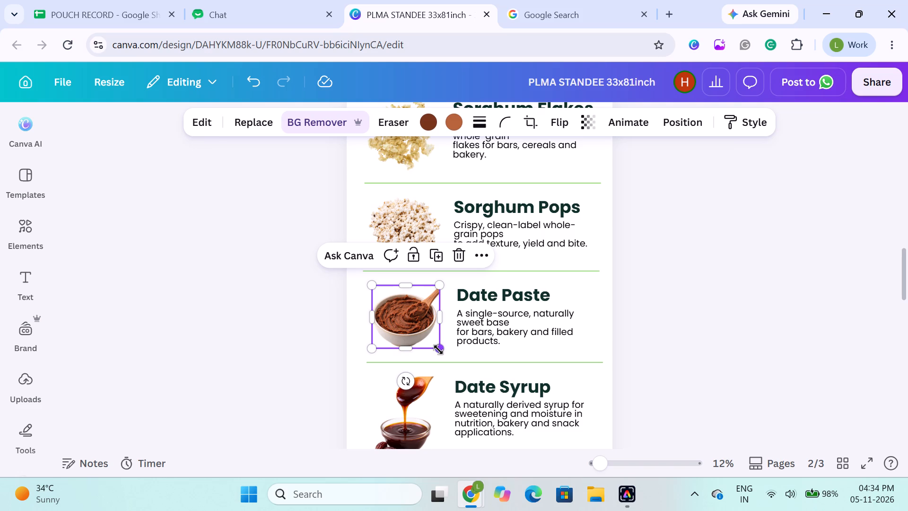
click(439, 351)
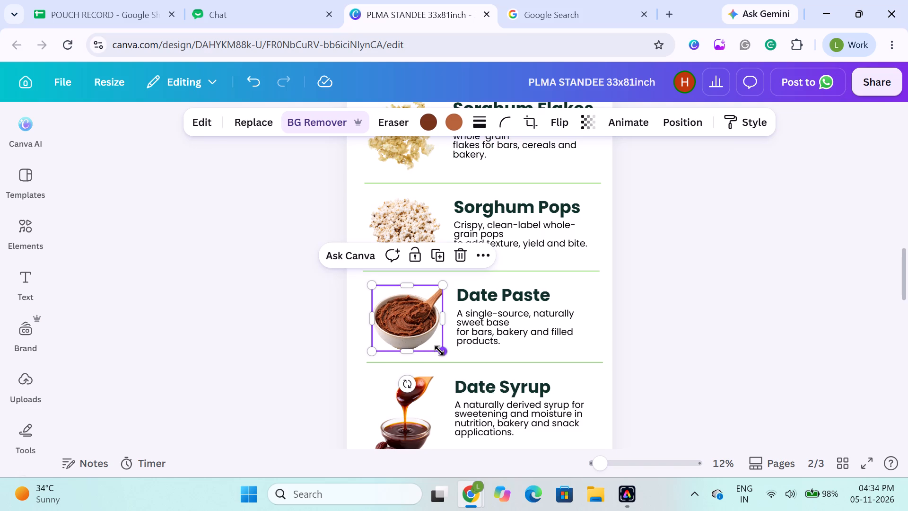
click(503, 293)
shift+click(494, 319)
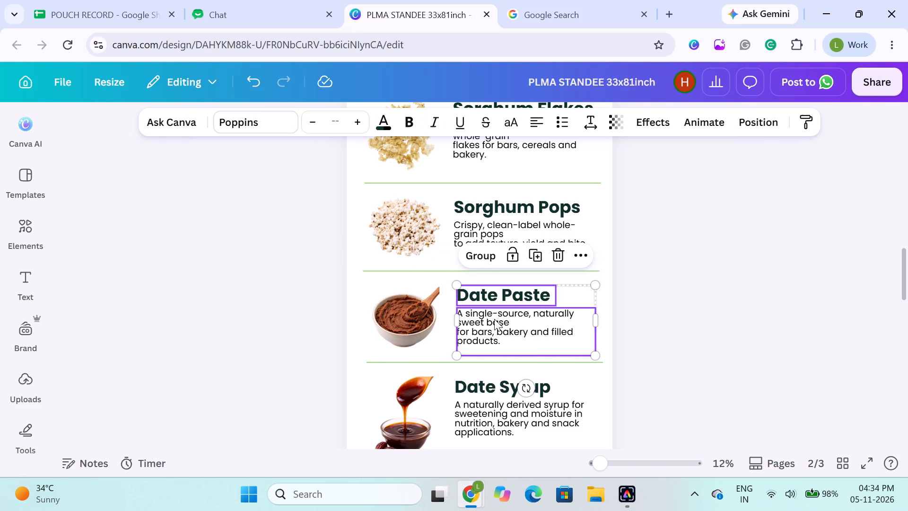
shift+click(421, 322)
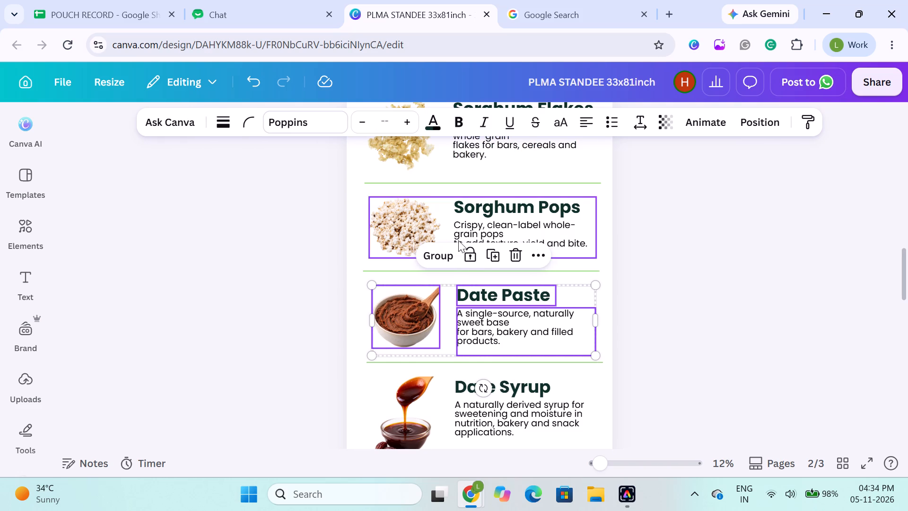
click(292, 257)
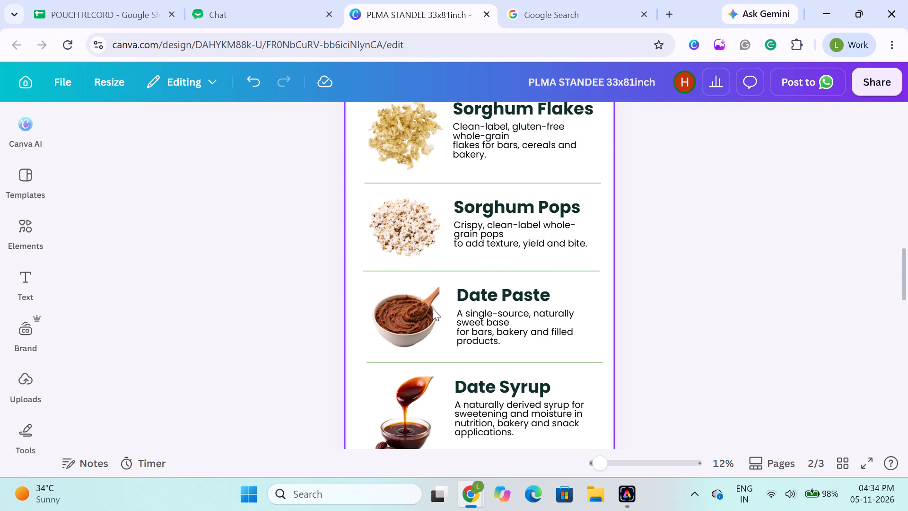
Ungroup the Sorghum Pops block into its separate image, heading and description.
click(433, 308)
click(387, 213)
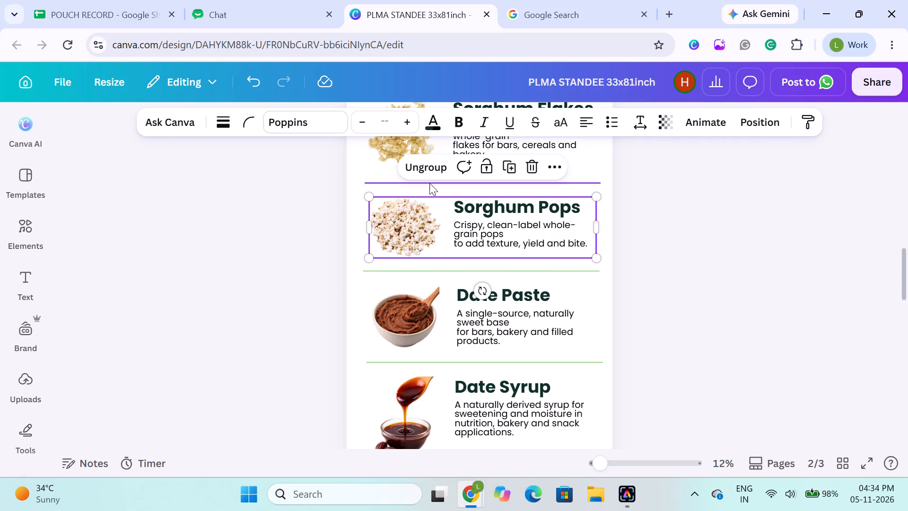
click(427, 172)
click(249, 227)
Ungroup the Sorghum Flakes block into its separate image, heading and description.
scroll(249, 227, up, 1)
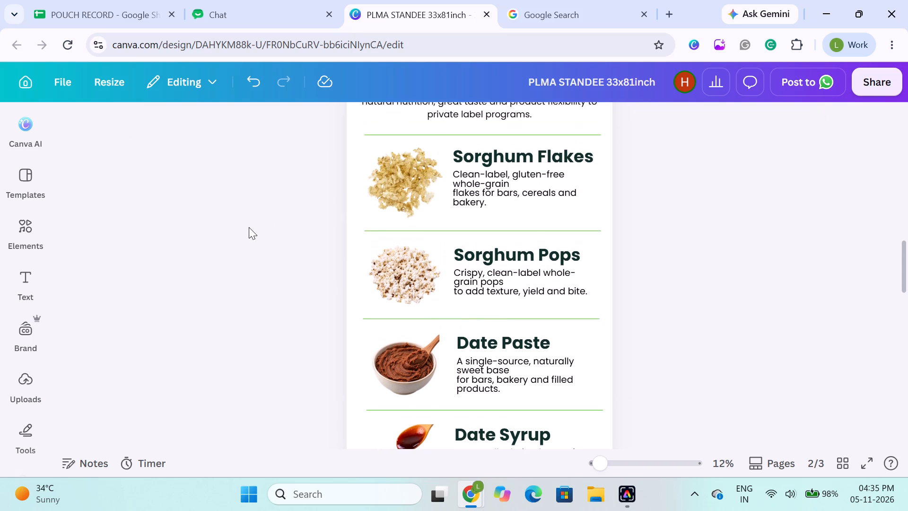
click(396, 188)
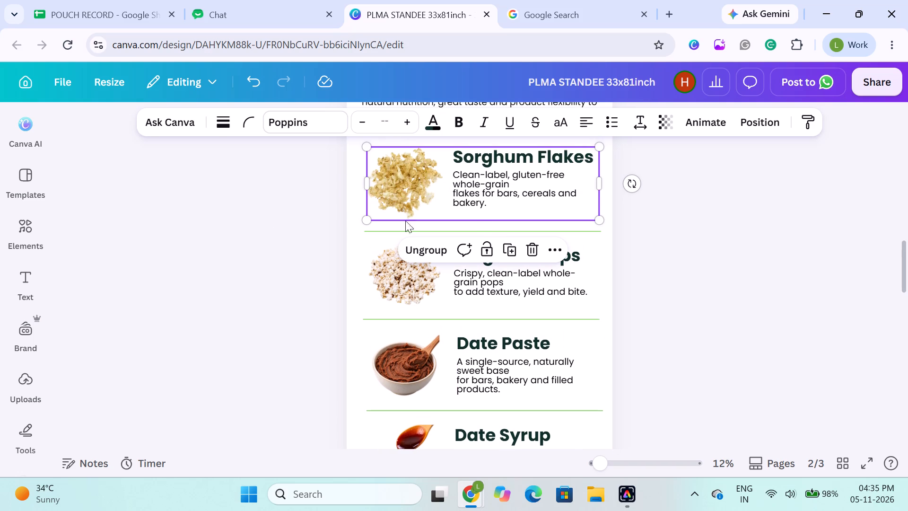
click(413, 246)
click(247, 186)
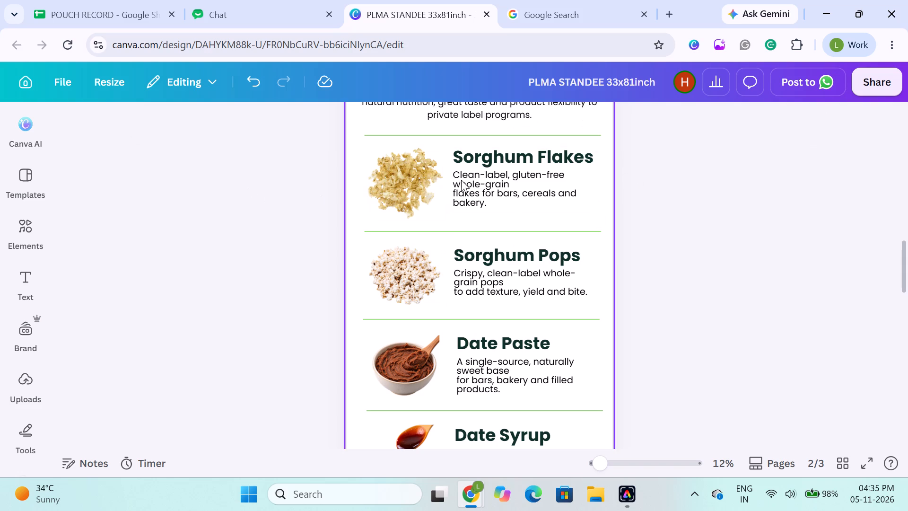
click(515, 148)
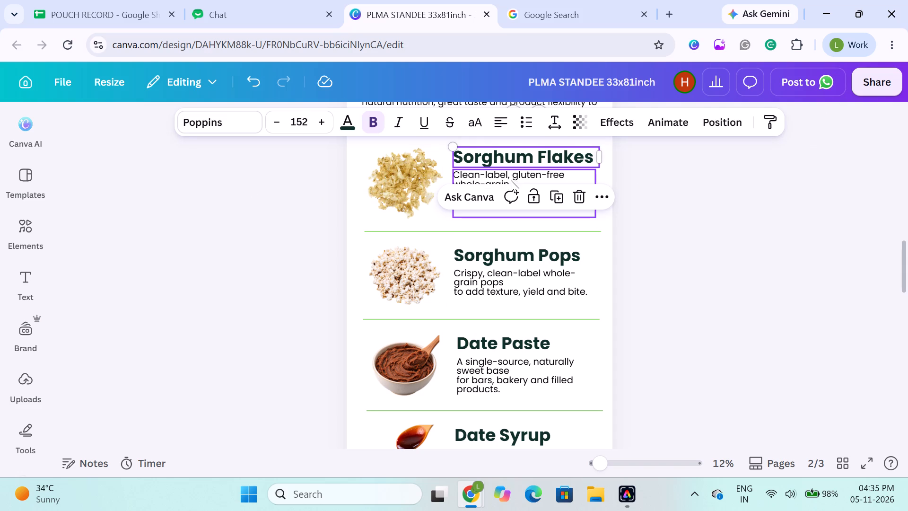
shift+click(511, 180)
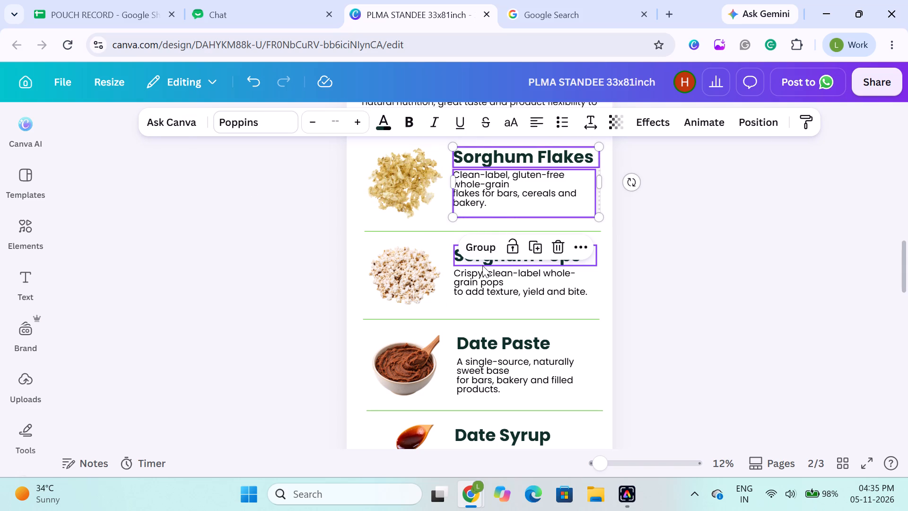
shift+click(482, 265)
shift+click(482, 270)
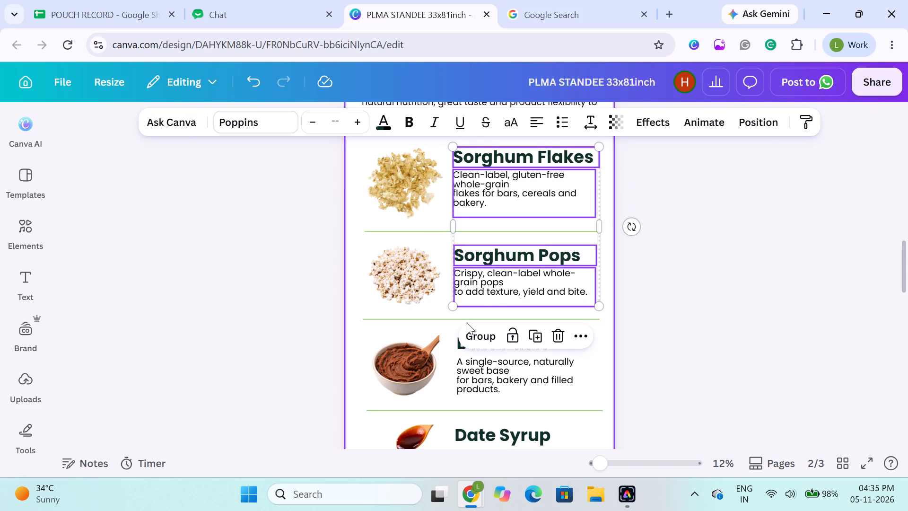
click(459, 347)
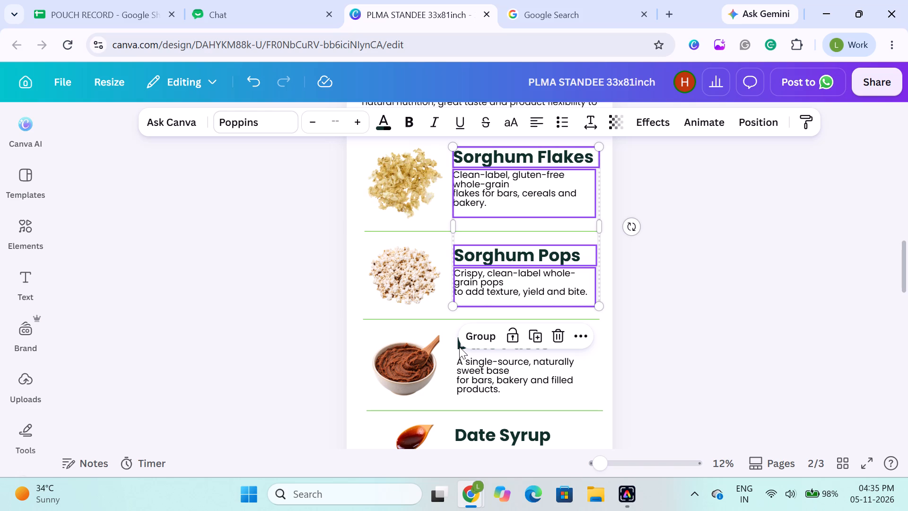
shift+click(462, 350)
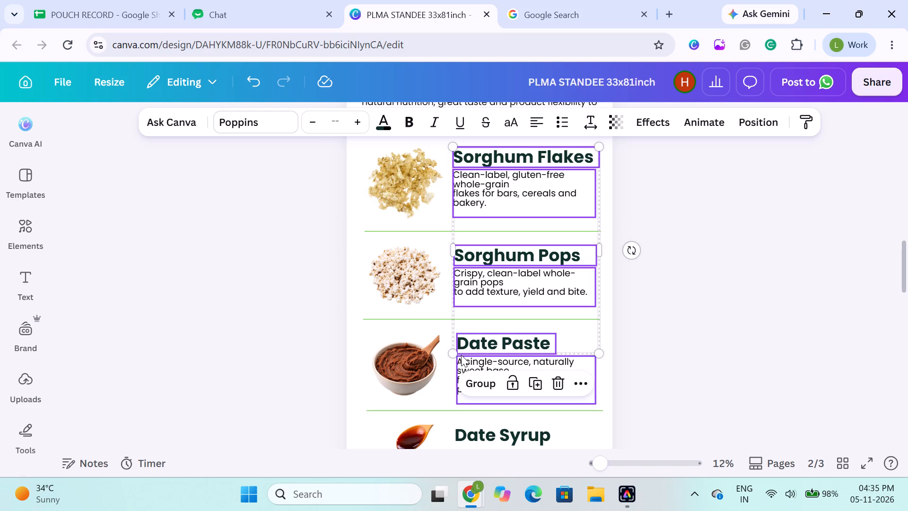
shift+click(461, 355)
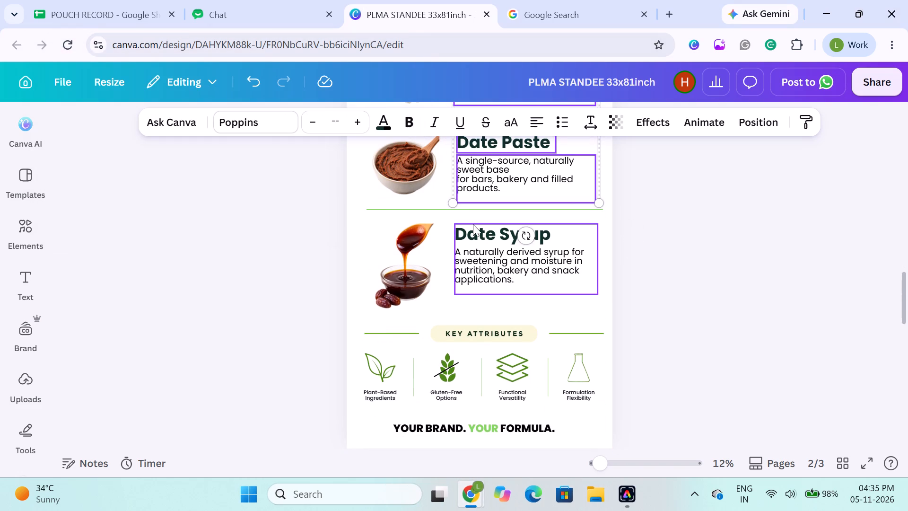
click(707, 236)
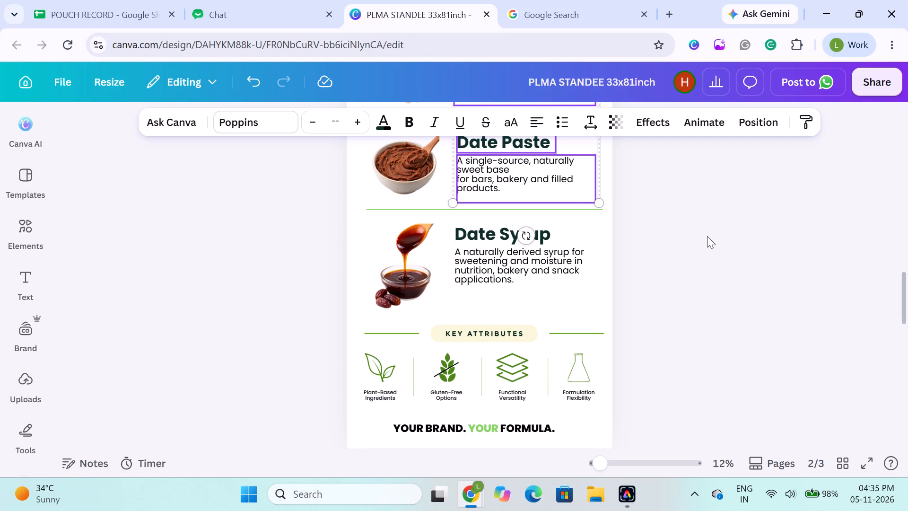
Ungroup the Date Syrup text block into its separate heading and description.
click(524, 232)
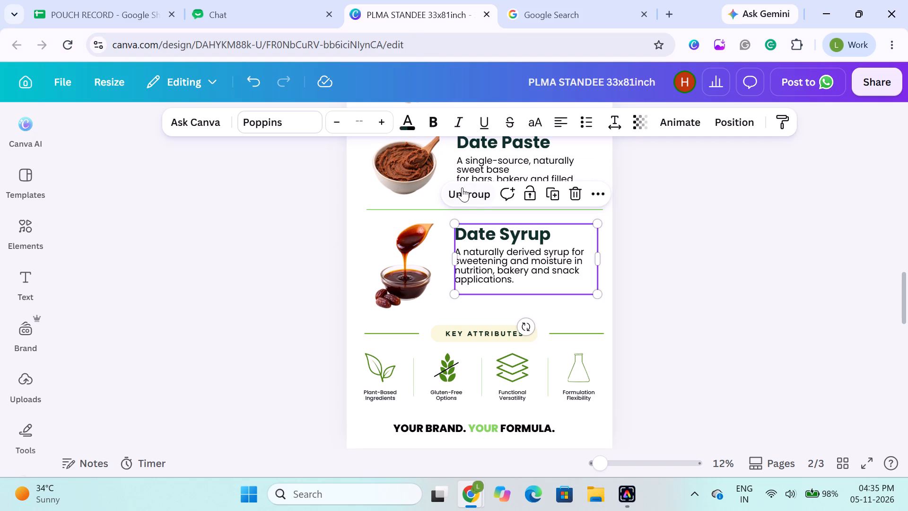
click(462, 187)
click(291, 236)
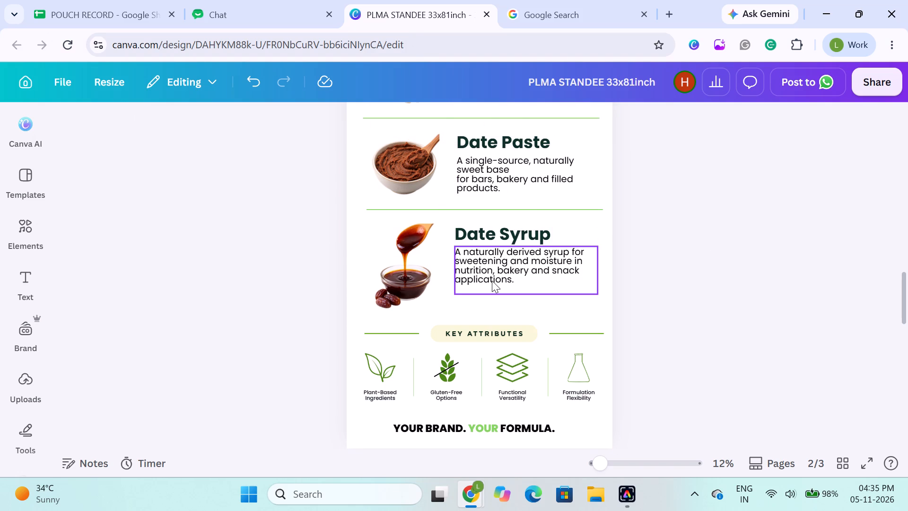
Left-align the headings and descriptions of all four product blocks to one another.
click(492, 281)
shift+click(495, 242)
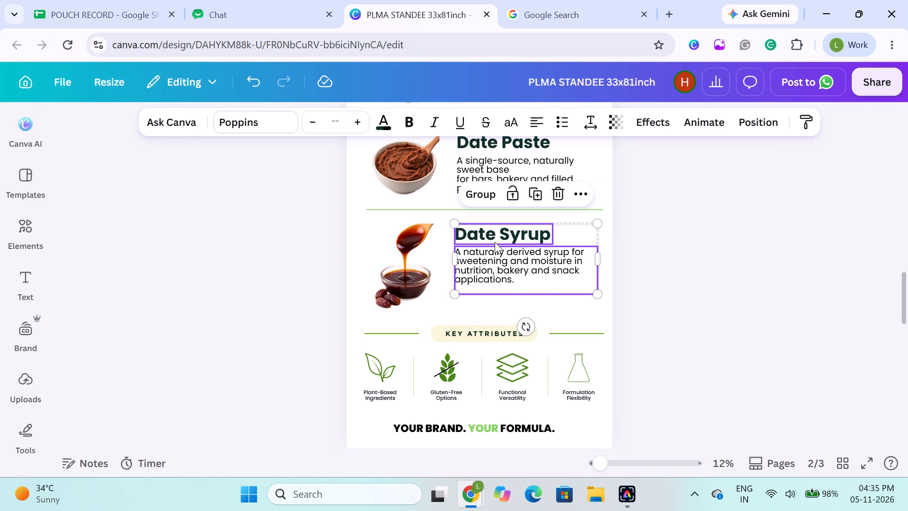
scroll(495, 242, up, 1)
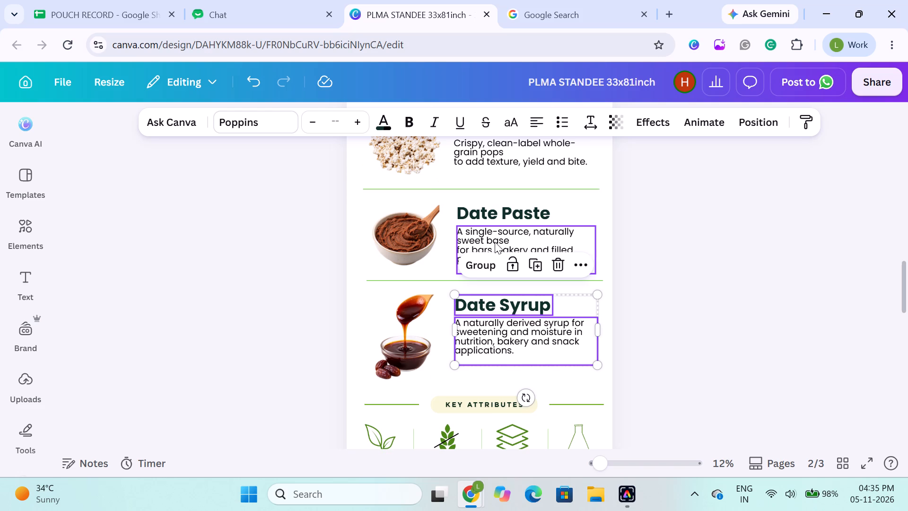
shift+click(495, 242)
shift+click(492, 217)
scroll(492, 217, up, 1)
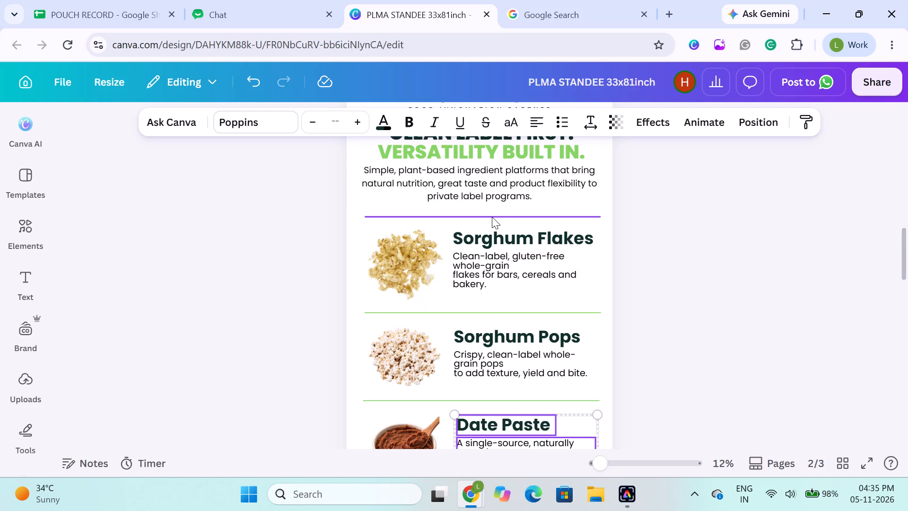
scroll(492, 217, up, 1)
shift+click(500, 367)
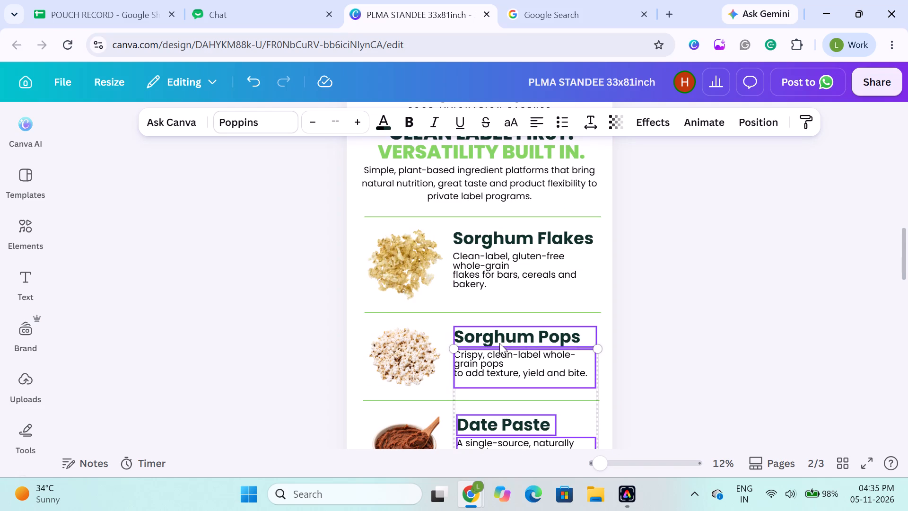
shift+click(499, 342)
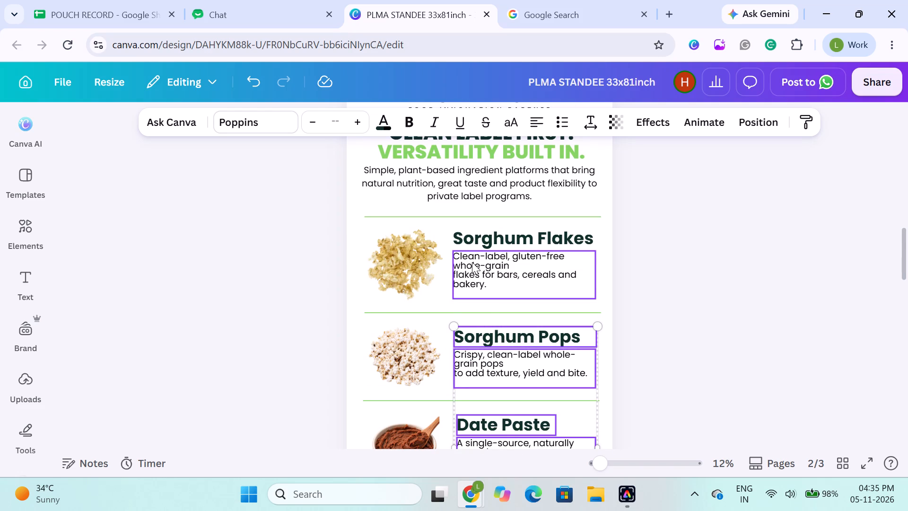
shift+click(472, 262)
shift+click(474, 240)
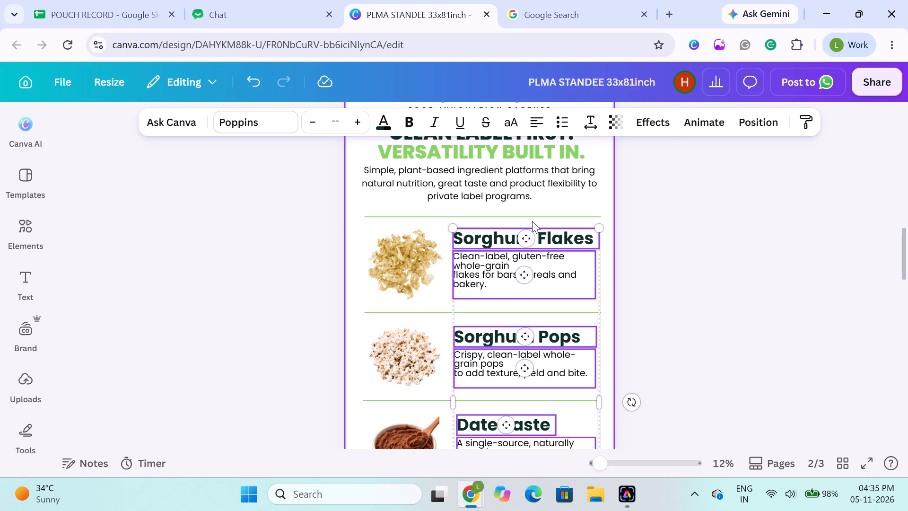
click(745, 122)
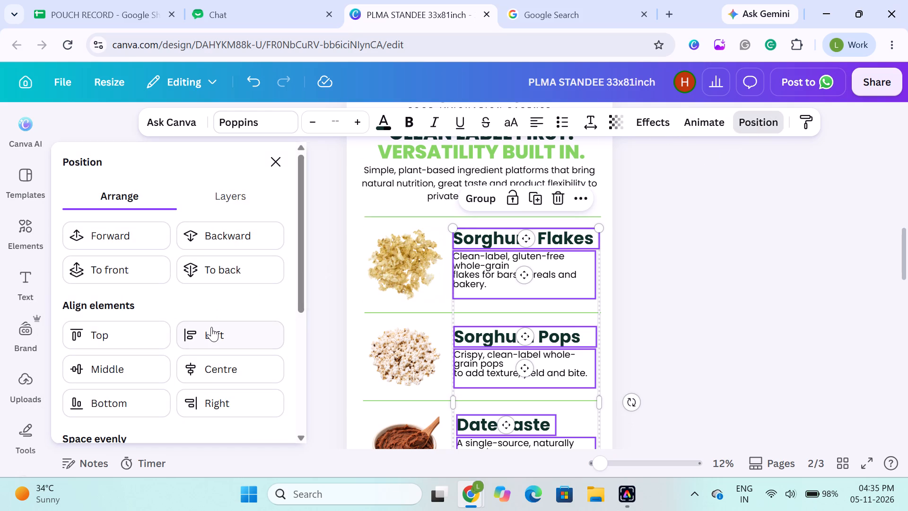
click(211, 327)
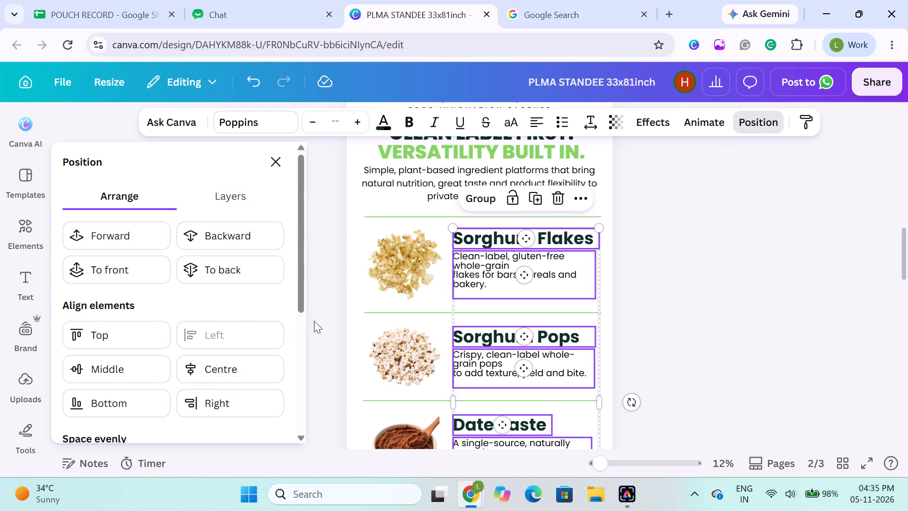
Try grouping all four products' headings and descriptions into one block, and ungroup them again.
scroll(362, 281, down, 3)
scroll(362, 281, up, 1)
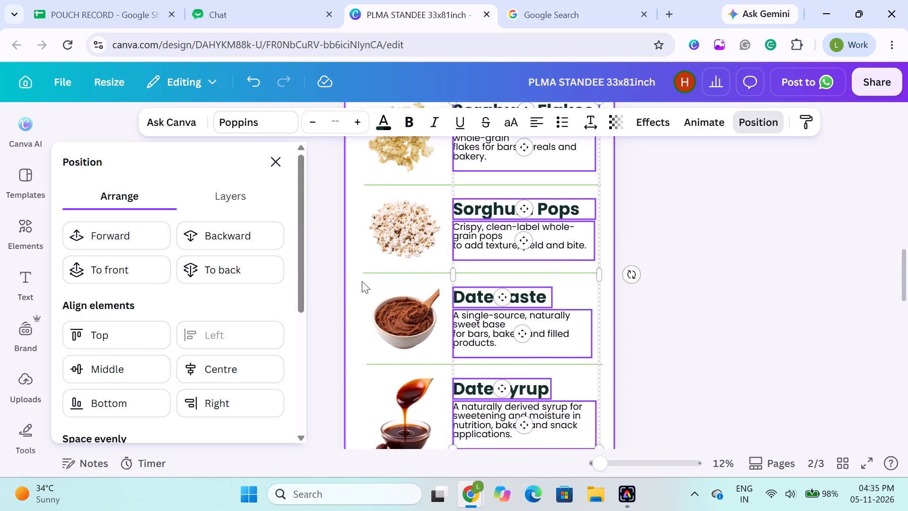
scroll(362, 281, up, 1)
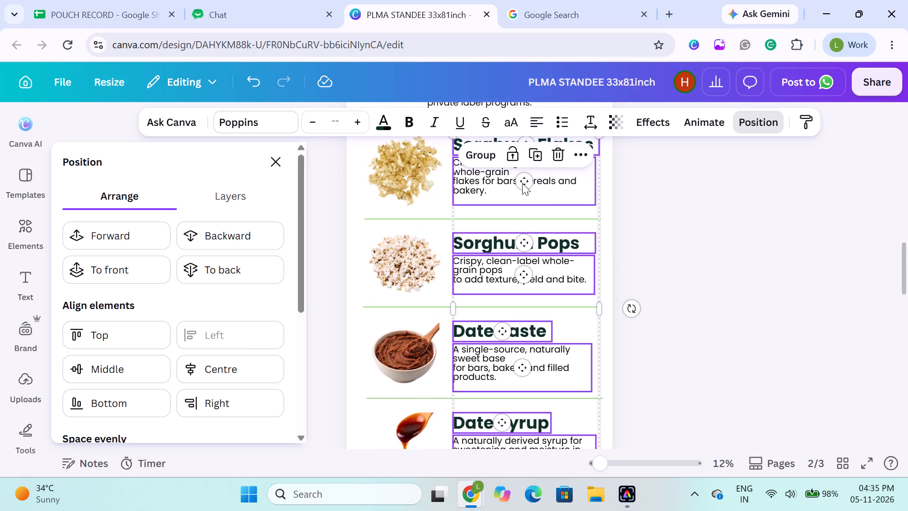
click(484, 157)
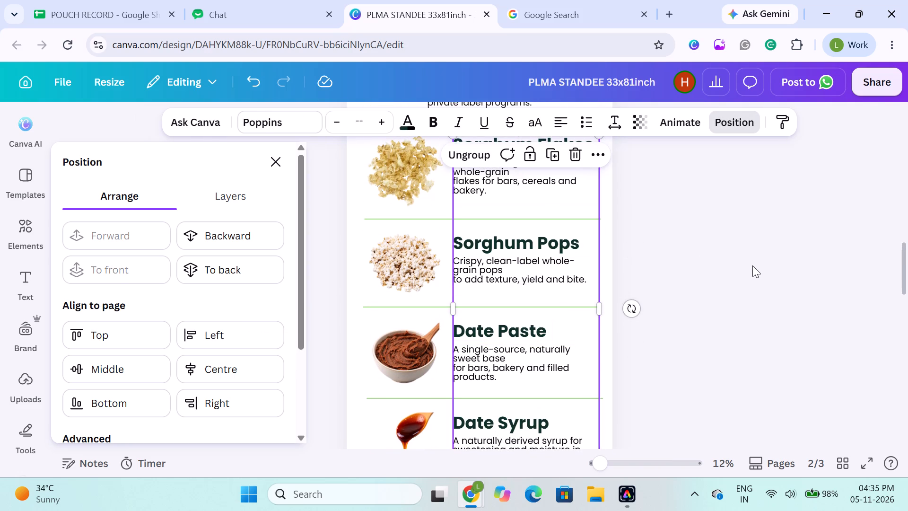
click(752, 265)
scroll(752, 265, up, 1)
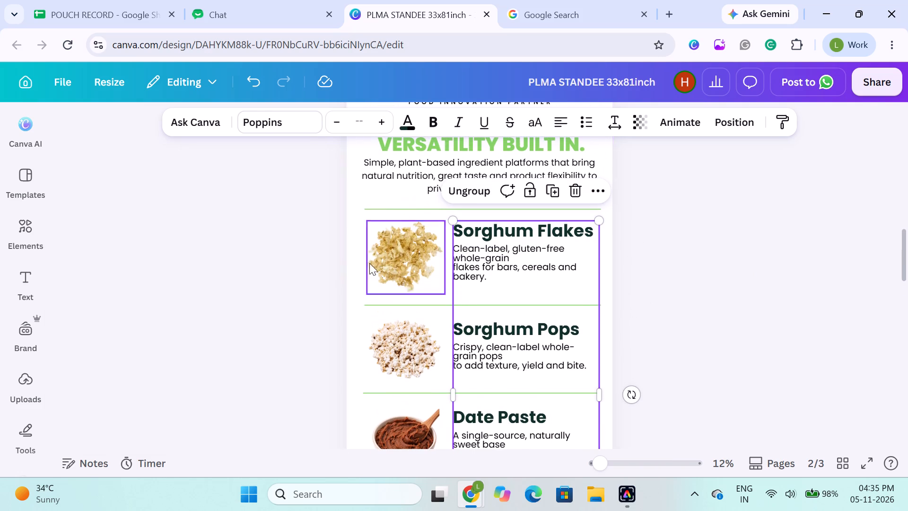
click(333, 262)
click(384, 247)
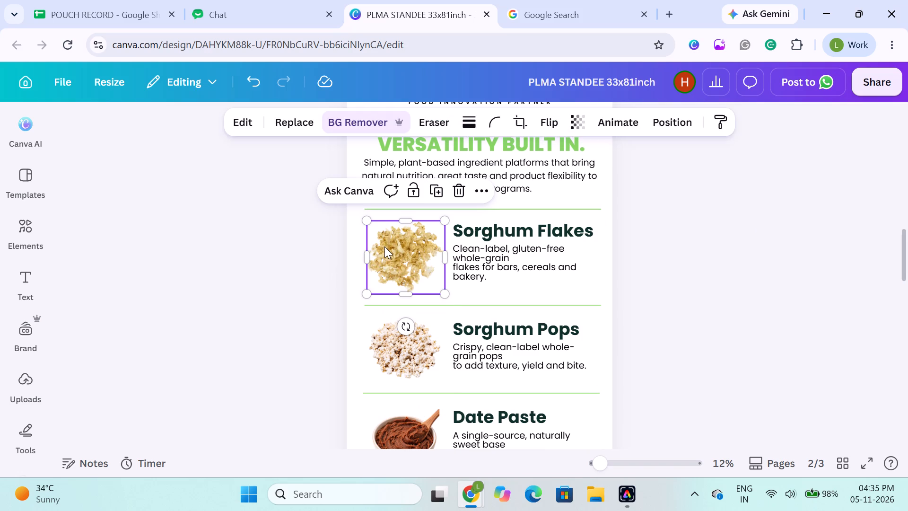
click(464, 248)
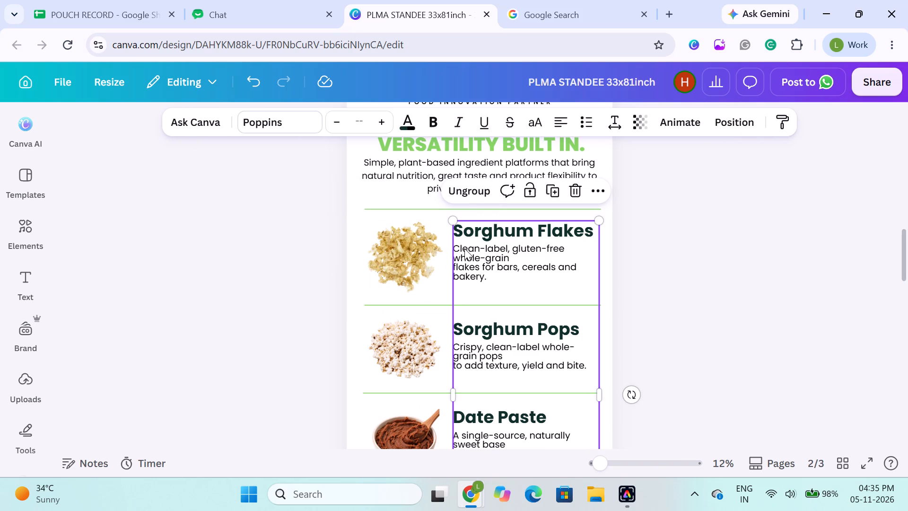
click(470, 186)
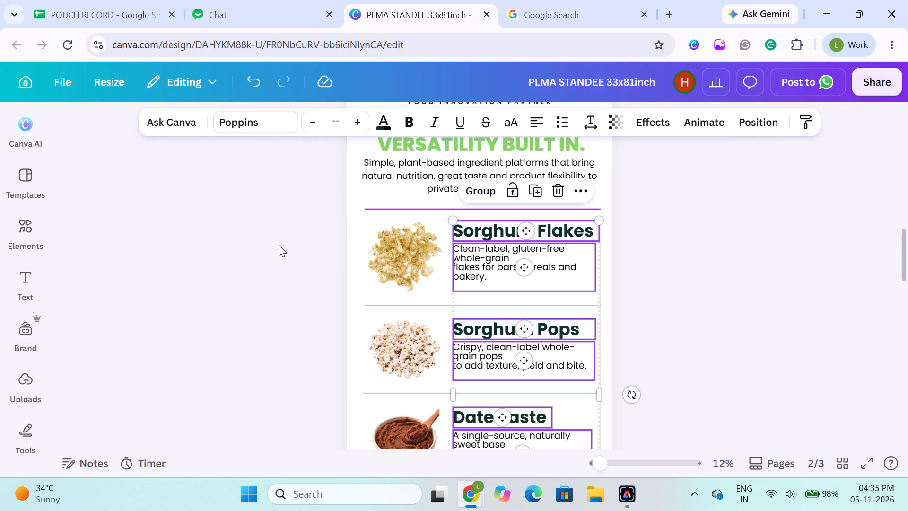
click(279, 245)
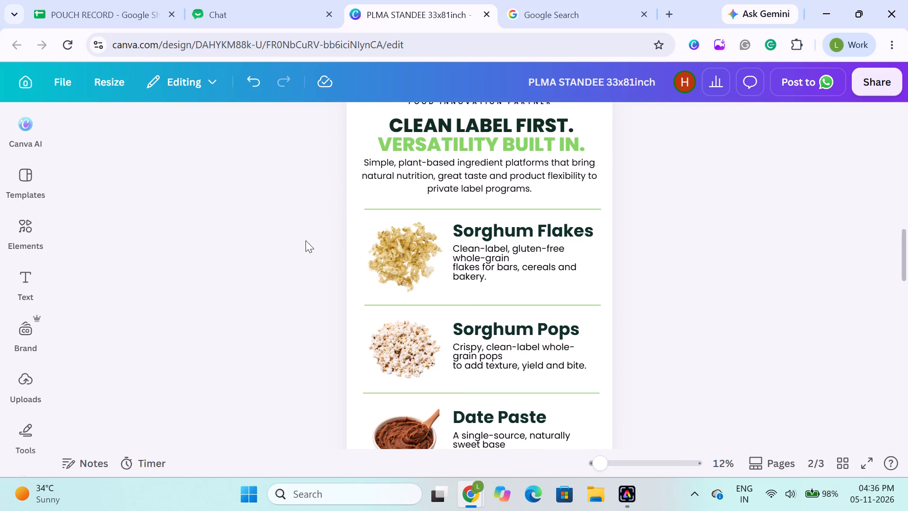
Group the Sorghum Flakes image, heading and description into one block.
drag(306, 240, 475, 286)
click(475, 286)
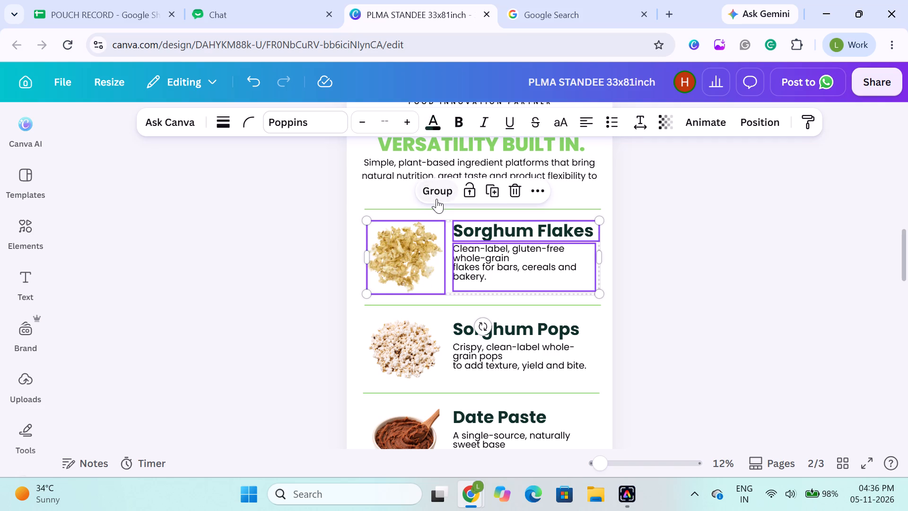
click(437, 199)
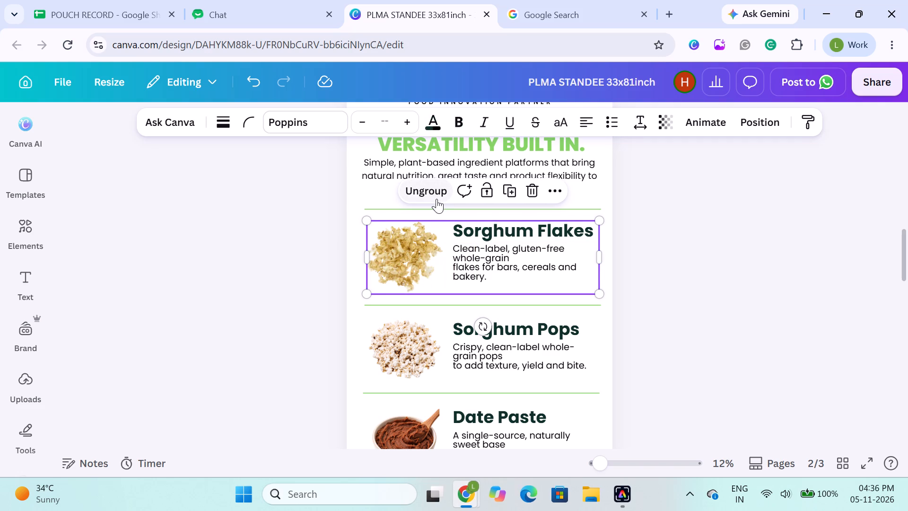
Group the Sorghum Pops image, heading and description into one block.
scroll(299, 328, down, 1)
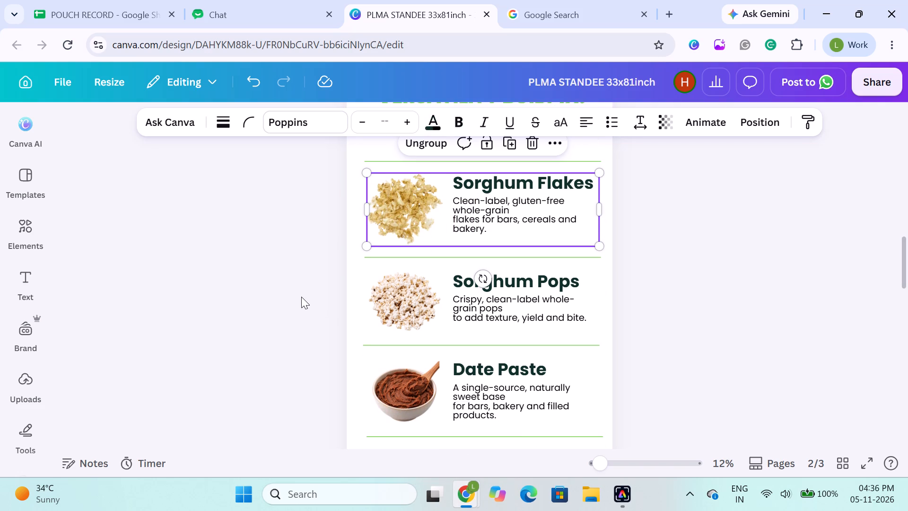
click(303, 296)
drag(303, 296, 499, 321)
click(499, 321)
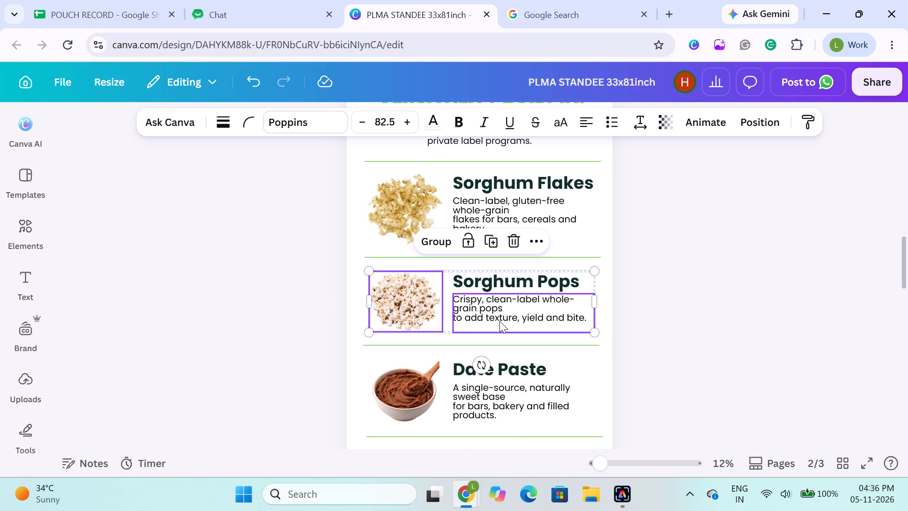
click(304, 294)
drag(313, 278, 445, 332)
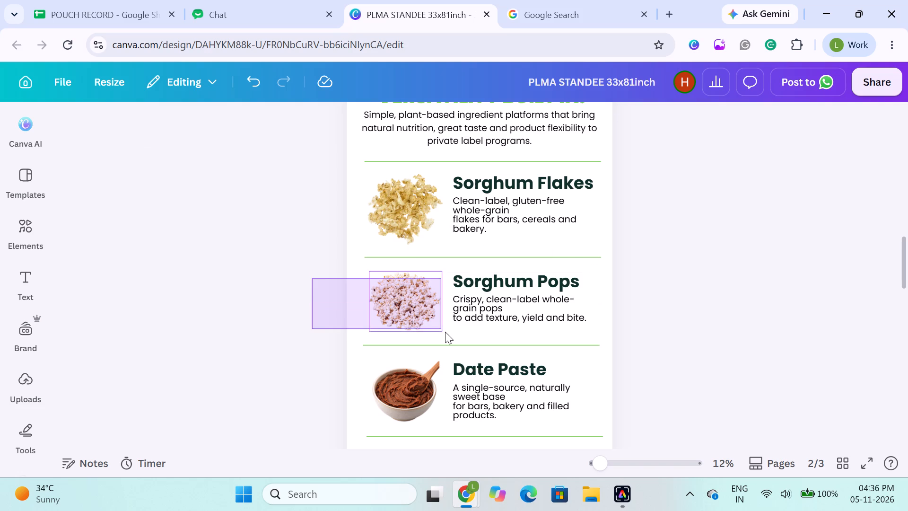
drag(445, 332, 495, 333)
click(437, 245)
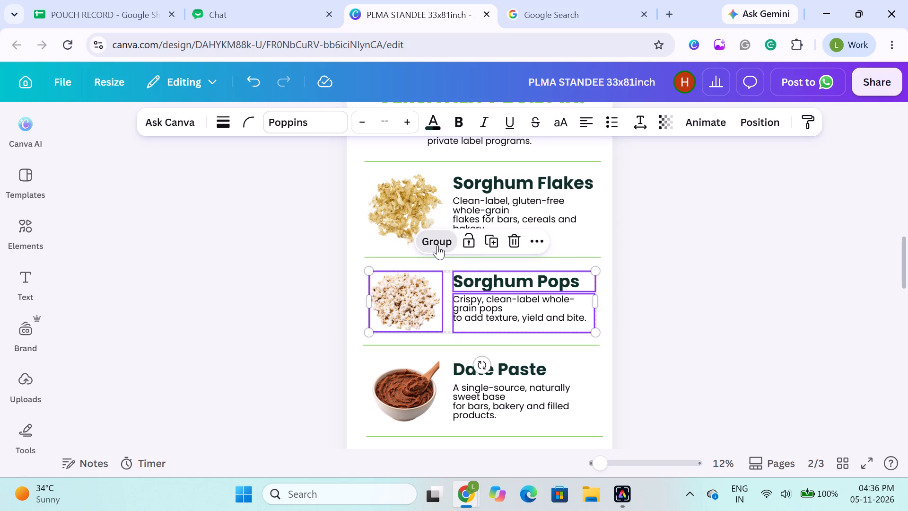
click(294, 330)
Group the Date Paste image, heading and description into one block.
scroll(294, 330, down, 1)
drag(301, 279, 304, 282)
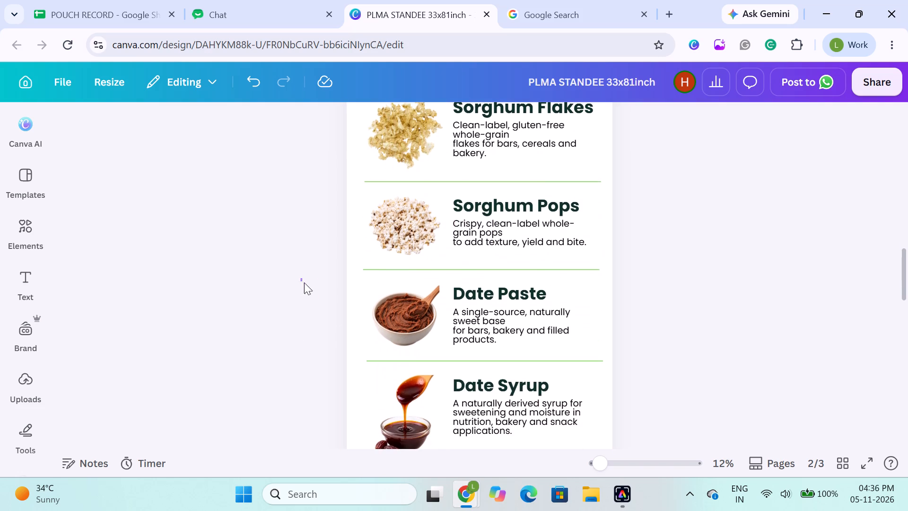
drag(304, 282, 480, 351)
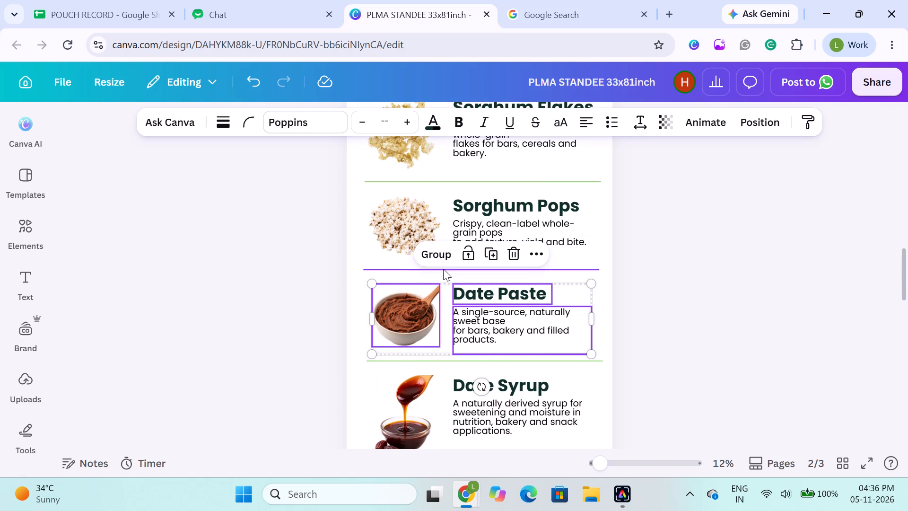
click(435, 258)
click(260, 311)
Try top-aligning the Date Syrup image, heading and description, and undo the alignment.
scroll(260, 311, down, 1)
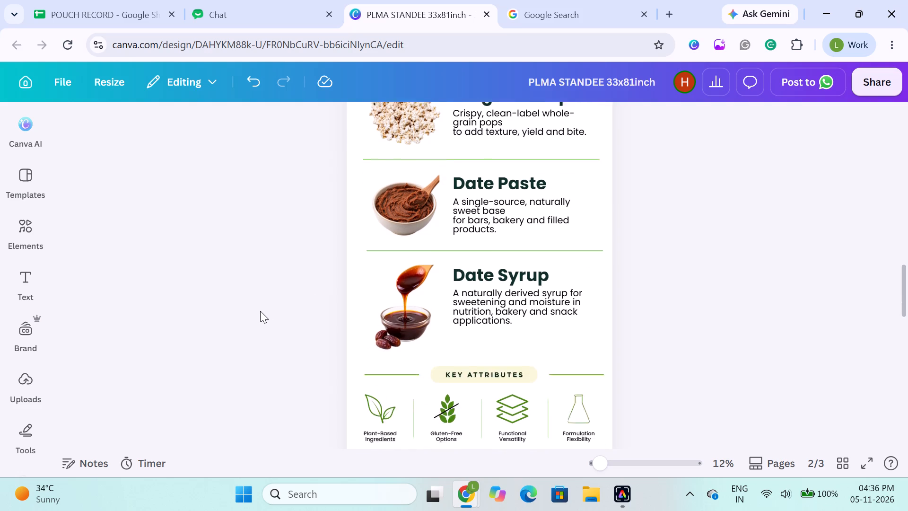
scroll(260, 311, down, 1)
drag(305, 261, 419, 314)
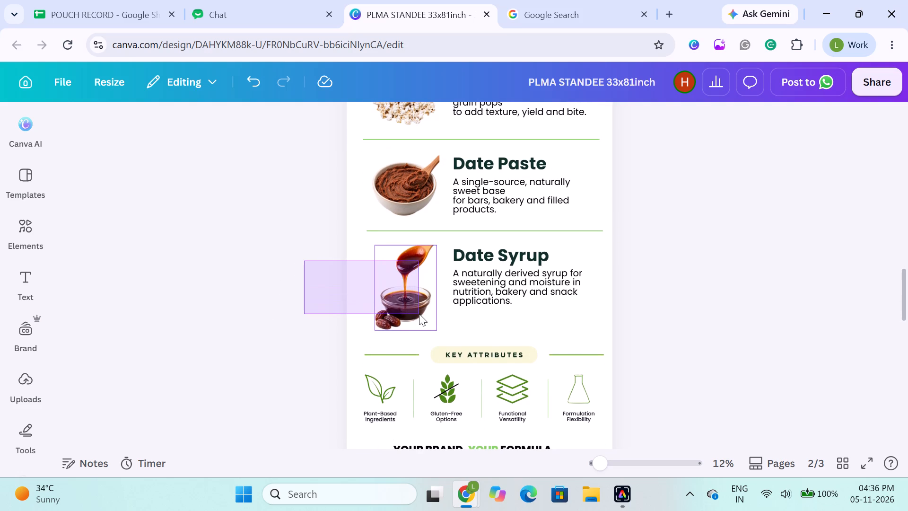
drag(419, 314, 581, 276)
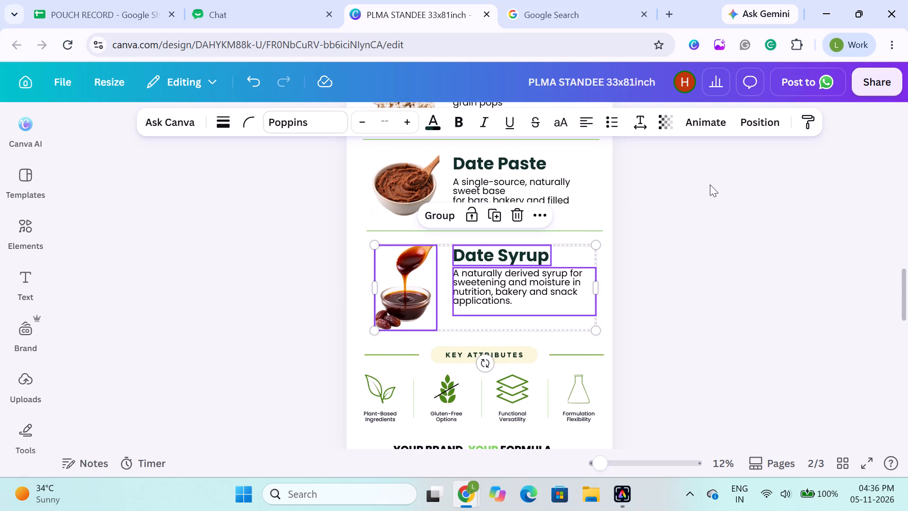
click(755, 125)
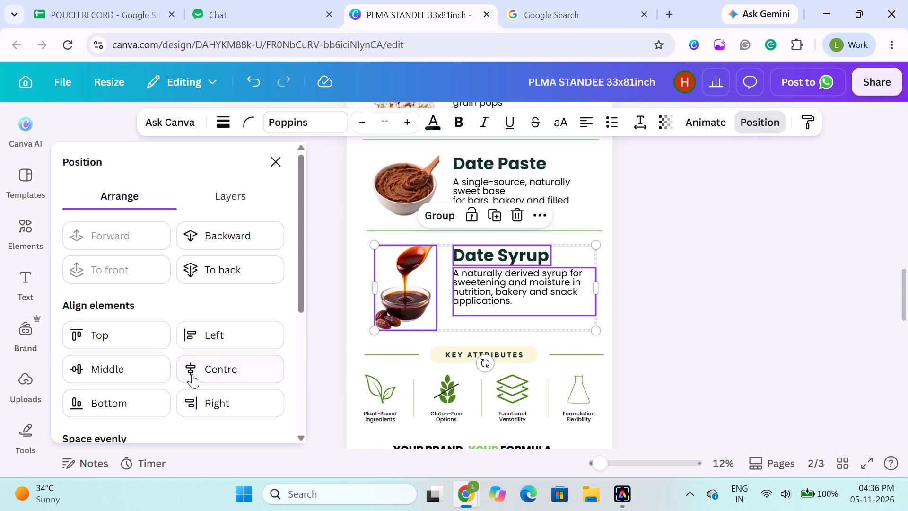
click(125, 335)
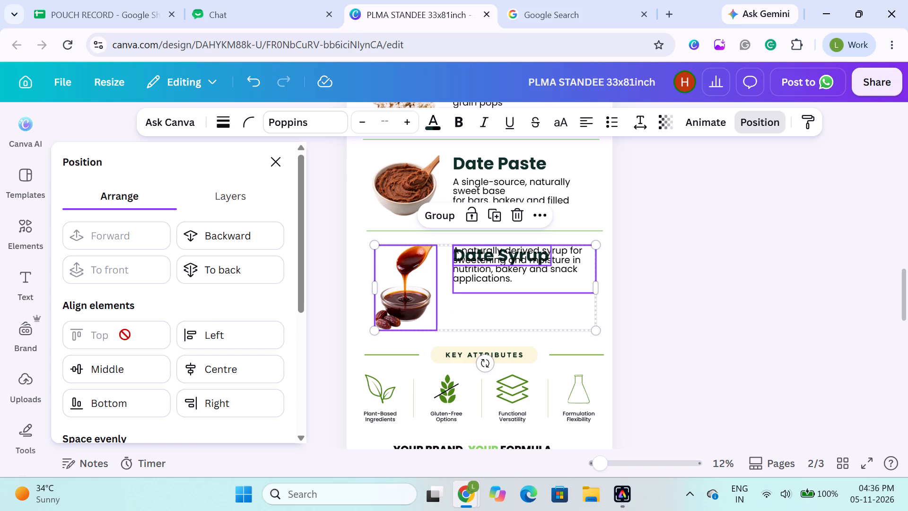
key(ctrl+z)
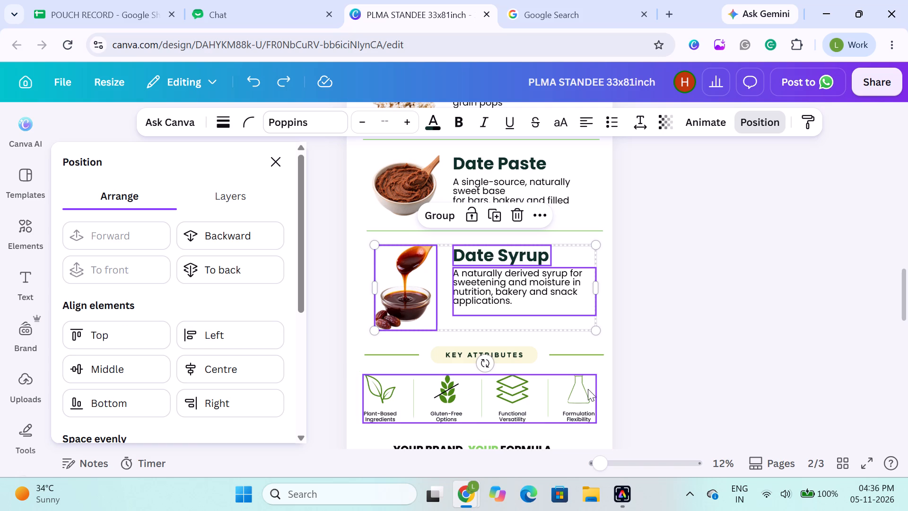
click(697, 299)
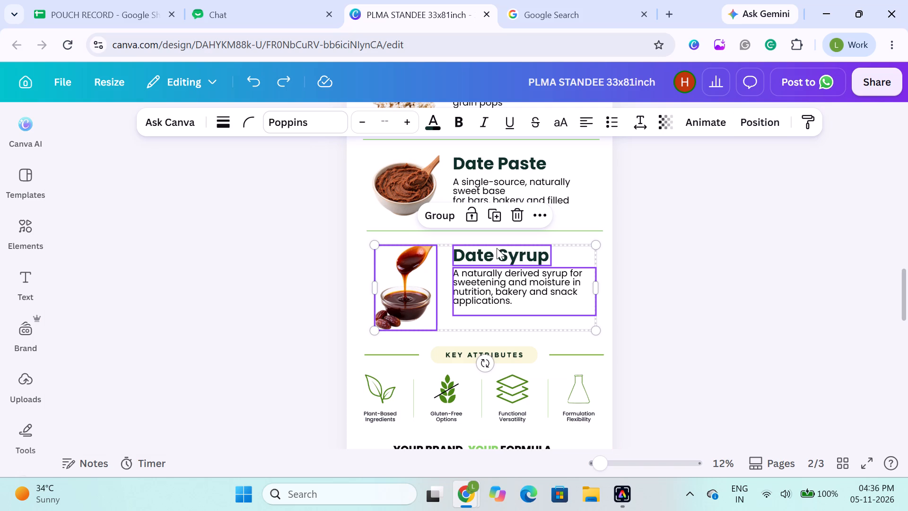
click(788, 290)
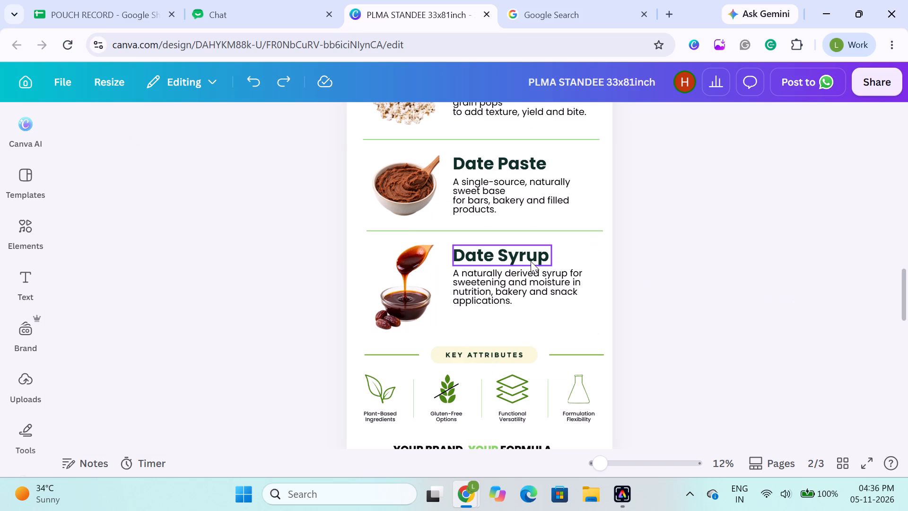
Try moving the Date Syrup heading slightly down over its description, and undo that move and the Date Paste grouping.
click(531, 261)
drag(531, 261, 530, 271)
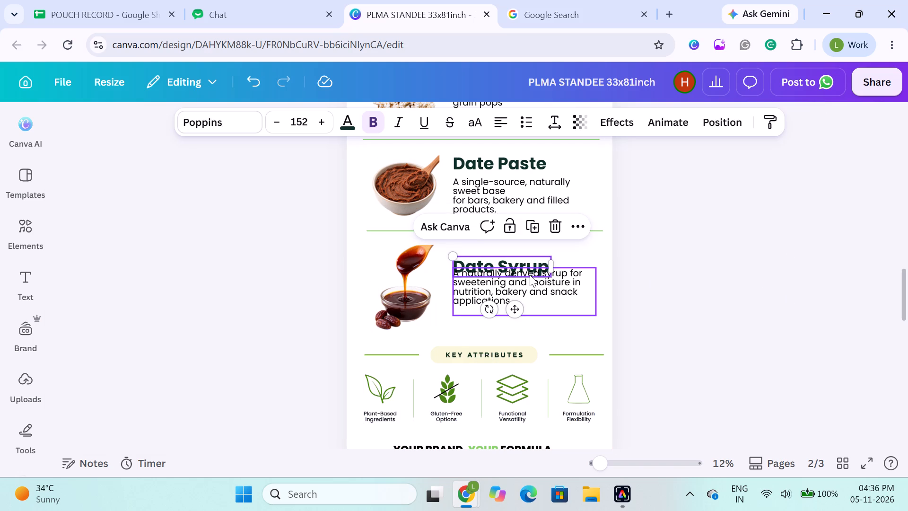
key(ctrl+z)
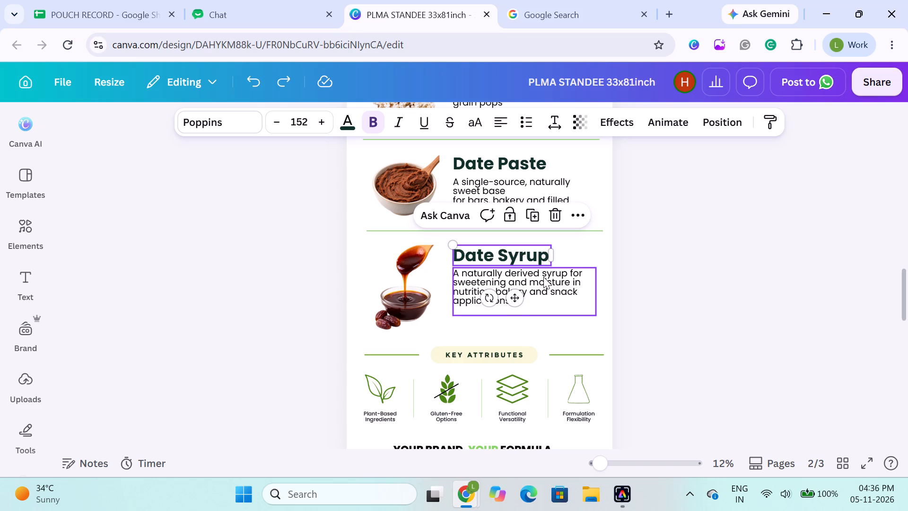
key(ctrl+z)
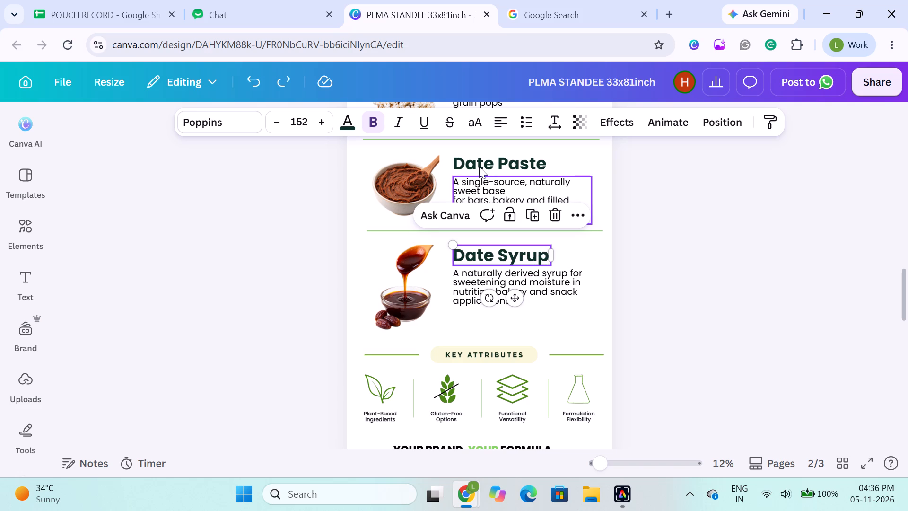
Group the Date Paste heading with its description, leaving the image out of the group.
click(467, 167)
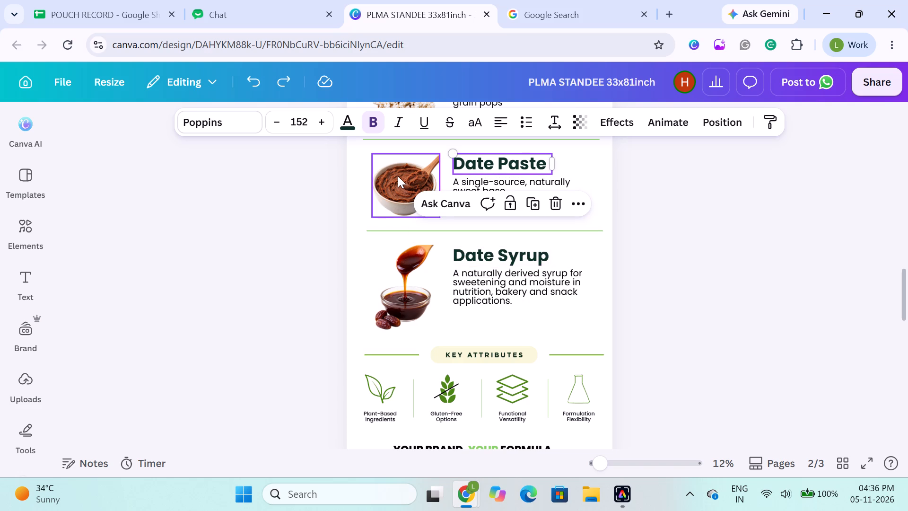
shift+click(472, 182)
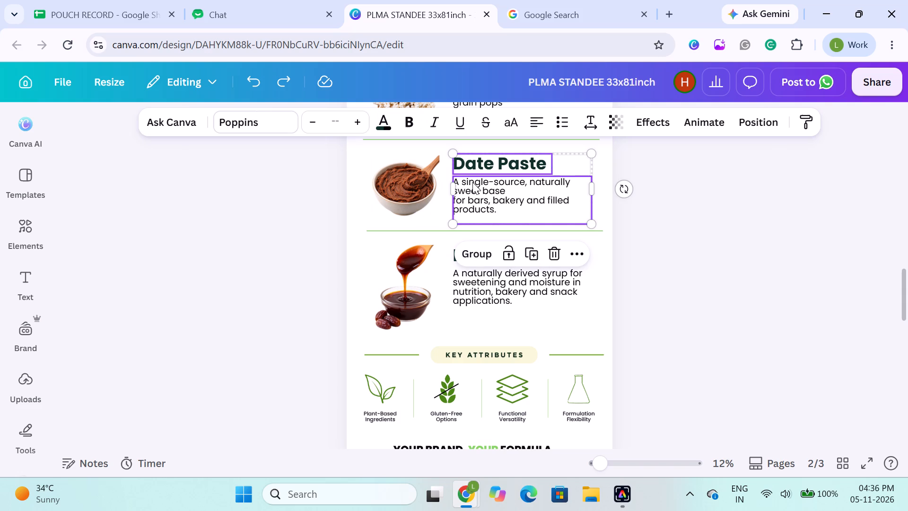
scroll(486, 184, up, 1)
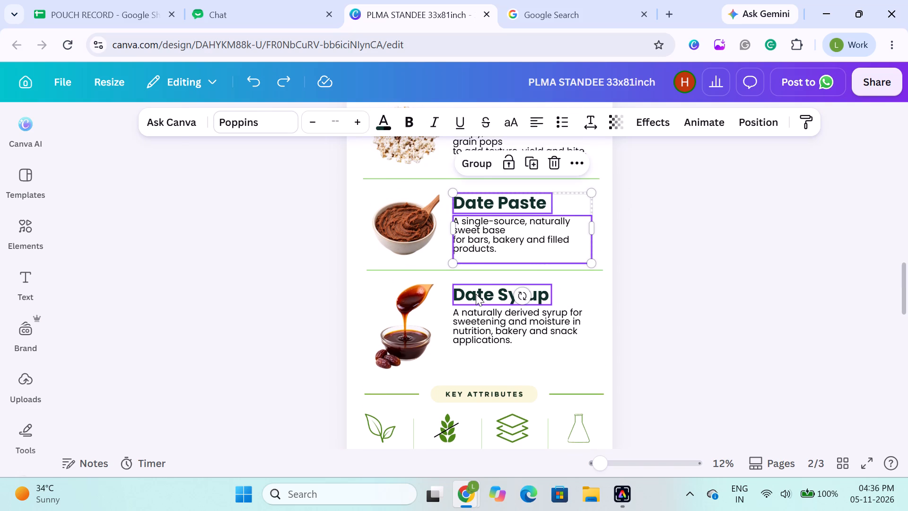
click(476, 294)
click(482, 225)
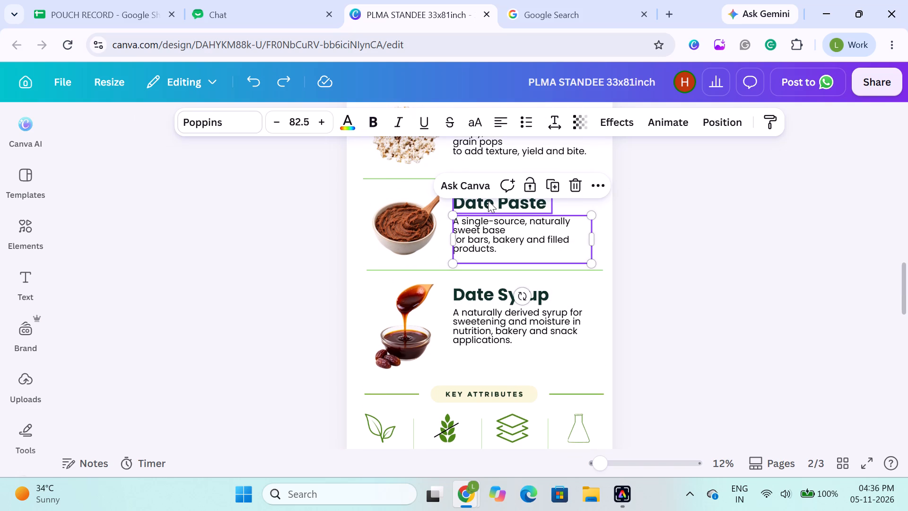
shift+click(488, 201)
click(483, 160)
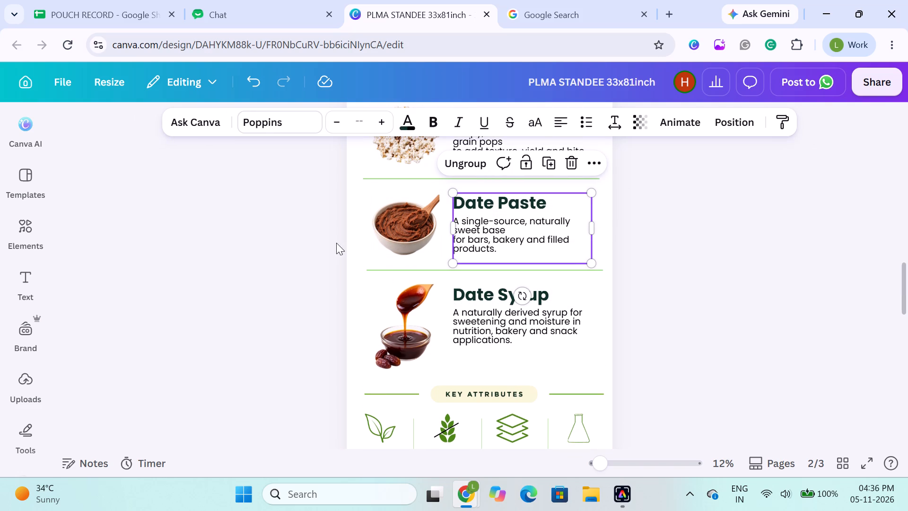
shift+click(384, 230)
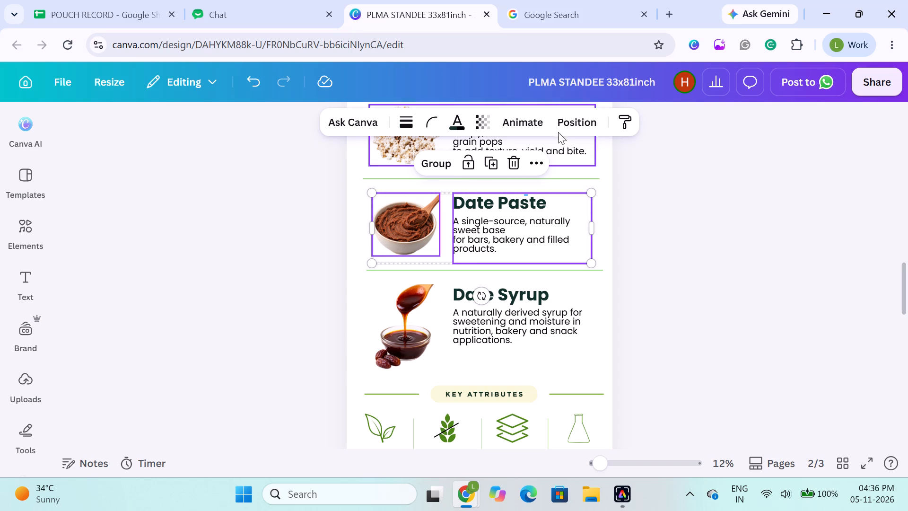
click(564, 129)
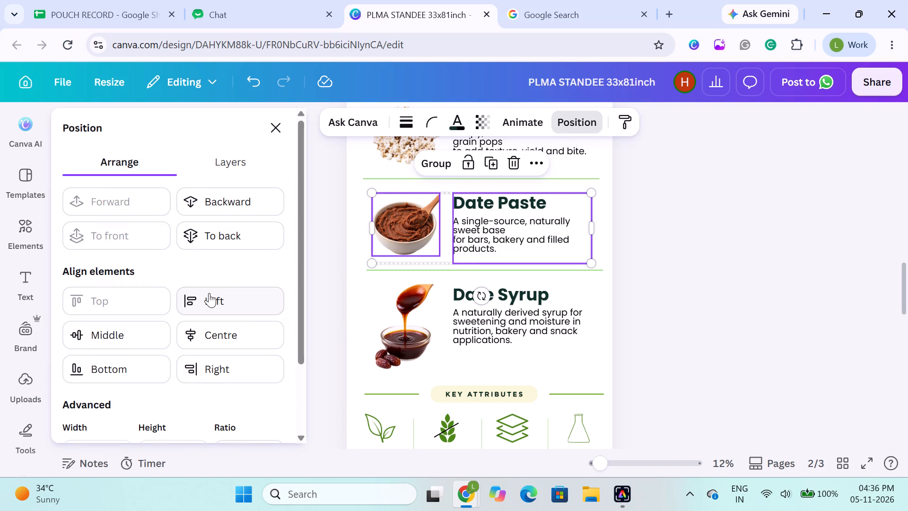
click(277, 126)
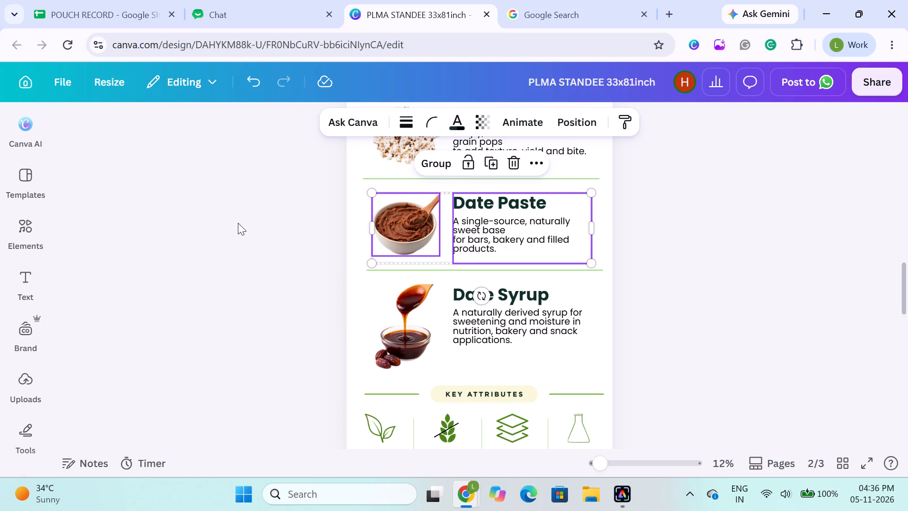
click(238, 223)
Group the Date Syrup heading with its description, and group that text pair with the syrup image as one block.
click(471, 301)
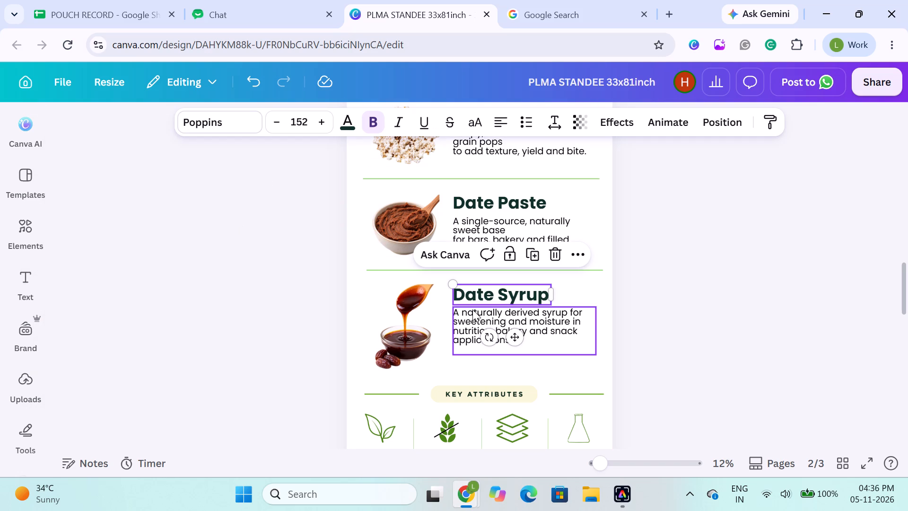
shift+click(472, 312)
click(483, 258)
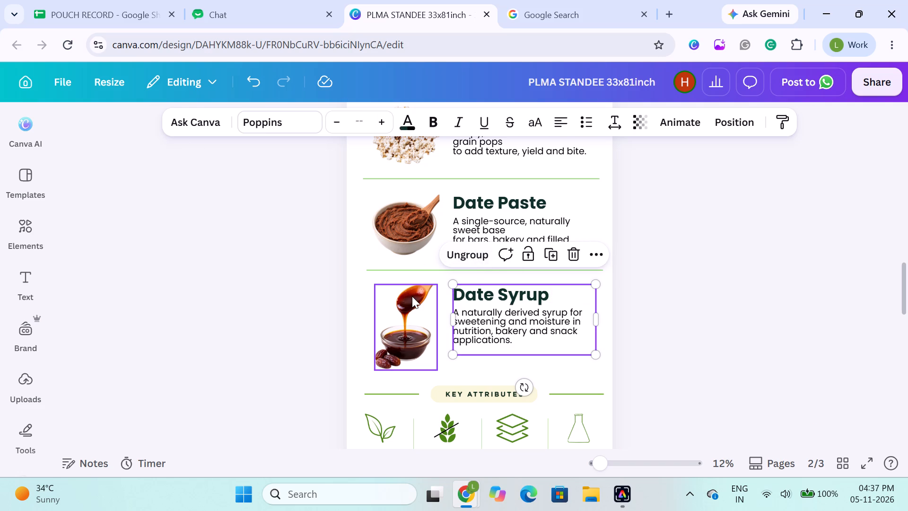
shift+click(412, 296)
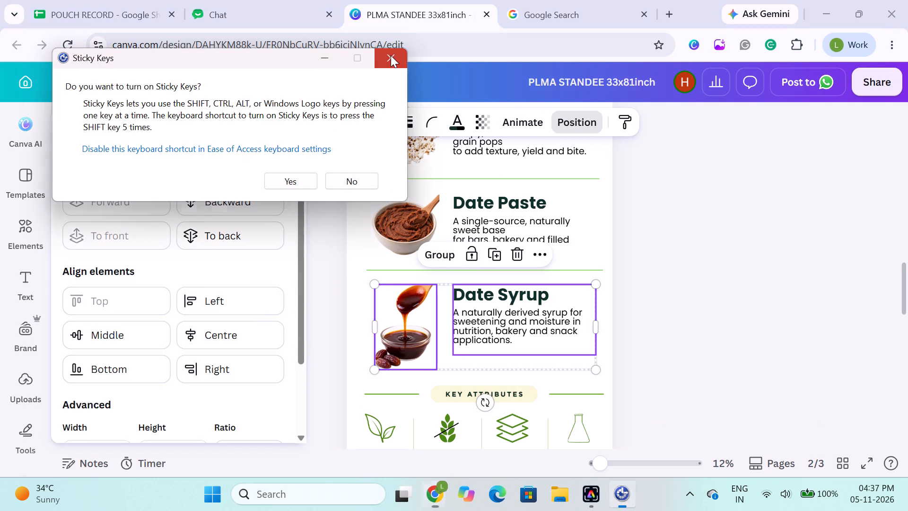
click(435, 256)
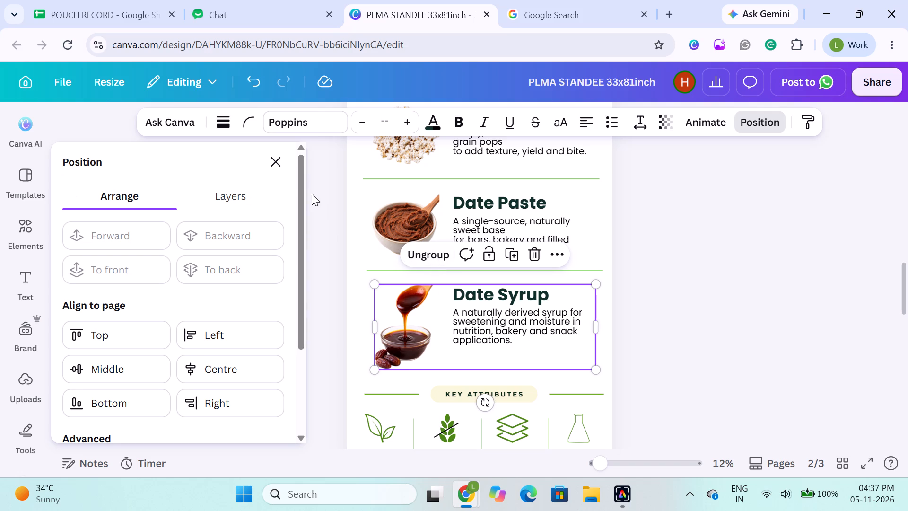
click(273, 157)
click(274, 181)
Group the Date Paste image with its grouped heading and description into one block.
drag(284, 183, 325, 190)
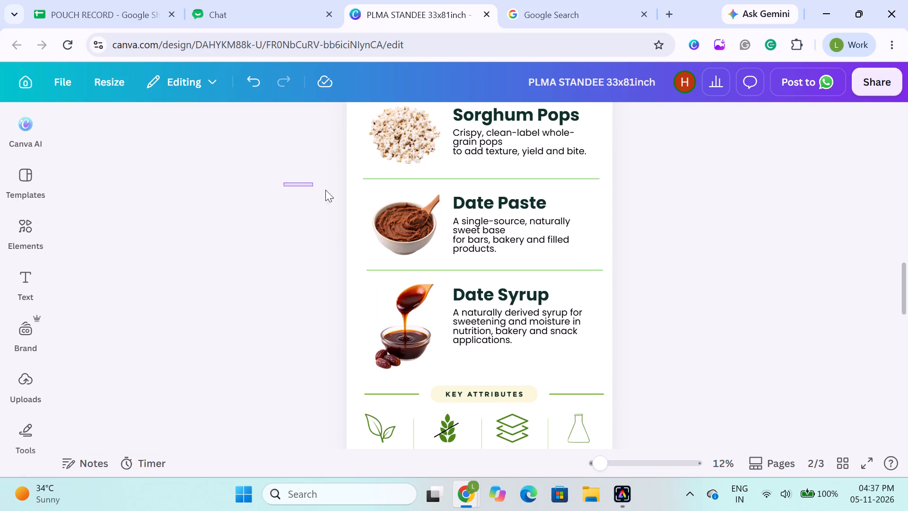
drag(325, 190, 496, 250)
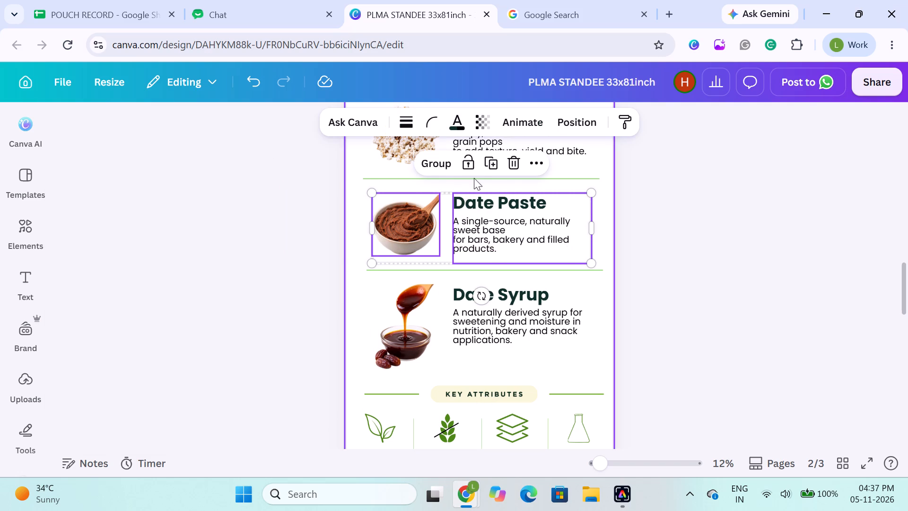
click(436, 168)
click(297, 208)
Check the Sorghum Pops block's grouping and review the layout and spacing of the four product blocks on page 2.
scroll(297, 208, up, 1)
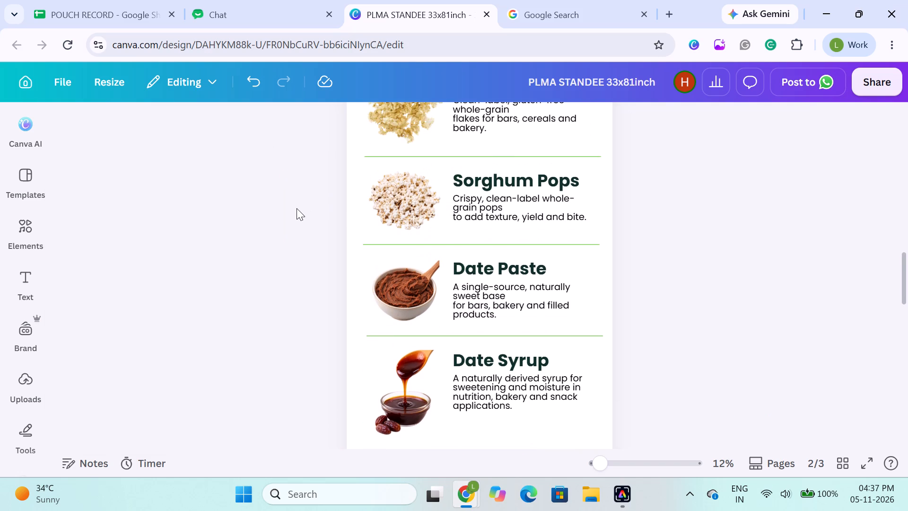
drag(323, 208, 472, 231)
click(275, 235)
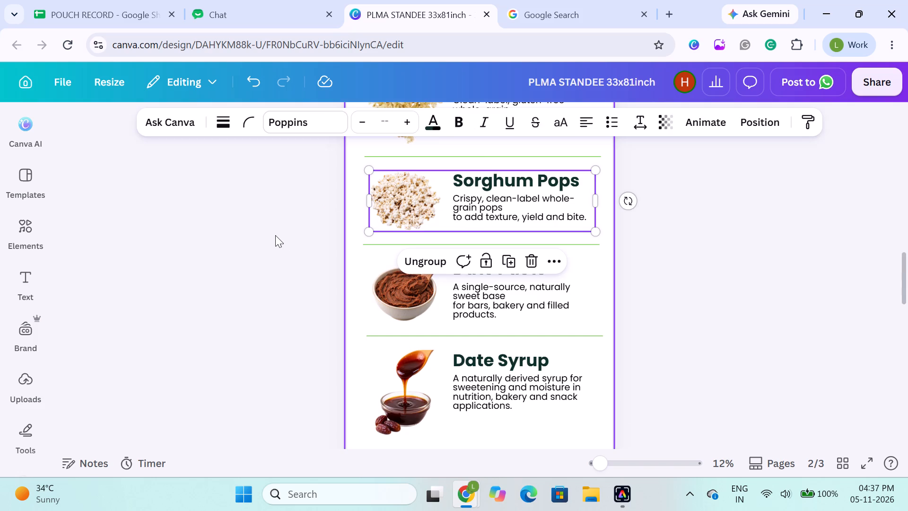
scroll(275, 235, up, 2)
click(261, 238)
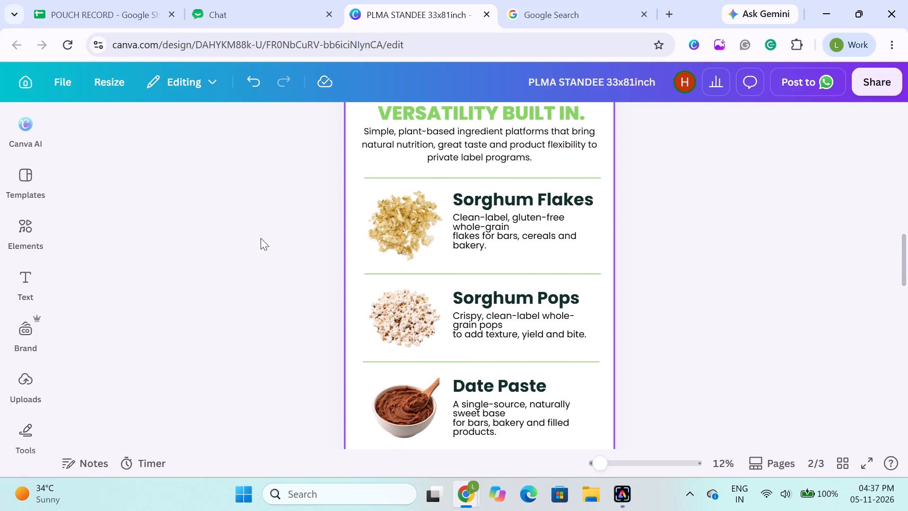
click(279, 229)
scroll(279, 229, down, 1)
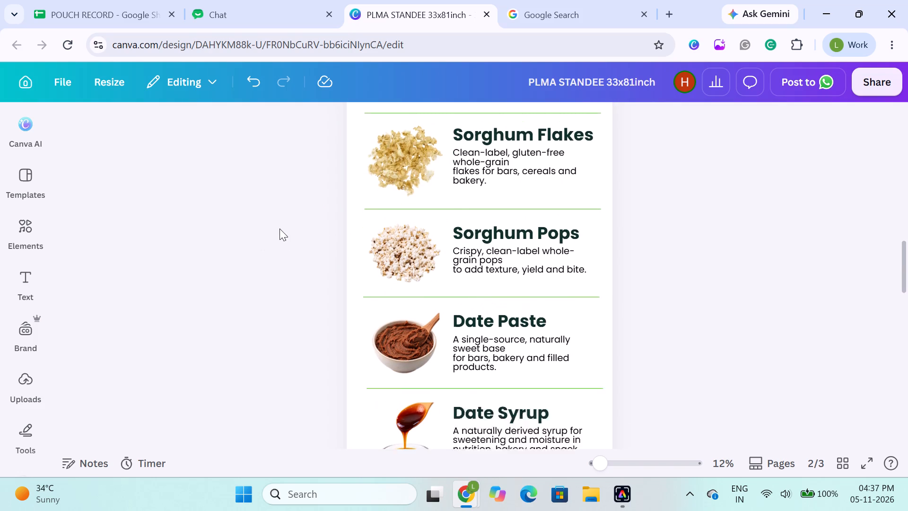
scroll(279, 229, down, 1)
scroll(310, 282, down, 1)
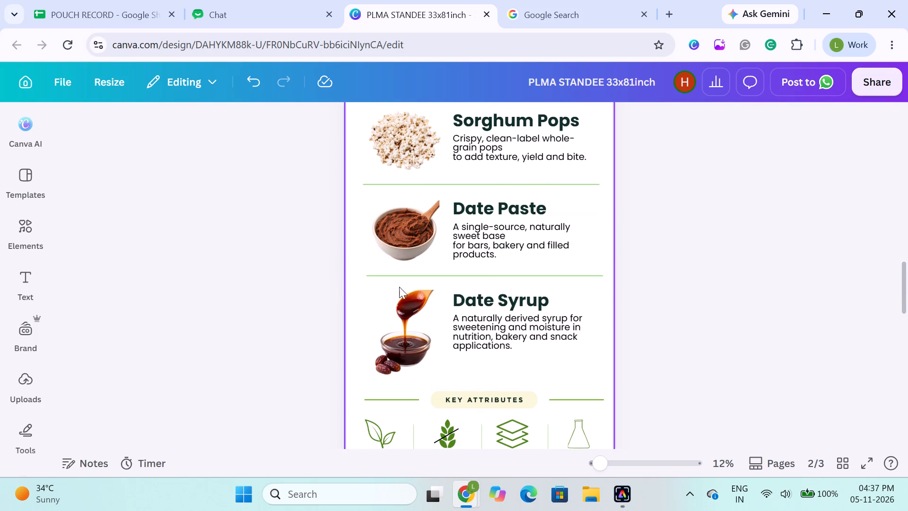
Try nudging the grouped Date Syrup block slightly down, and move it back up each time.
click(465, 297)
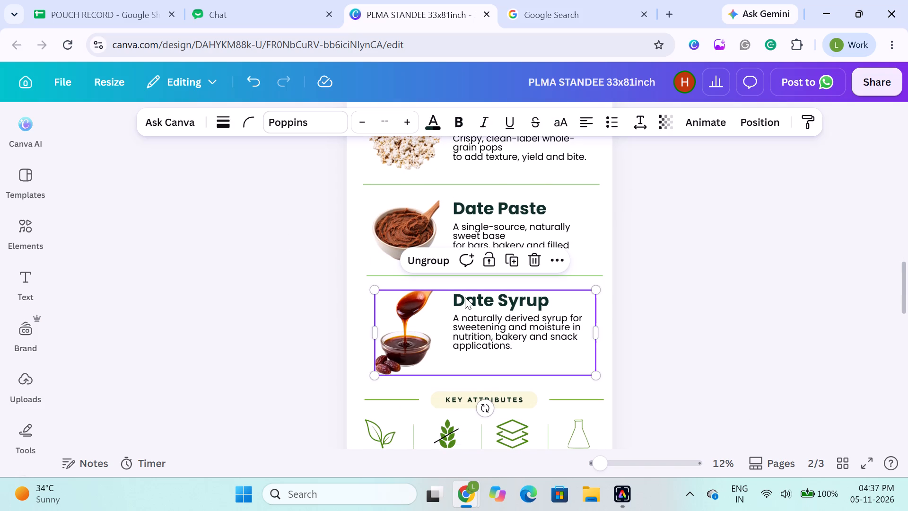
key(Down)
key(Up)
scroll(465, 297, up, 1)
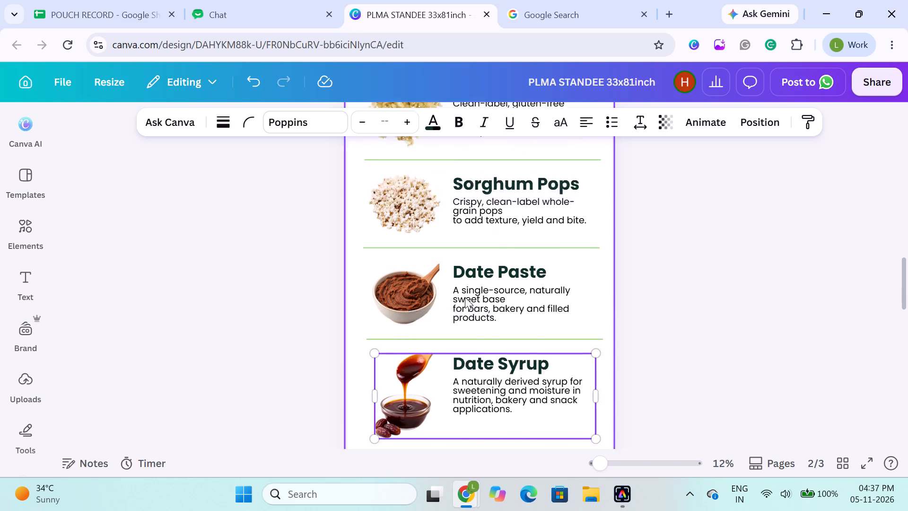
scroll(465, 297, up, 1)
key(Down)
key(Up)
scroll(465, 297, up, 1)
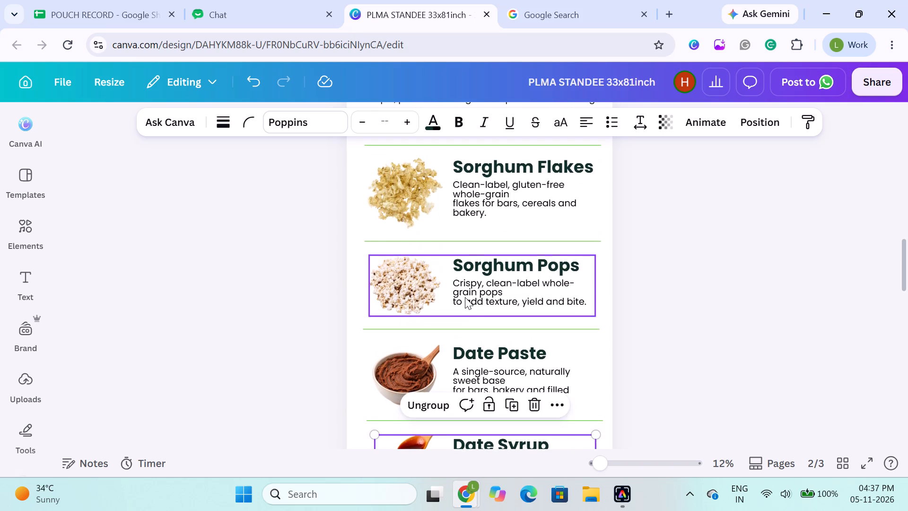
Nudge the grouped Sorghum Pops block slightly up between its divider lines.
click(465, 297)
key(Up)
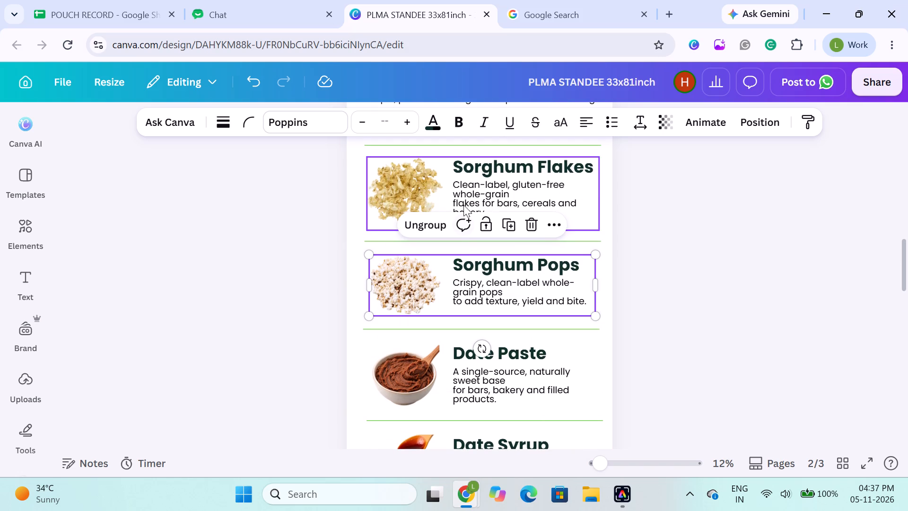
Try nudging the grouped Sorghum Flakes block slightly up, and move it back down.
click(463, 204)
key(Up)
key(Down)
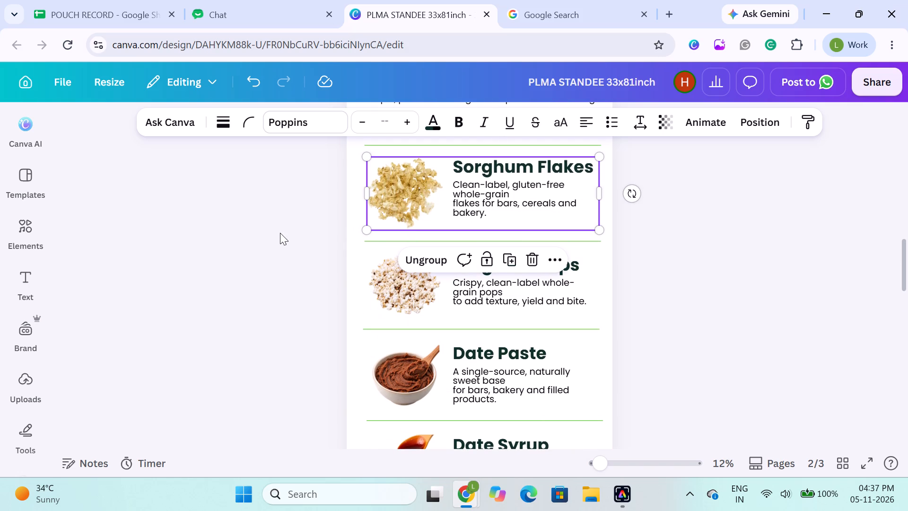
Nudge the grouped Date Syrup block slightly up toward the divider line above it.
scroll(368, 288, down, 1)
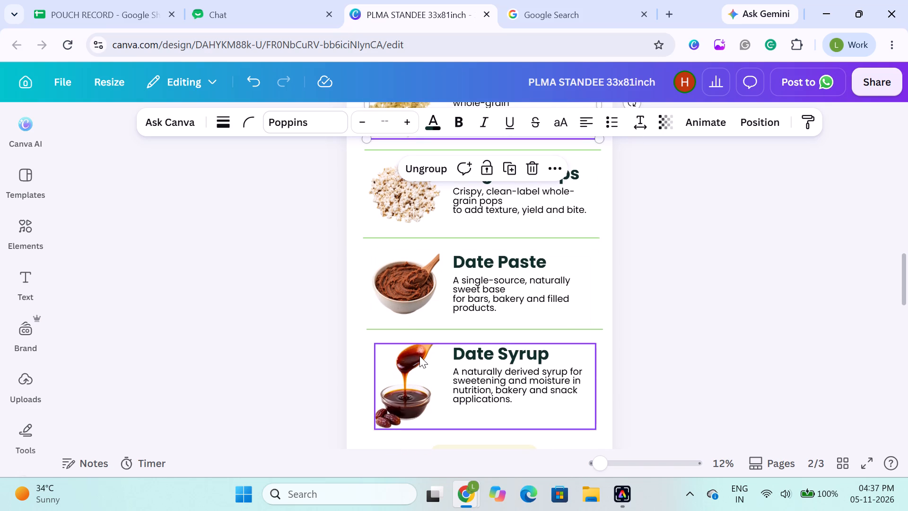
click(419, 356)
key(Down)
key(Up)
key(Up)
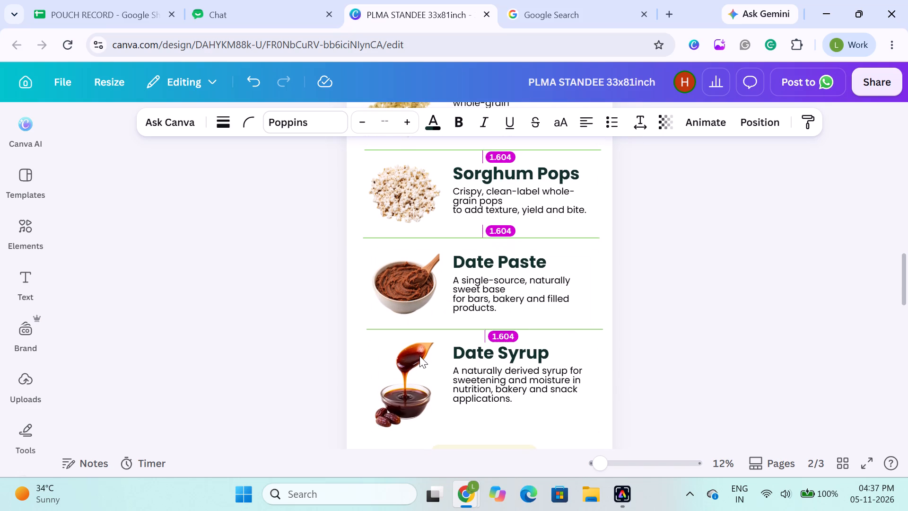
click(294, 296)
click(281, 275)
Move the "YOUR BRAND. YOUR FORMULA." tagline at the bottom of page 2 slightly up, closer to the key attributes row.
scroll(281, 275, down, 1)
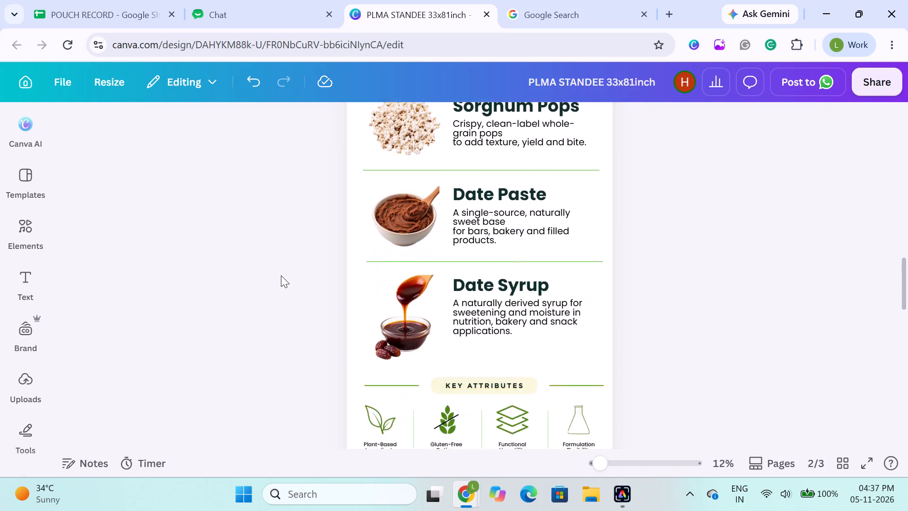
scroll(281, 275, down, 1)
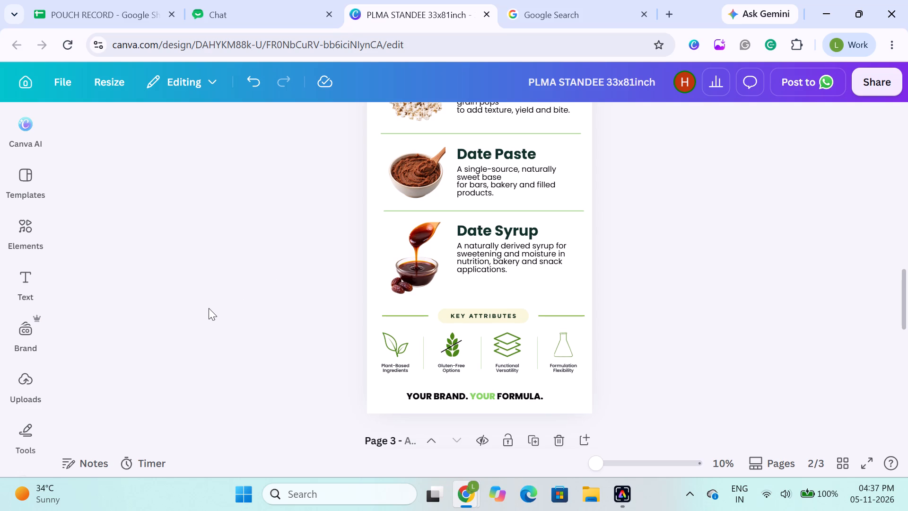
click(266, 316)
scroll(266, 316, down, 1)
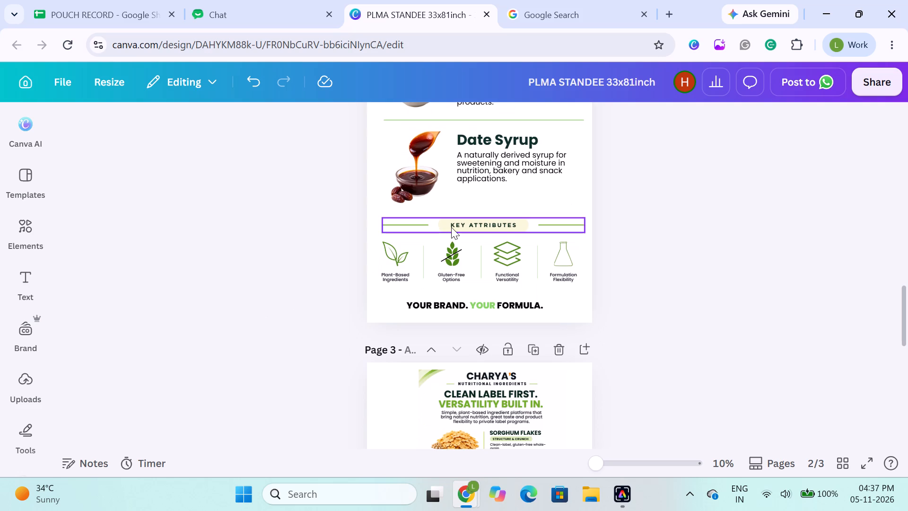
click(277, 259)
scroll(277, 259, down, 1)
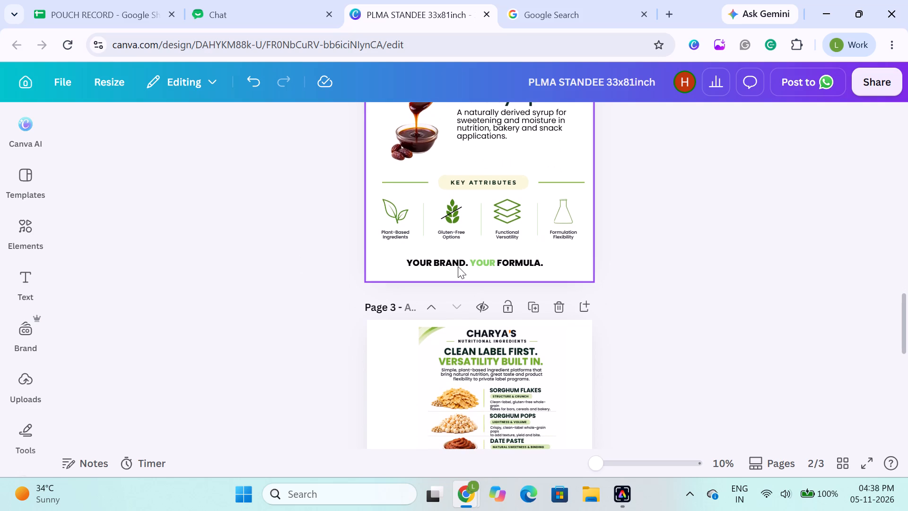
click(458, 266)
key(Up)
key(Up)
key(Up)
key(Up)
key(Up)
key(Up)
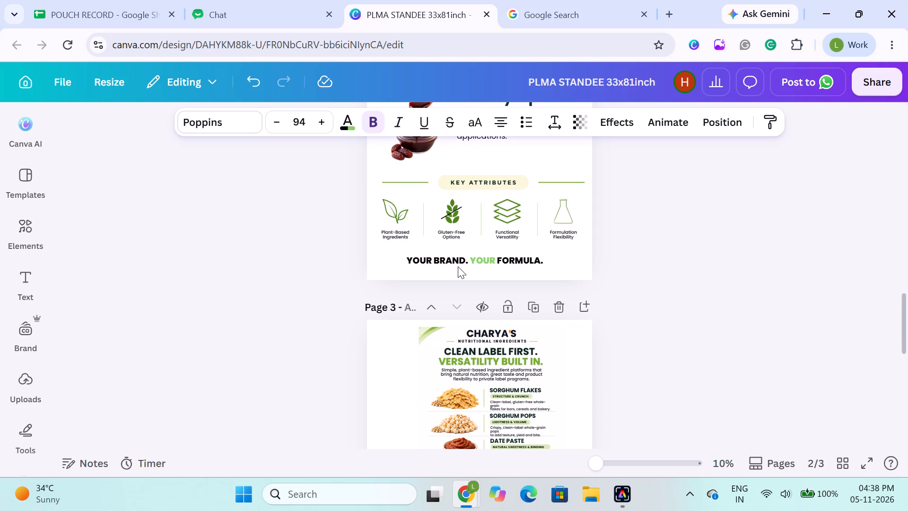
key(Up)
key(Up)
key(Up)
key(Up)
key(Up)
key(Down)
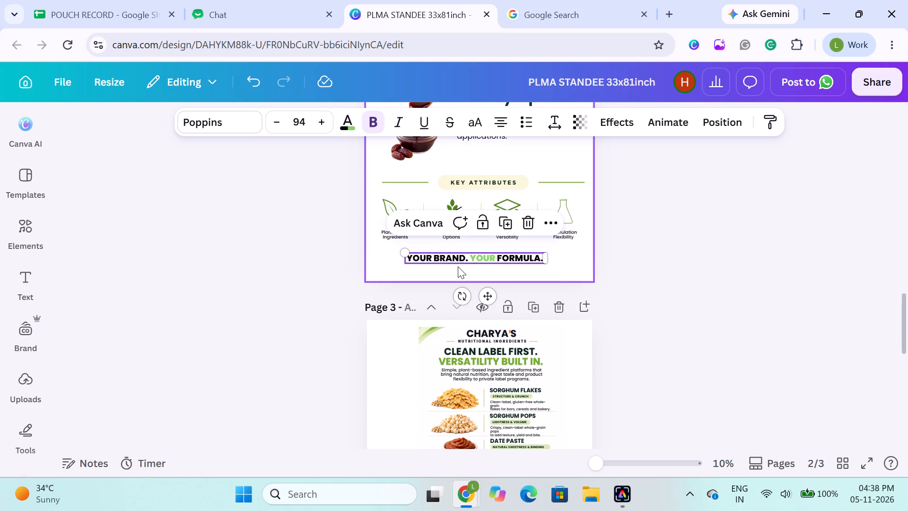
key(Up)
key(Up)
key(Up)
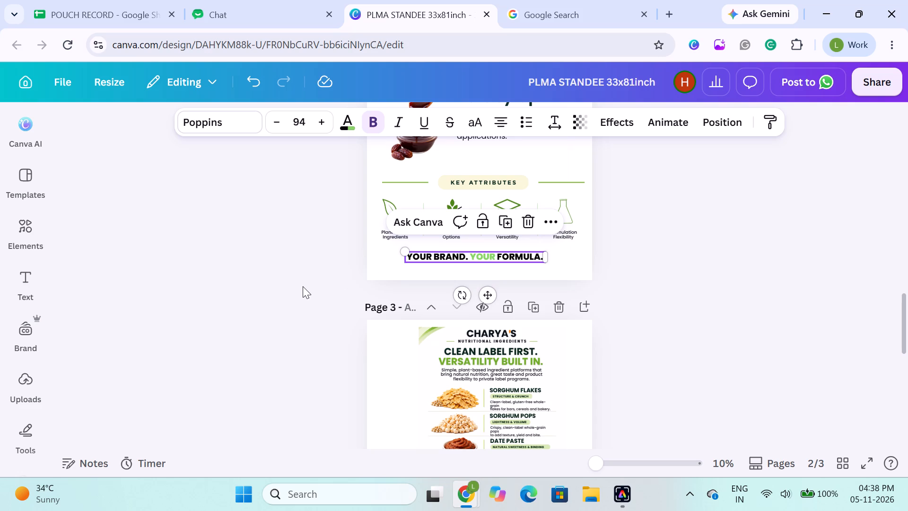
click(303, 286)
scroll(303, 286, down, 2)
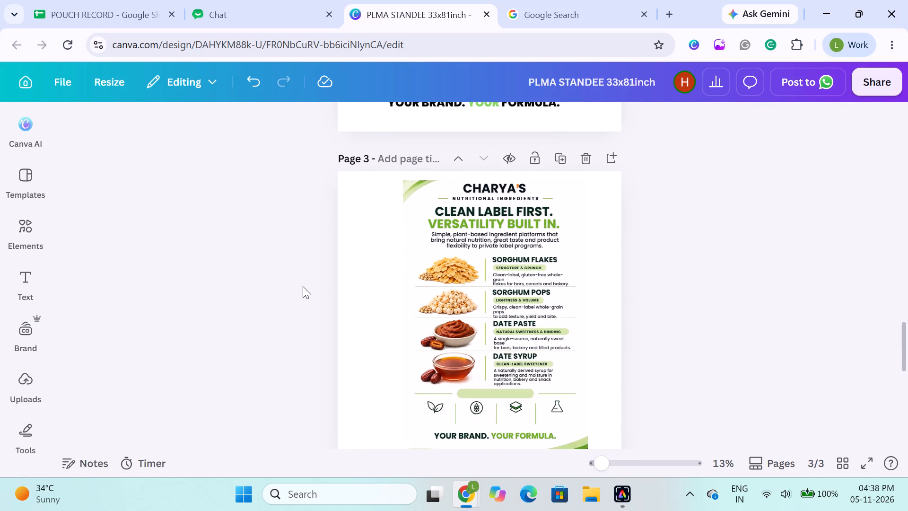
Ungroup the Sorghum Flakes block on page 2 into its separate image, heading and description.
scroll(303, 286, up, 5)
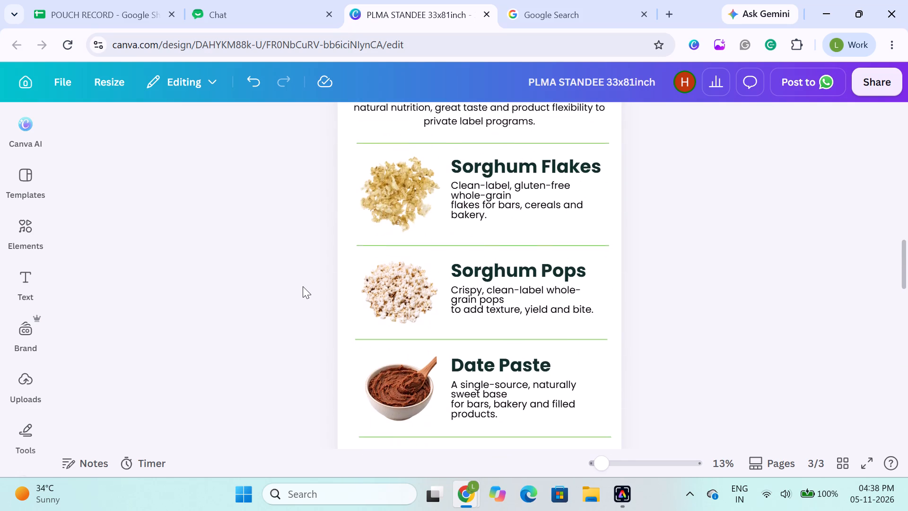
scroll(303, 286, up, 2)
click(480, 223)
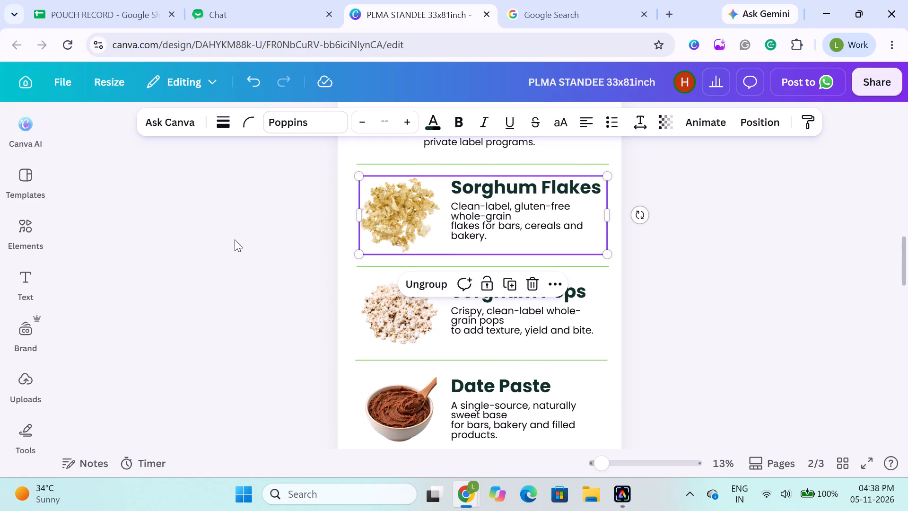
click(170, 252)
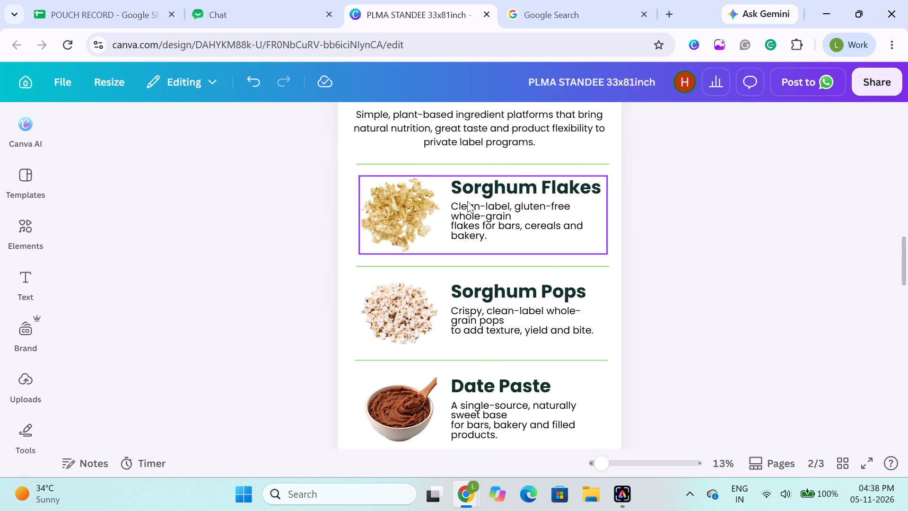
click(483, 189)
scroll(357, 221, up, 2)
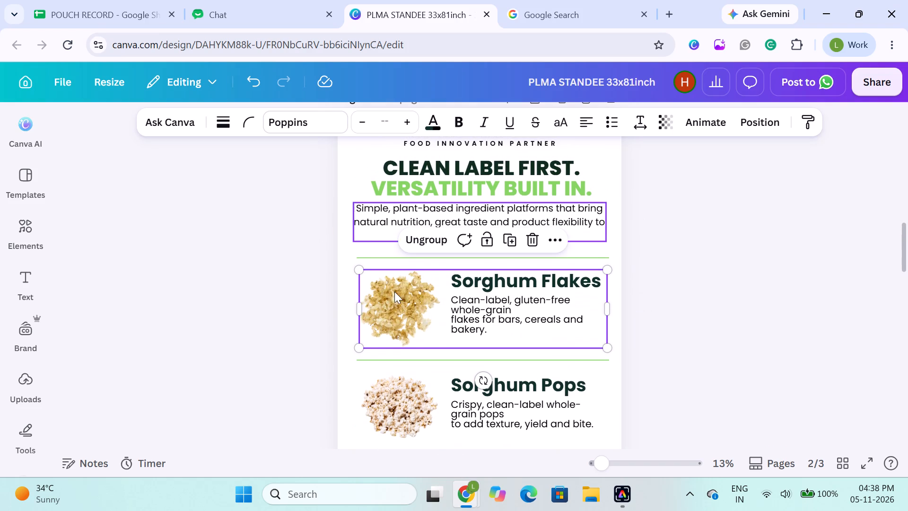
click(439, 241)
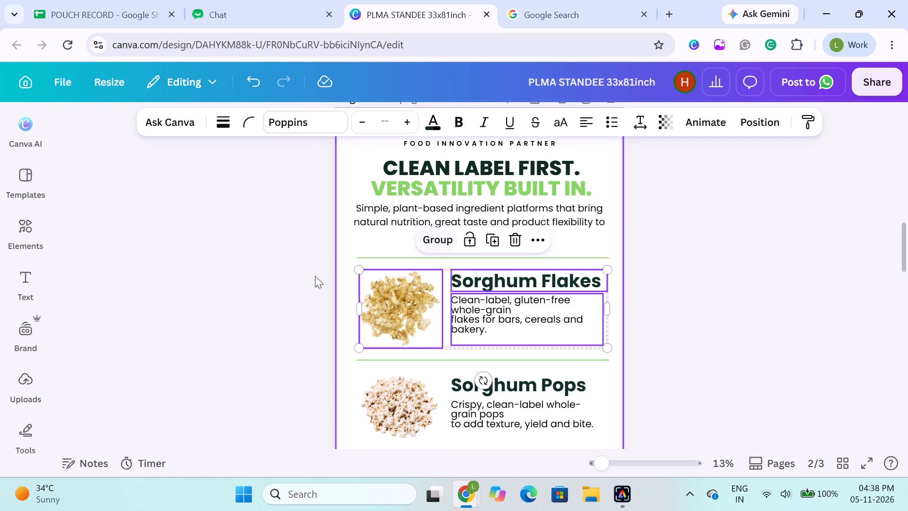
click(256, 298)
Ungroup the Sorghum Pops block on page 2 into its separate image and text elements.
scroll(256, 298, down, 1)
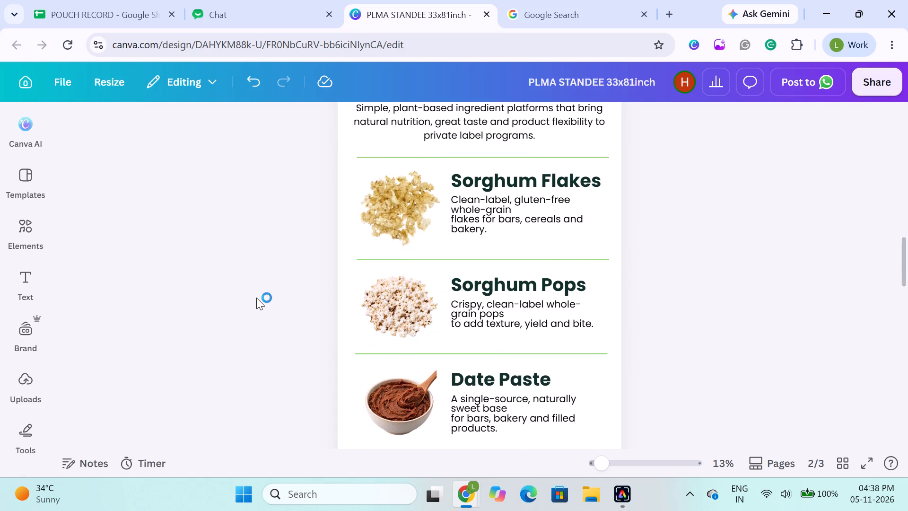
scroll(256, 298, down, 1)
click(419, 336)
click(421, 319)
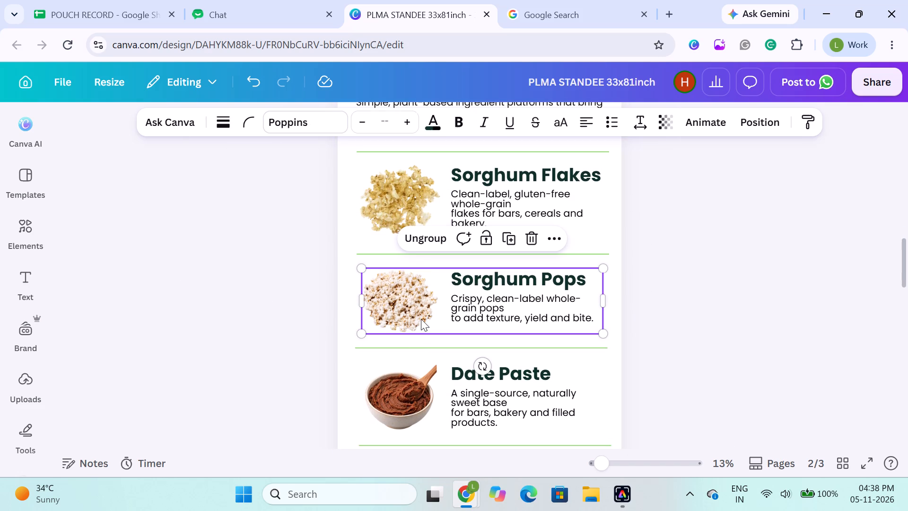
click(422, 242)
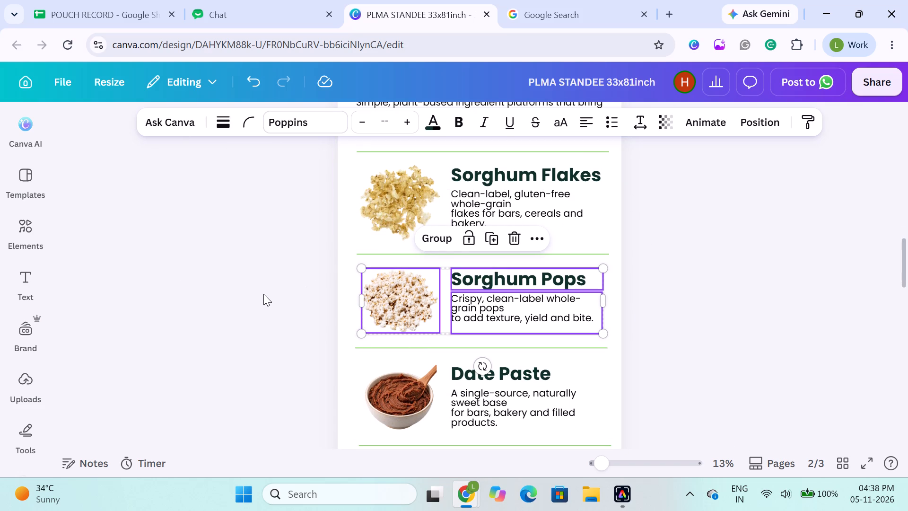
click(263, 294)
Ungroup the Date Paste block on page 2 into its separate image and text elements.
scroll(263, 294, down, 2)
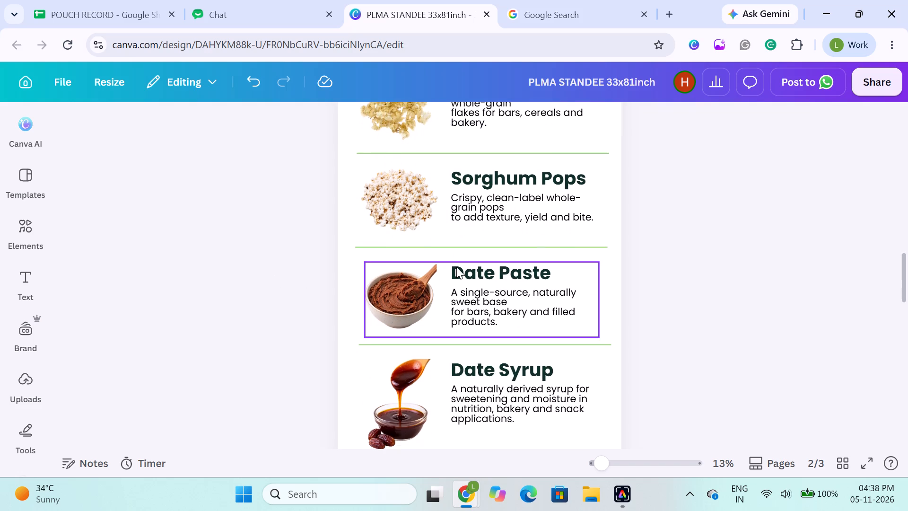
click(456, 267)
click(417, 227)
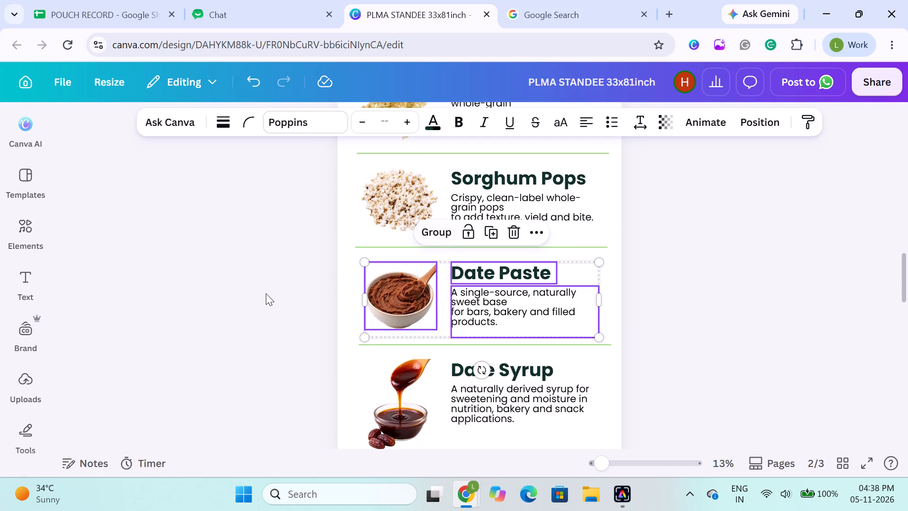
click(266, 293)
Ungroup the Date Syrup block on page 2 into its separate image and text elements.
scroll(266, 293, down, 2)
click(409, 281)
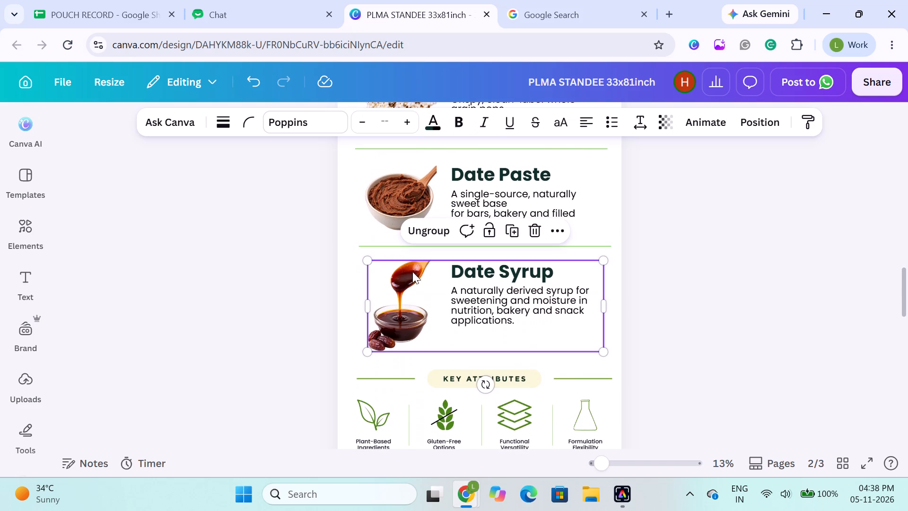
click(428, 231)
click(291, 301)
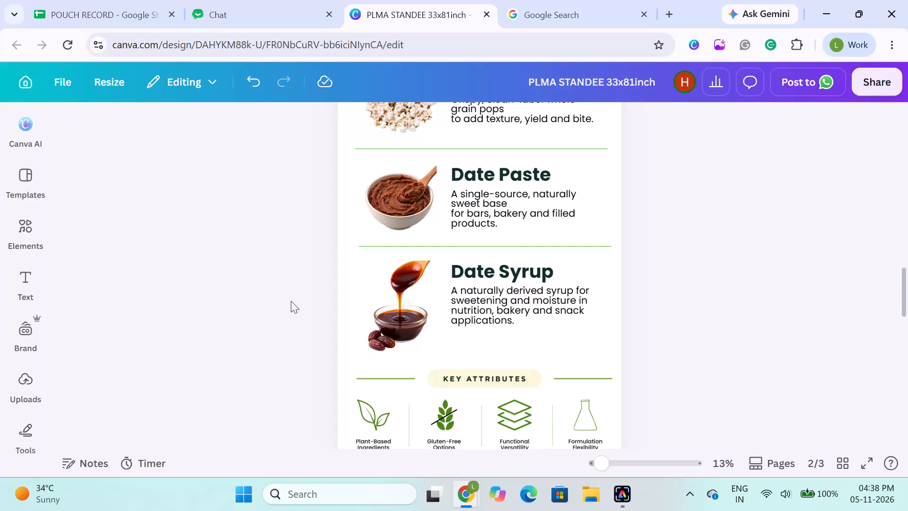
click(280, 296)
Align the "KEY ATTRIBUTES" heading group, with its side lines, to the horizontal centre of page 2.
scroll(280, 296, down, 2)
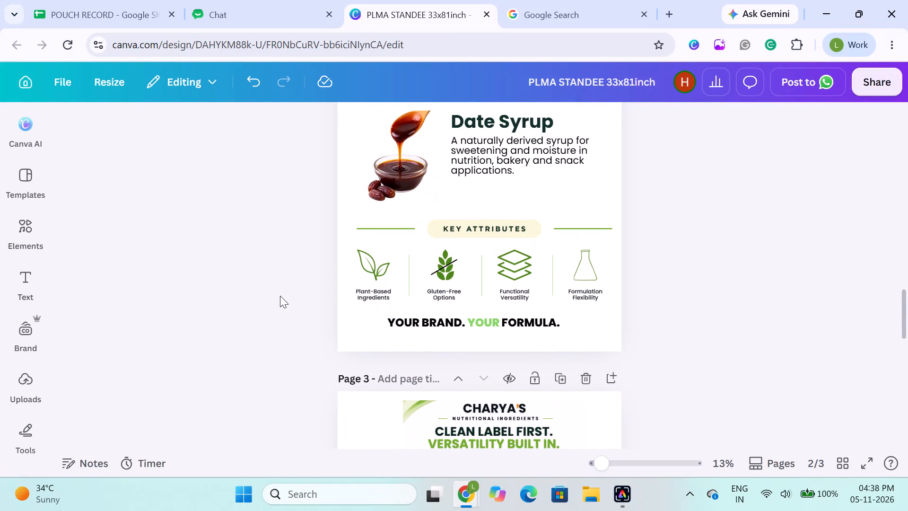
scroll(280, 296, down, 1)
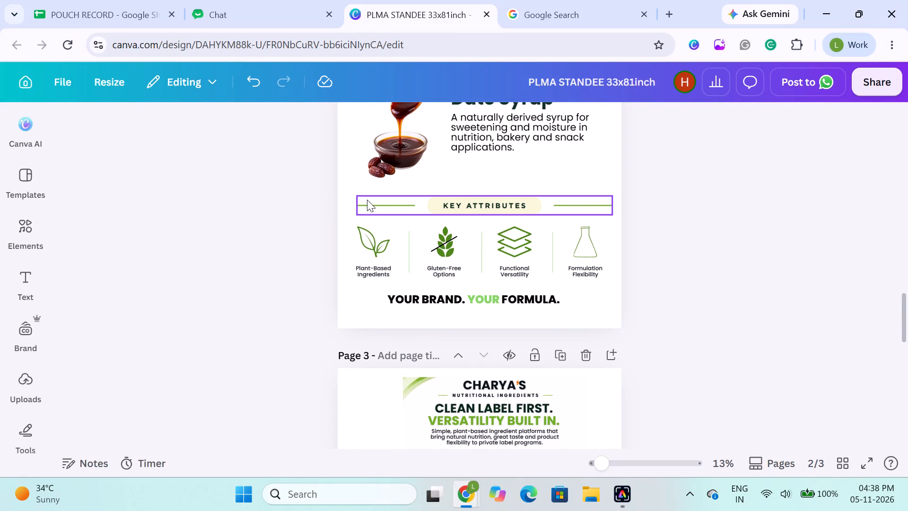
click(284, 226)
scroll(284, 226, down, 1)
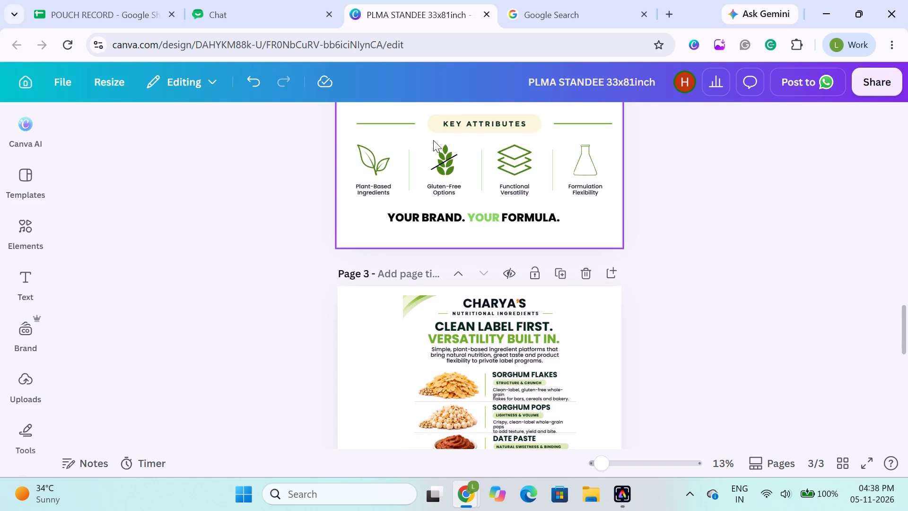
click(447, 127)
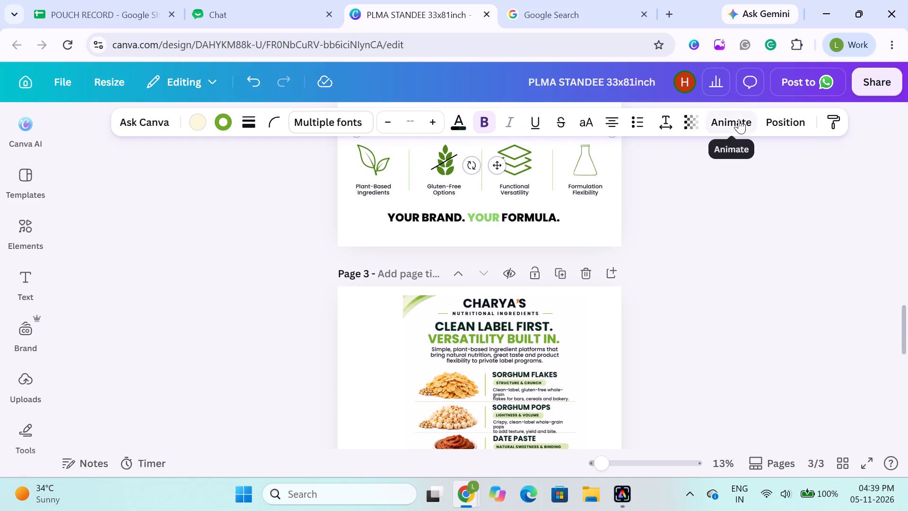
click(804, 123)
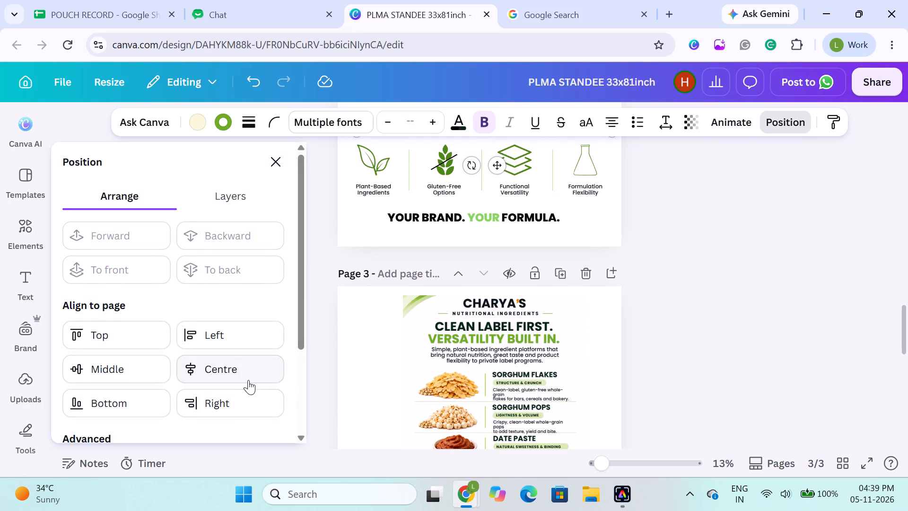
click(248, 380)
scroll(550, 326, up, 1)
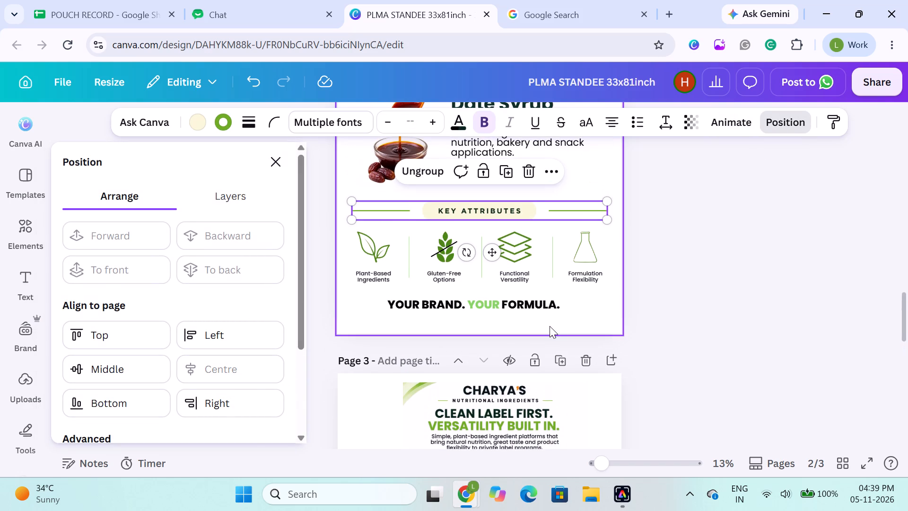
click(689, 289)
click(689, 289)
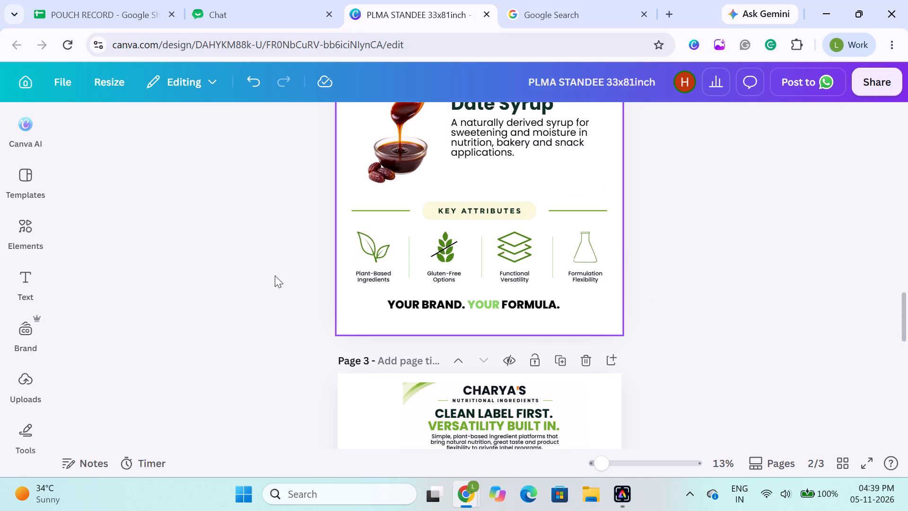
Check the page alignment of the grouped row of key attribute icons on page 2.
click(384, 278)
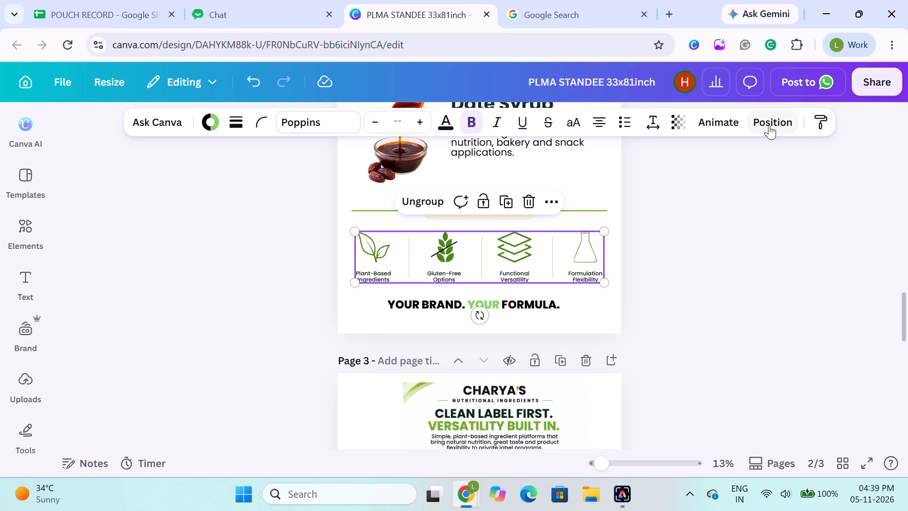
click(769, 125)
click(794, 229)
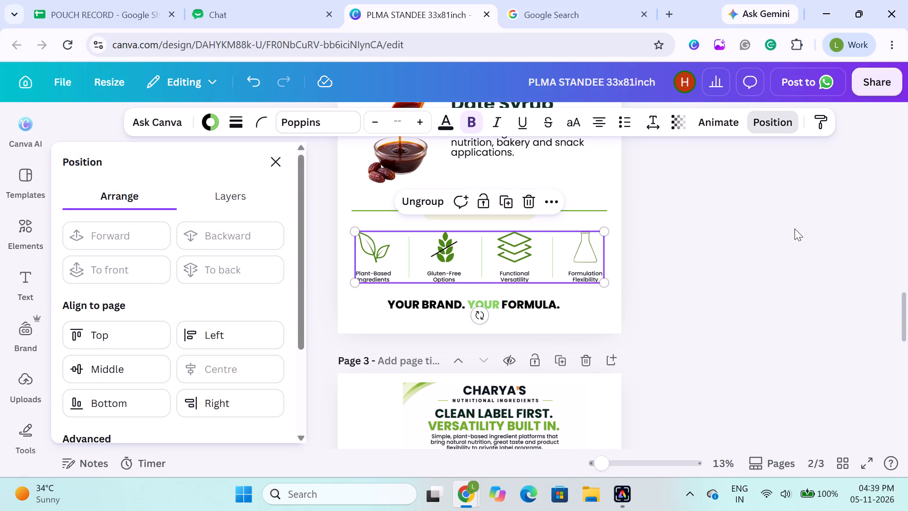
Align the "YOUR BRAND. YOUR FORMULA." tagline to the horizontal centre of page 2.
click(527, 311)
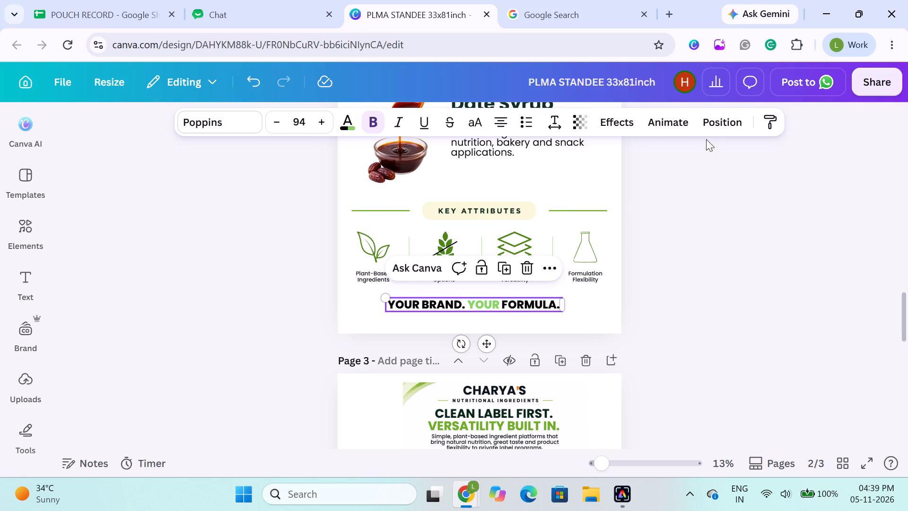
click(723, 120)
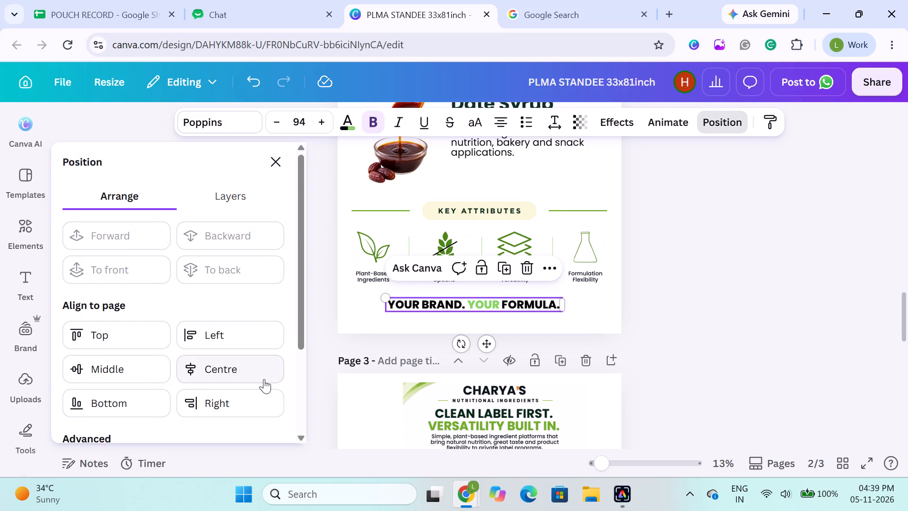
click(264, 379)
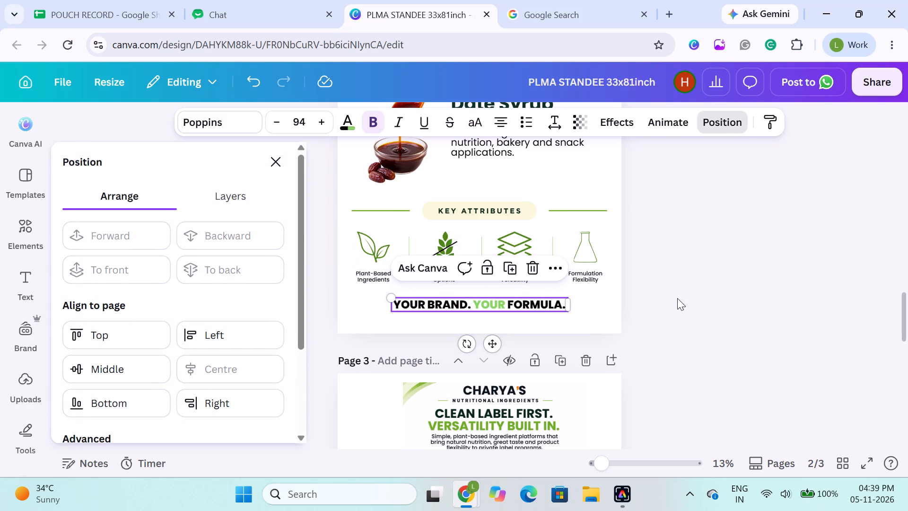
click(677, 298)
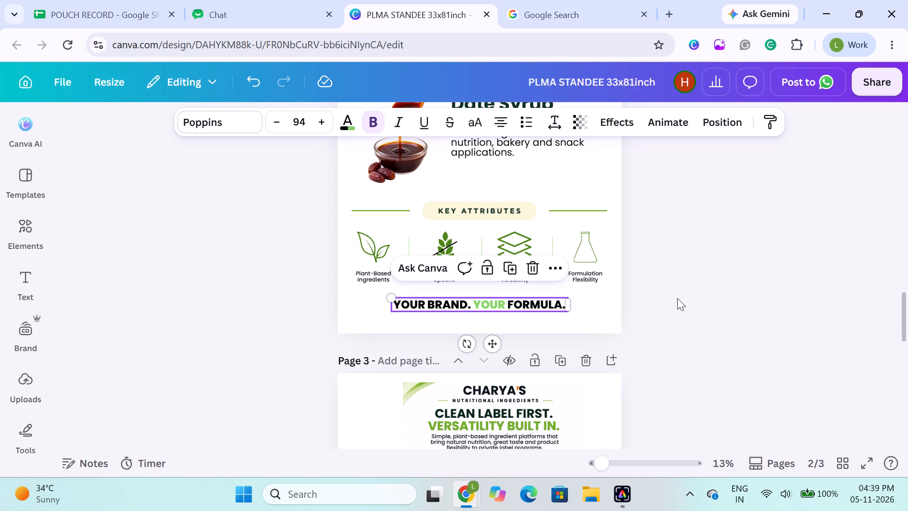
click(268, 296)
Copy the "STRUCTURE & CRUNCH" label text from the Sorghum Flakes block on page 3.
scroll(268, 296, up, 1)
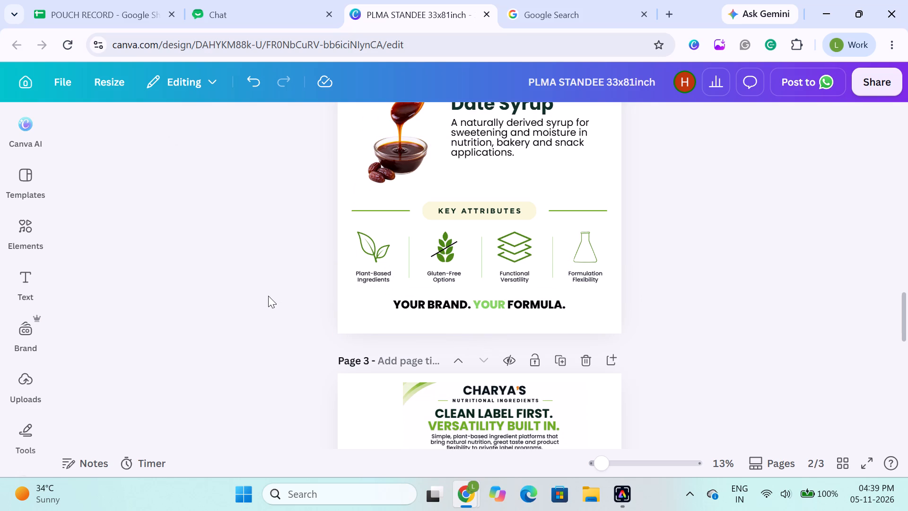
scroll(268, 296, up, 4)
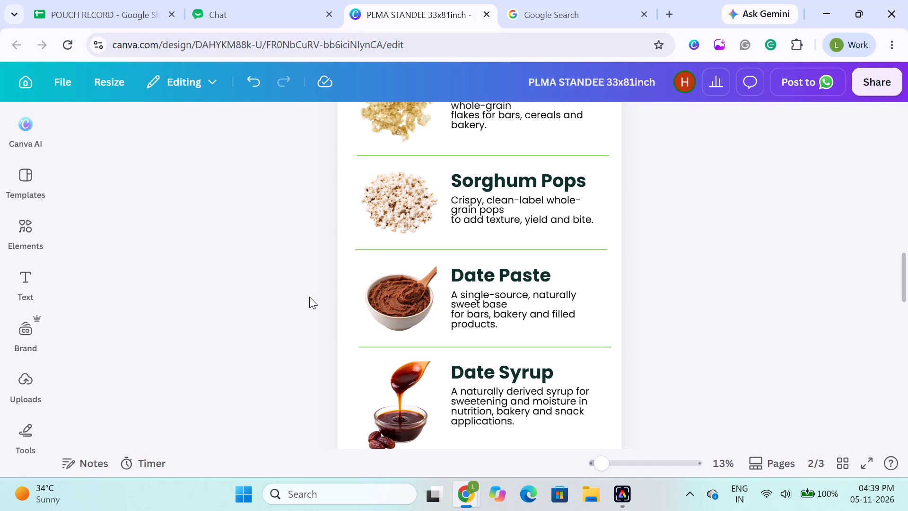
click(224, 238)
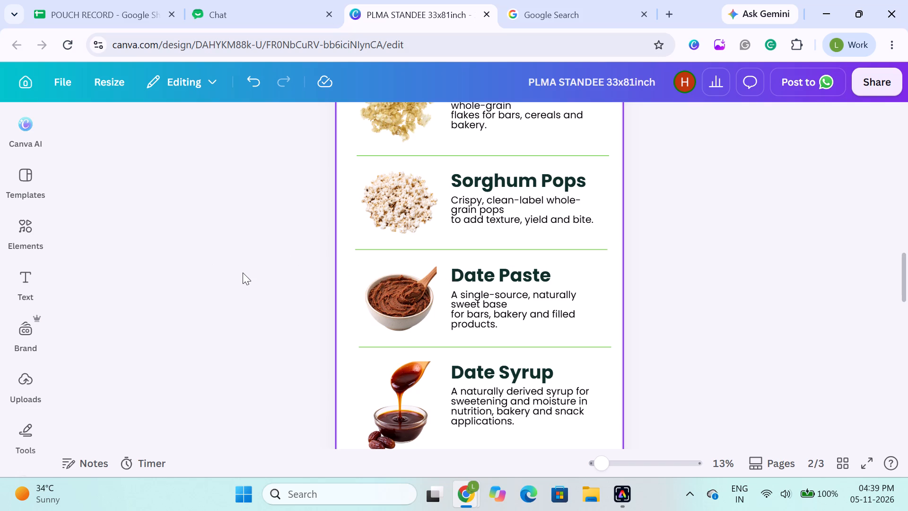
scroll(243, 273, down, 6)
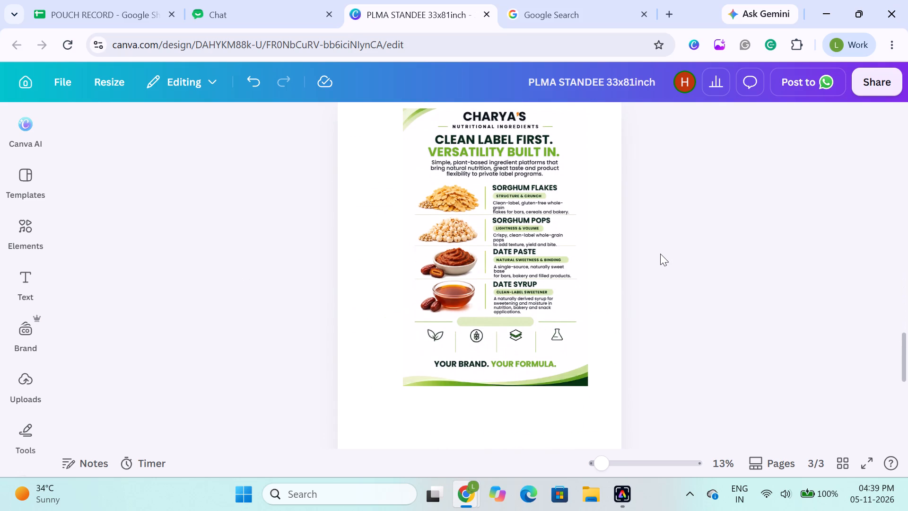
scroll(660, 254, up, 1)
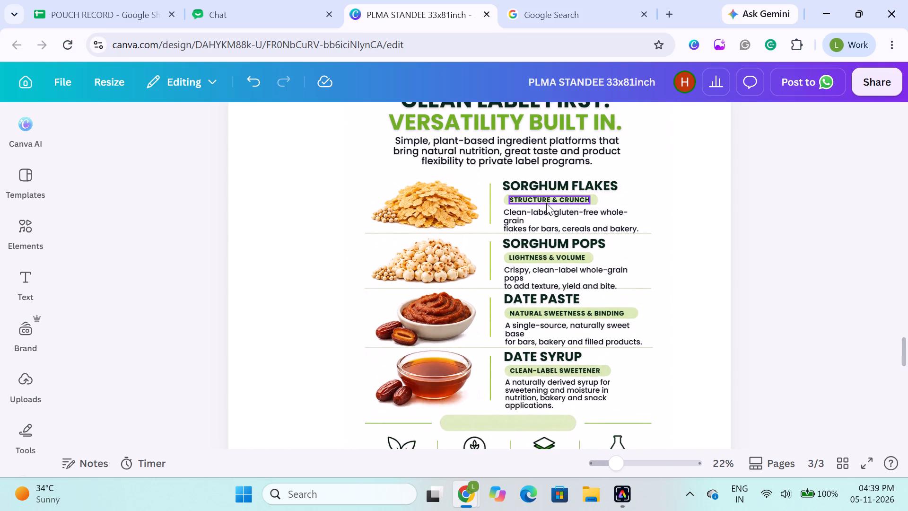
click(546, 203)
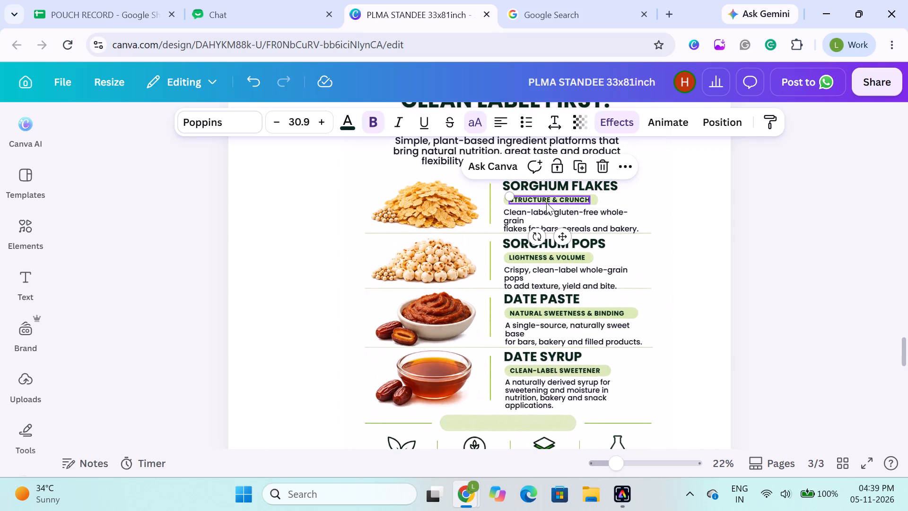
key(ctrl+c)
Remove the trailing blank line from the Date Syrup description on page 2.
scroll(546, 203, up, 2)
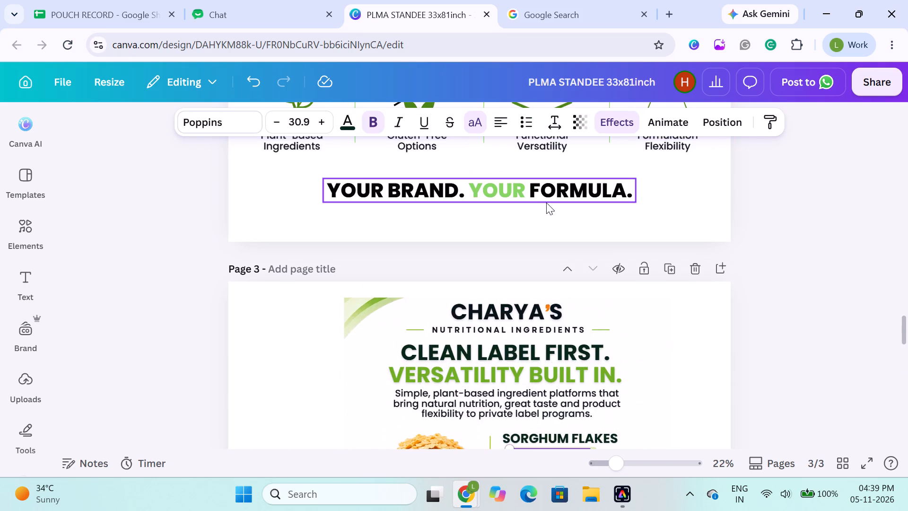
scroll(546, 203, up, 1)
scroll(546, 203, down, 1)
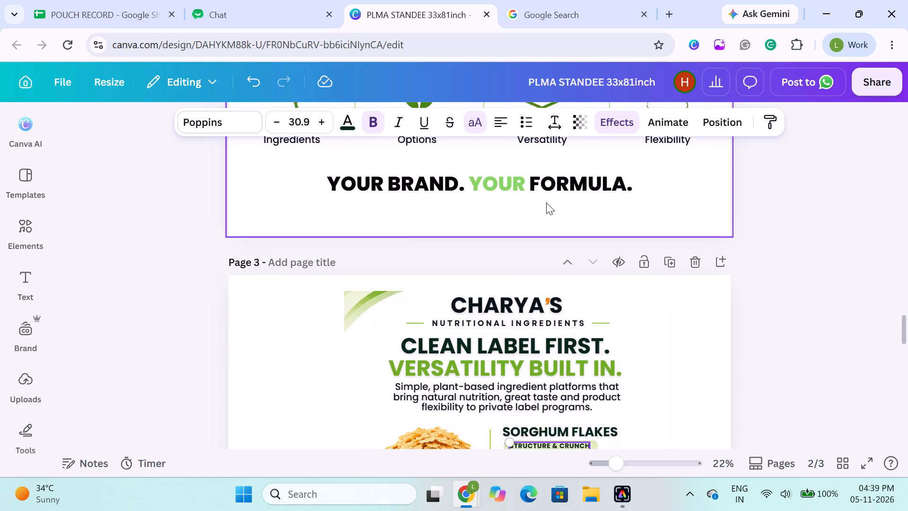
scroll(546, 203, down, 1)
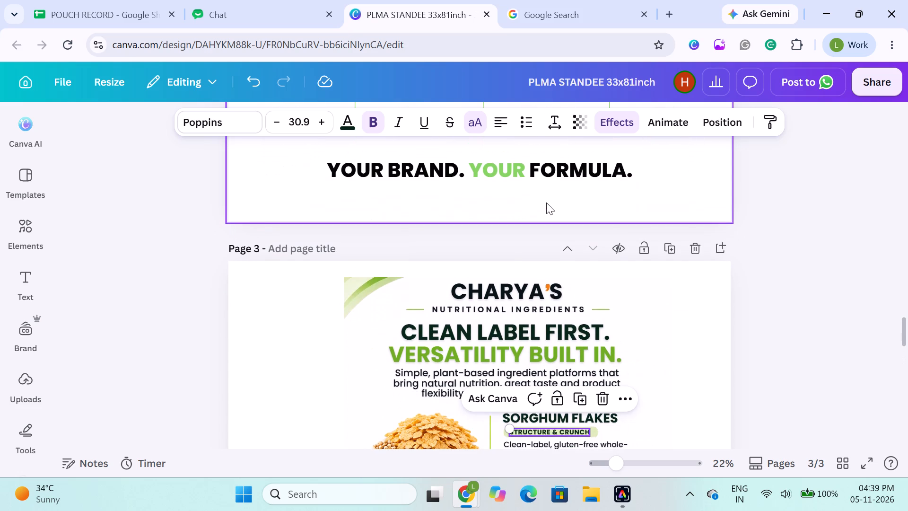
scroll(546, 203, up, 3)
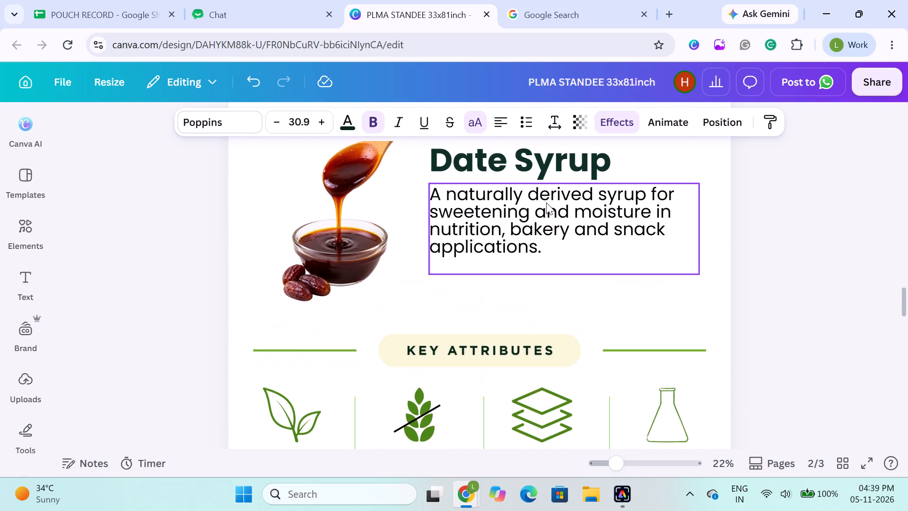
scroll(546, 203, up, 1)
click(494, 288)
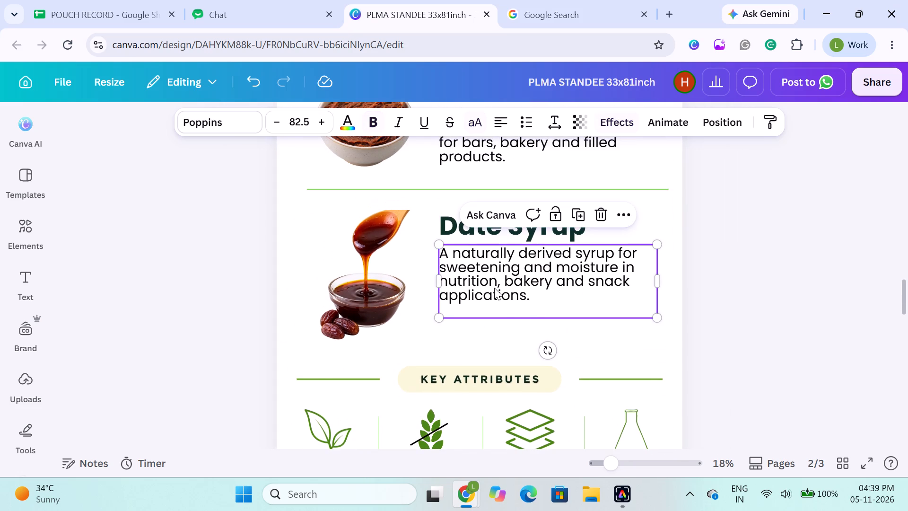
click(498, 308)
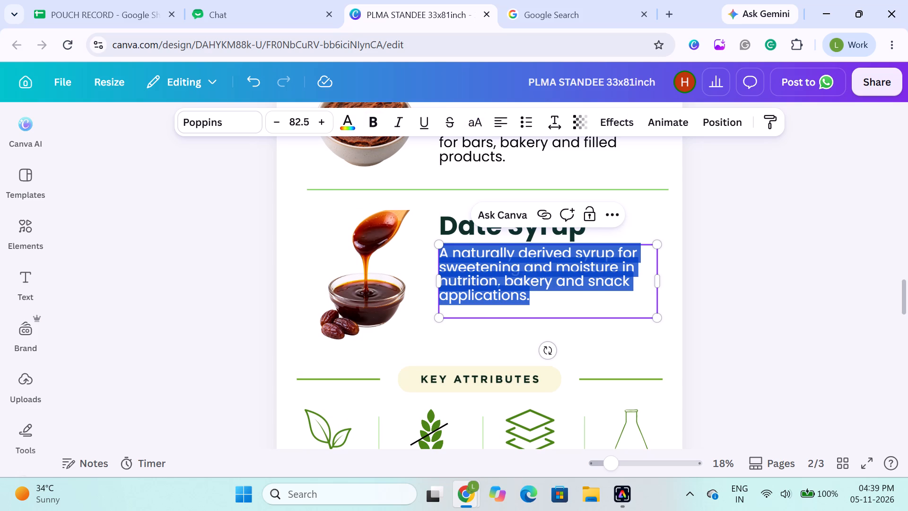
click(550, 306)
click(531, 306)
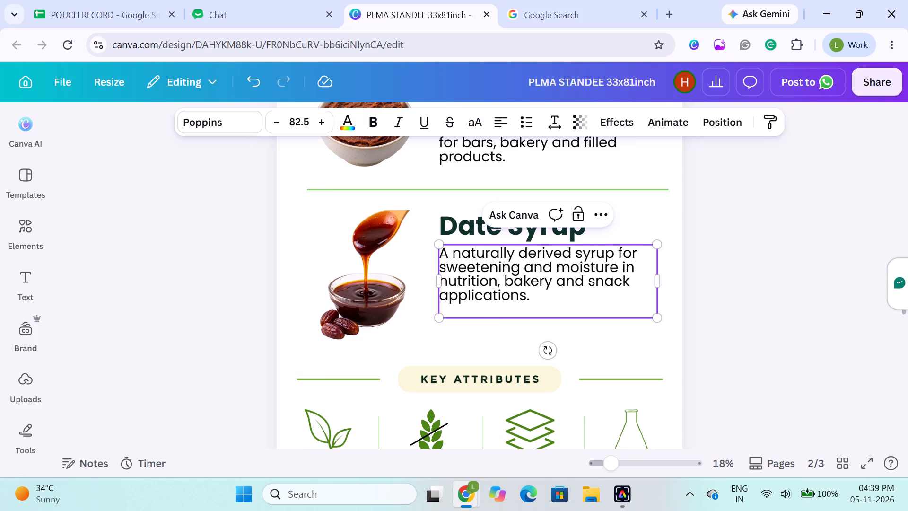
key(BackSpace)
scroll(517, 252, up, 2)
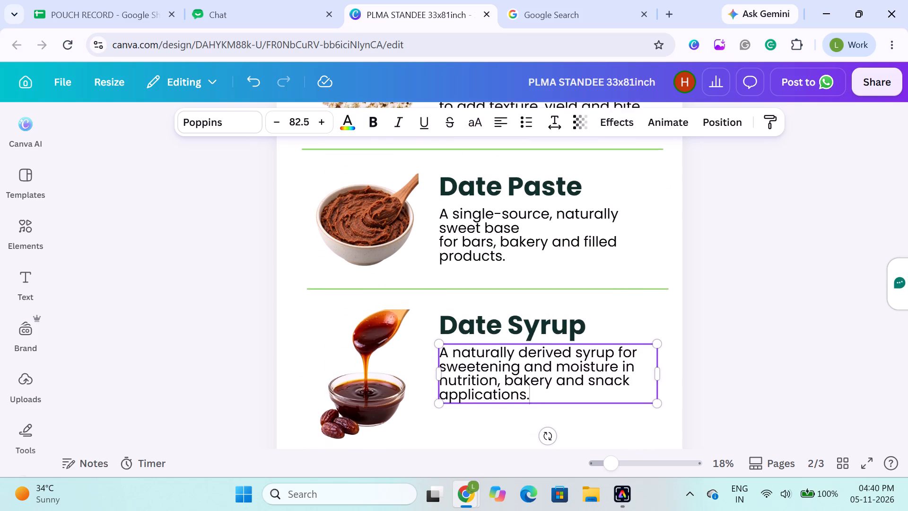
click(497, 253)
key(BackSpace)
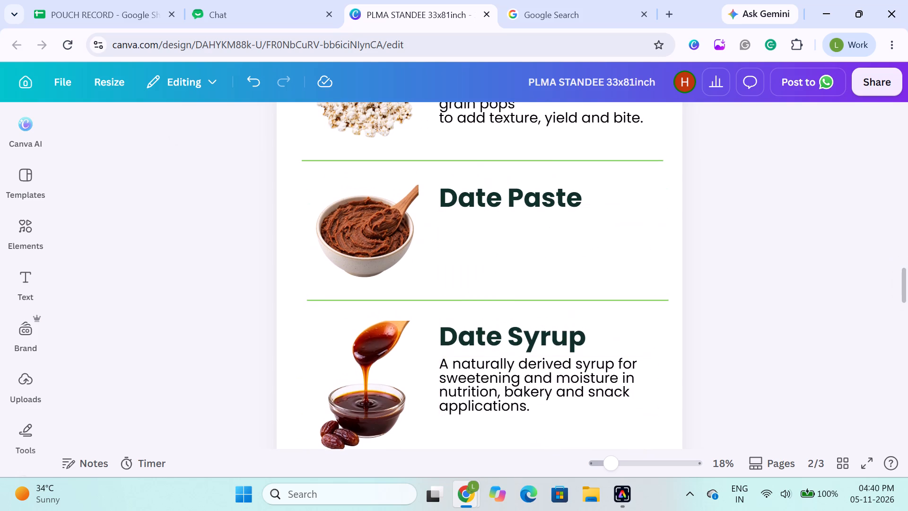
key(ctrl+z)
Remove the trailing blank line from the Date Paste description on page 2.
click(466, 274)
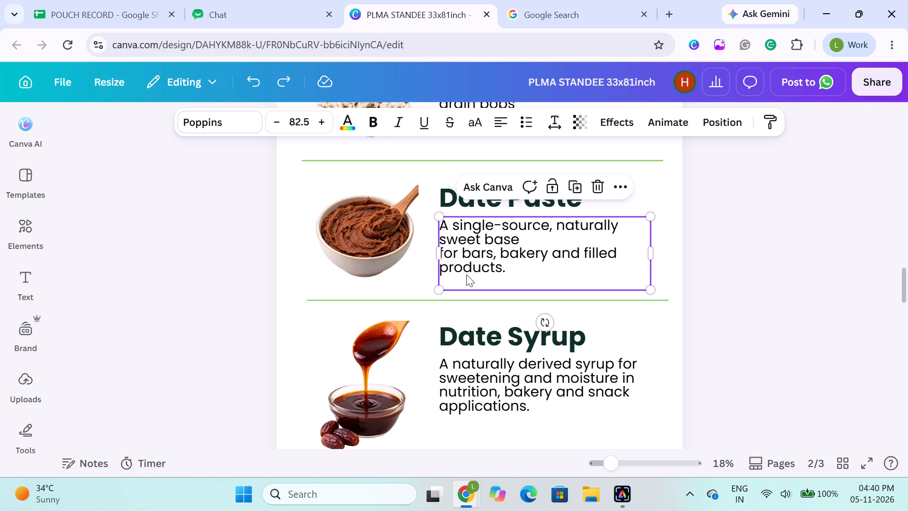
click(466, 274)
click(466, 274)
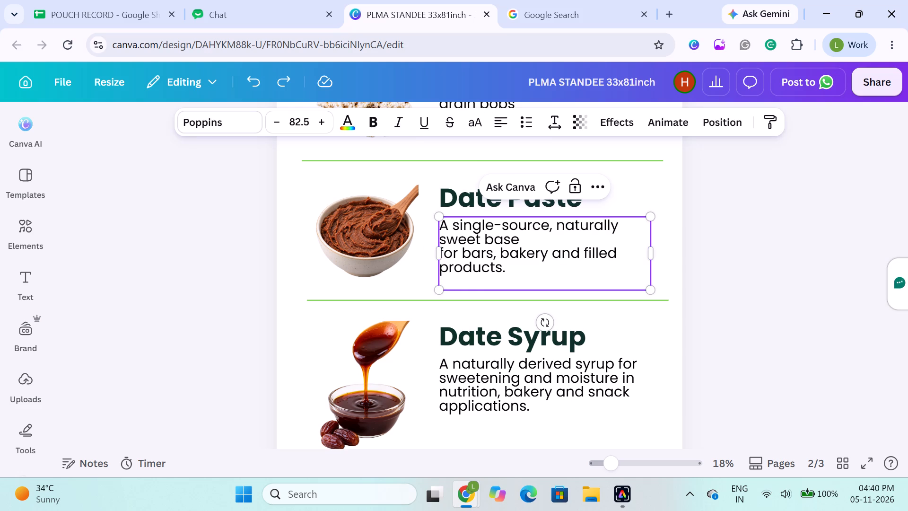
key(BackSpace)
Remove the trailing blank line from the Sorghum Pops description on page 2.
scroll(478, 239, up, 3)
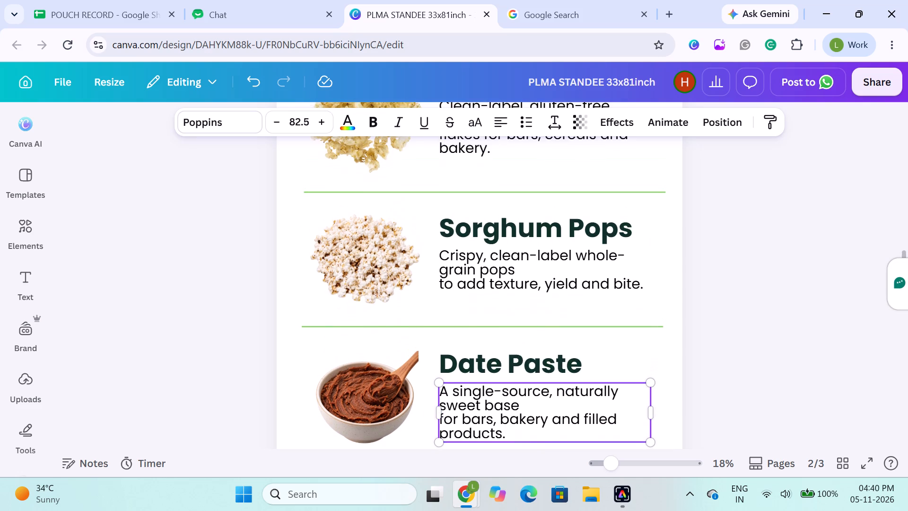
click(485, 258)
click(485, 258)
click(485, 258)
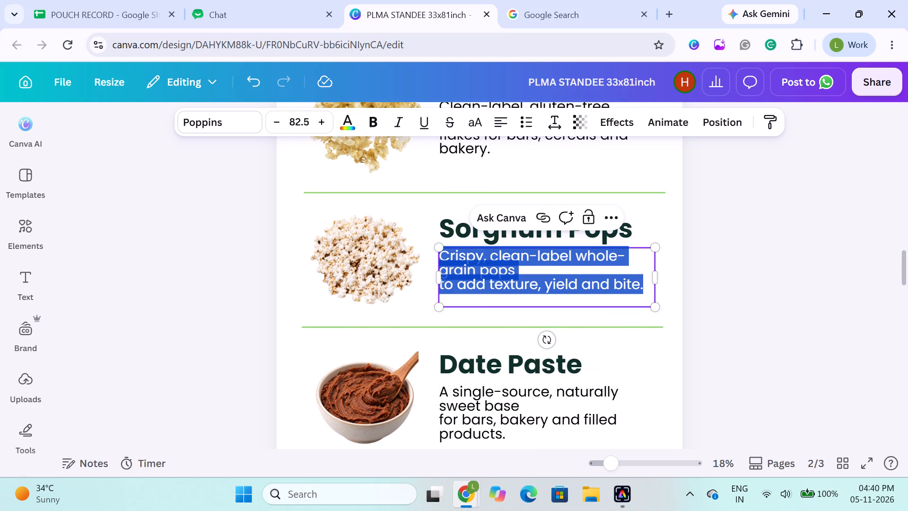
click(460, 295)
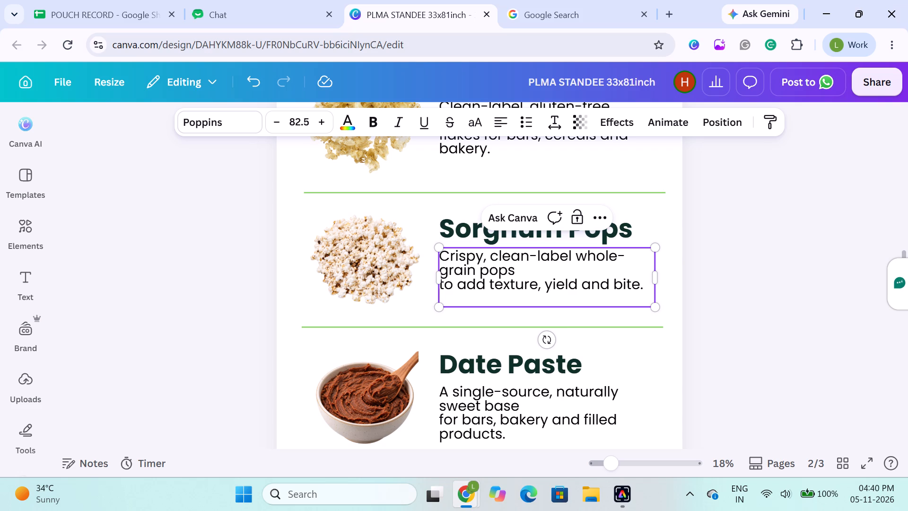
key(BackSpace)
Remove the trailing blank line from the Sorghum Flakes description on page 2.
scroll(460, 295, up, 1)
click(453, 211)
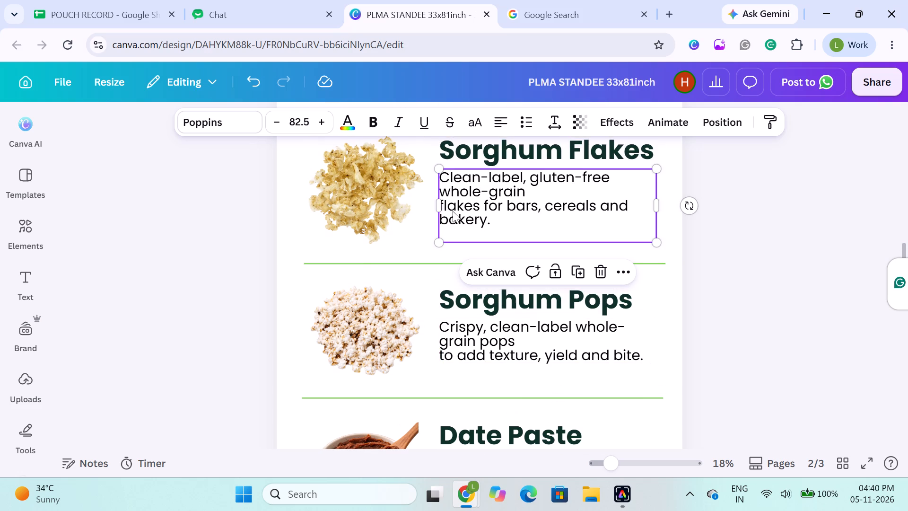
click(453, 212)
click(512, 229)
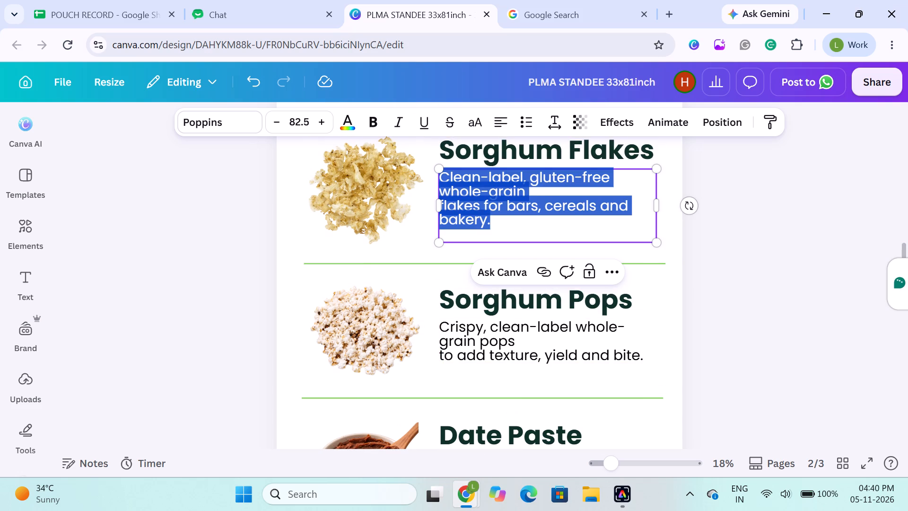
key(BackSpace)
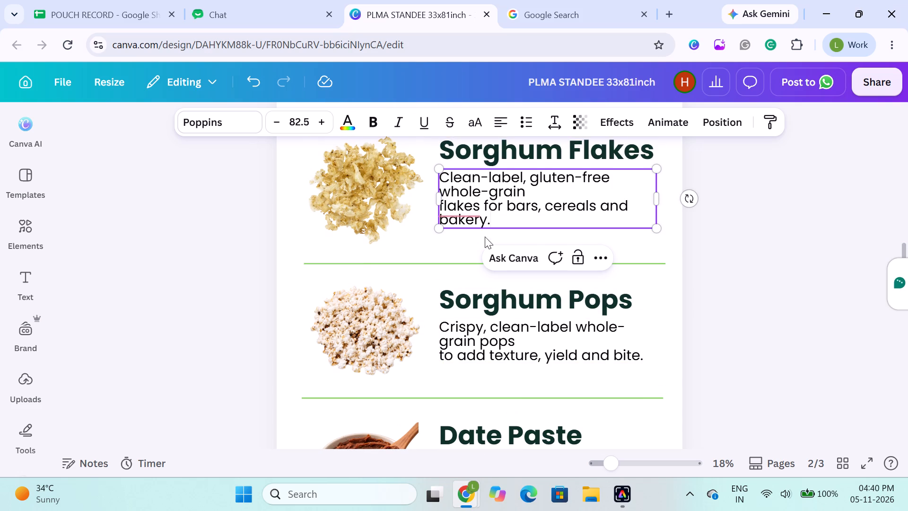
Capitalise the word "flakes" as "Flakes" in the Sorghum Flakes description on page 2.
click(446, 211)
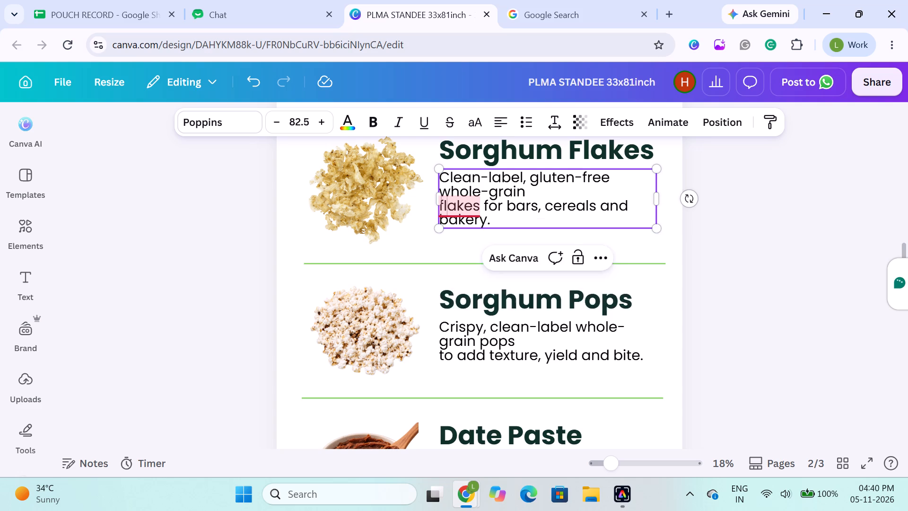
click(189, 234)
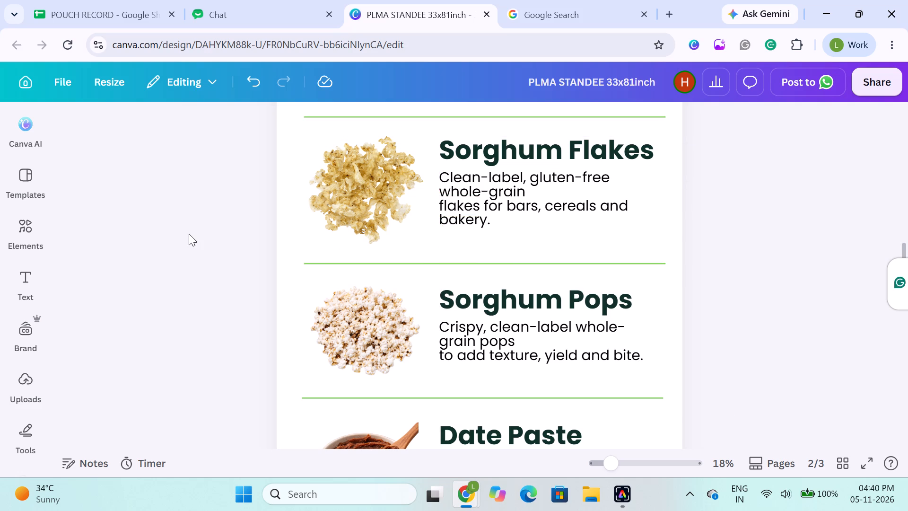
click(448, 204)
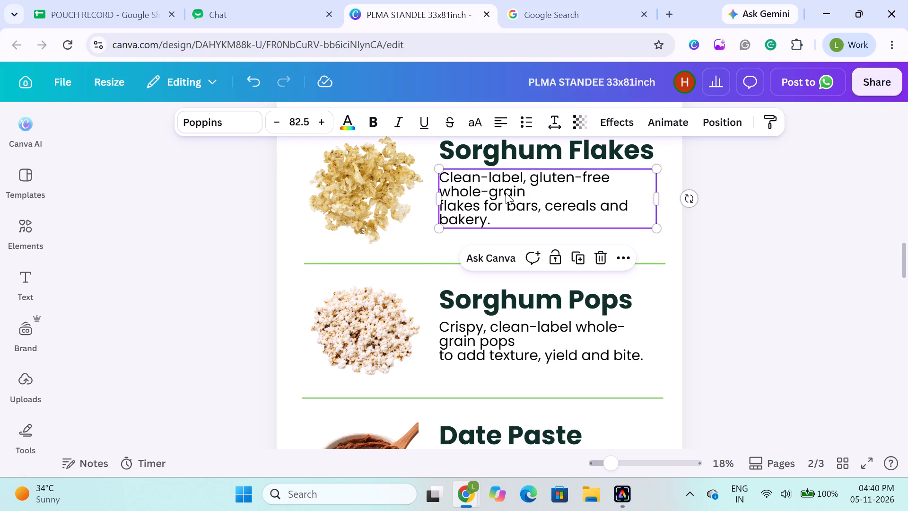
click(455, 203)
click(440, 203)
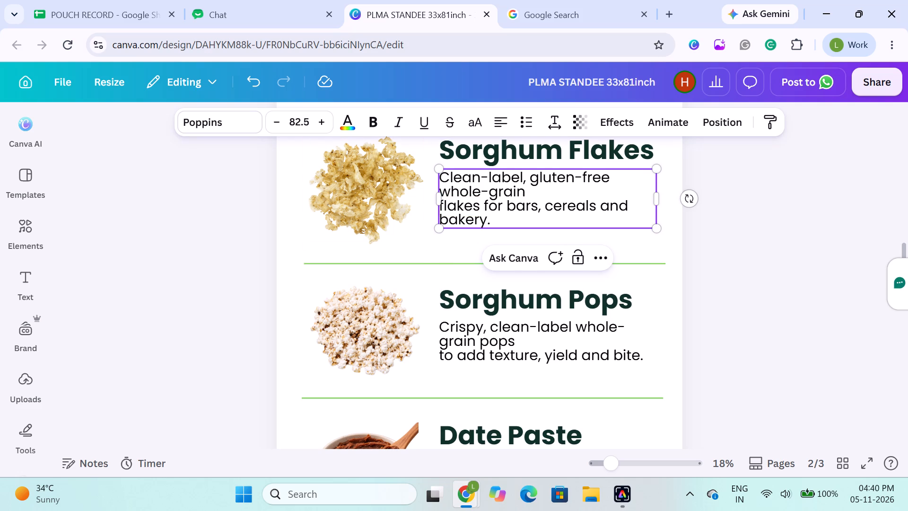
key(Right)
key(BackSpace)
key(BackSpace)
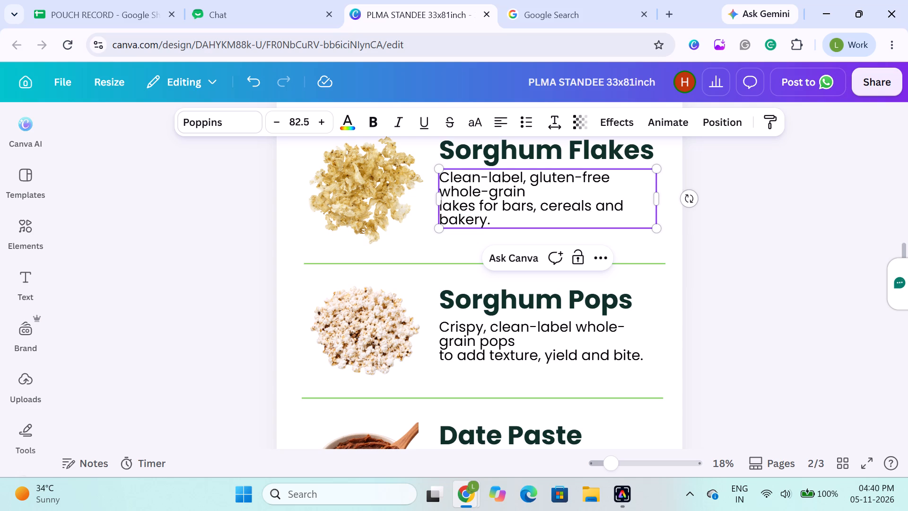
key(f)
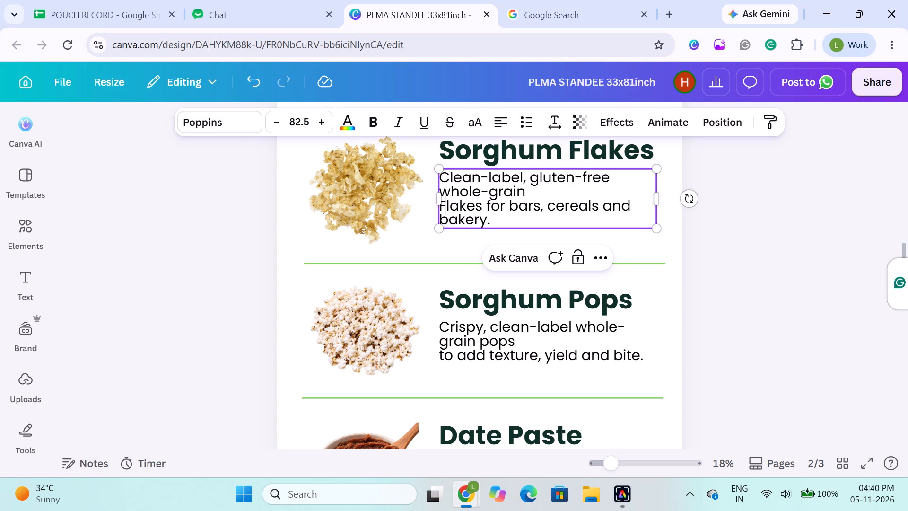
click(181, 283)
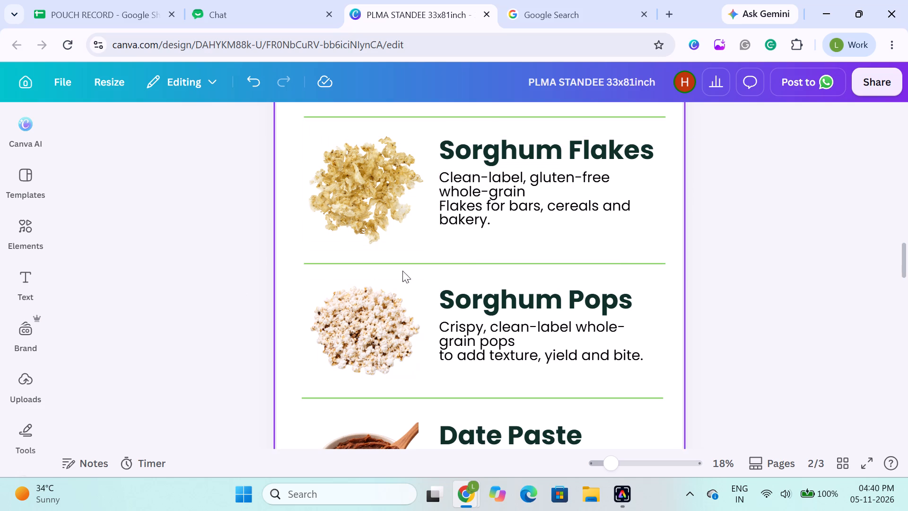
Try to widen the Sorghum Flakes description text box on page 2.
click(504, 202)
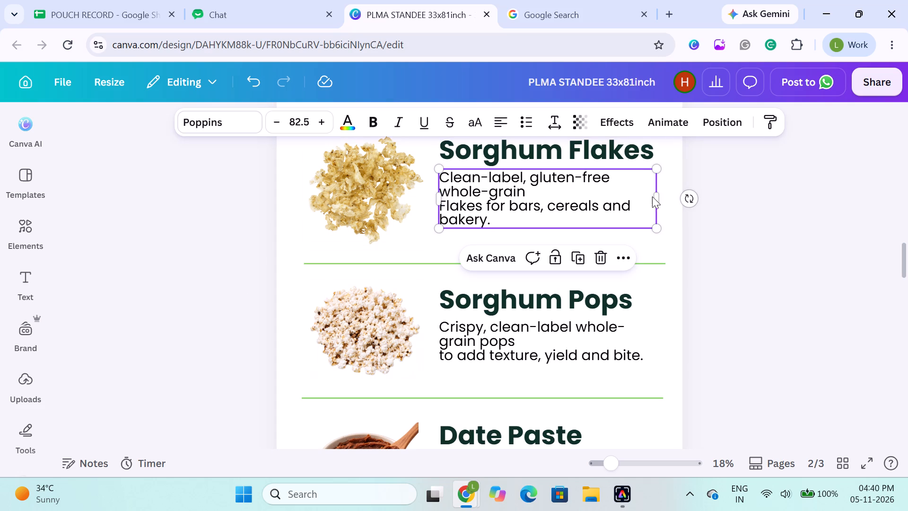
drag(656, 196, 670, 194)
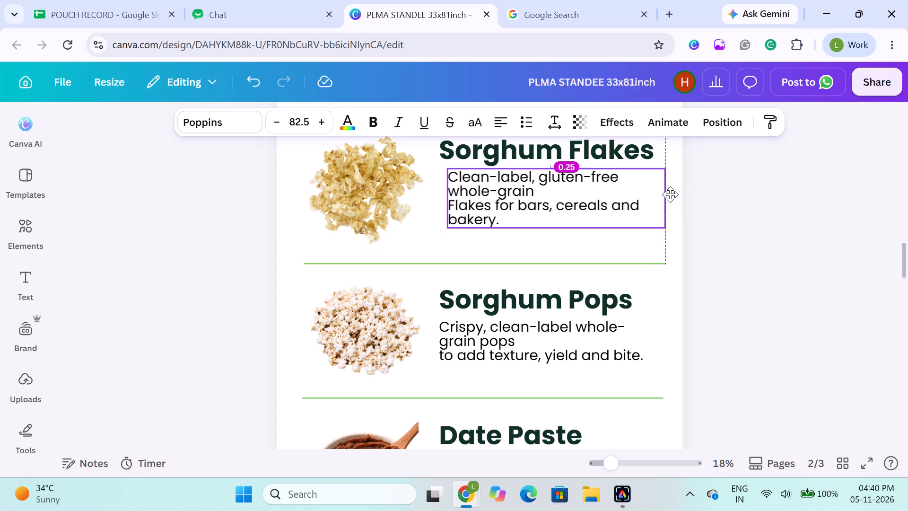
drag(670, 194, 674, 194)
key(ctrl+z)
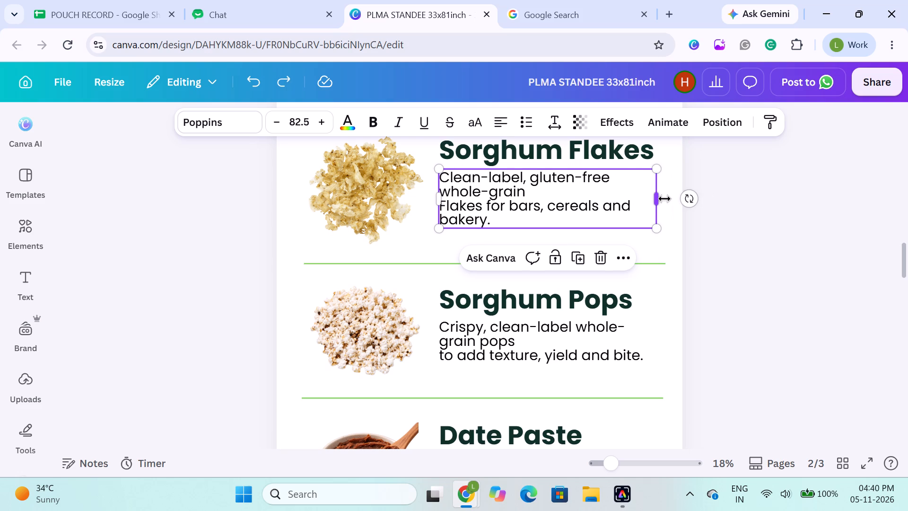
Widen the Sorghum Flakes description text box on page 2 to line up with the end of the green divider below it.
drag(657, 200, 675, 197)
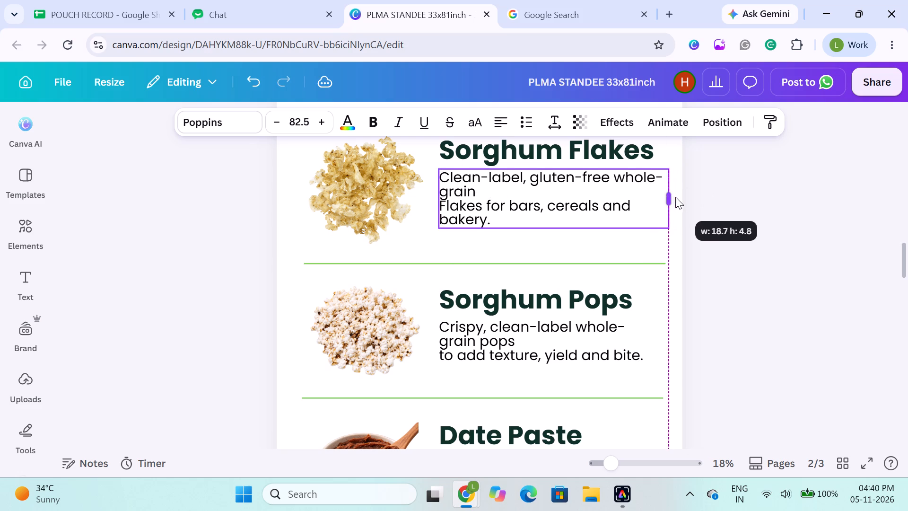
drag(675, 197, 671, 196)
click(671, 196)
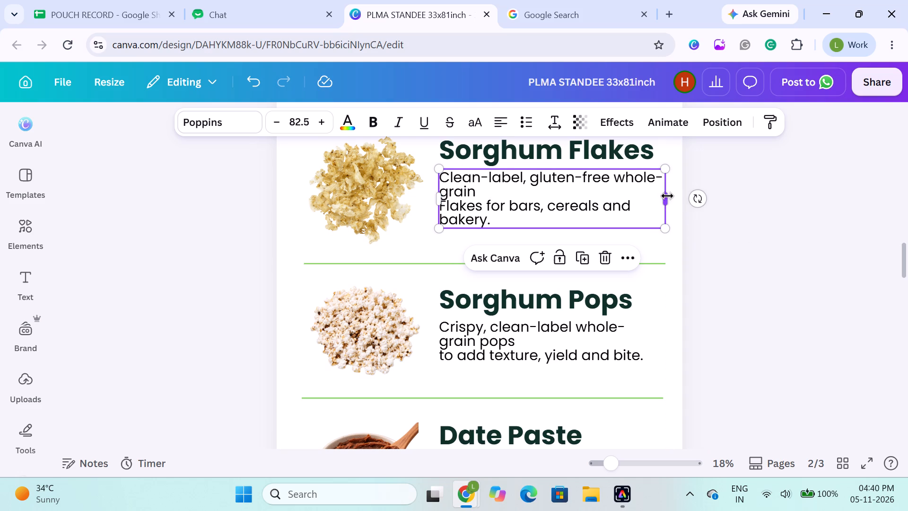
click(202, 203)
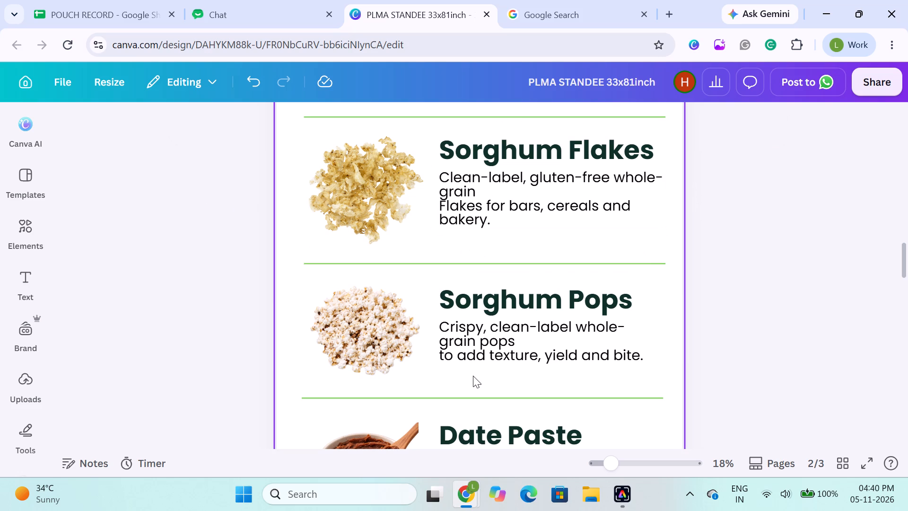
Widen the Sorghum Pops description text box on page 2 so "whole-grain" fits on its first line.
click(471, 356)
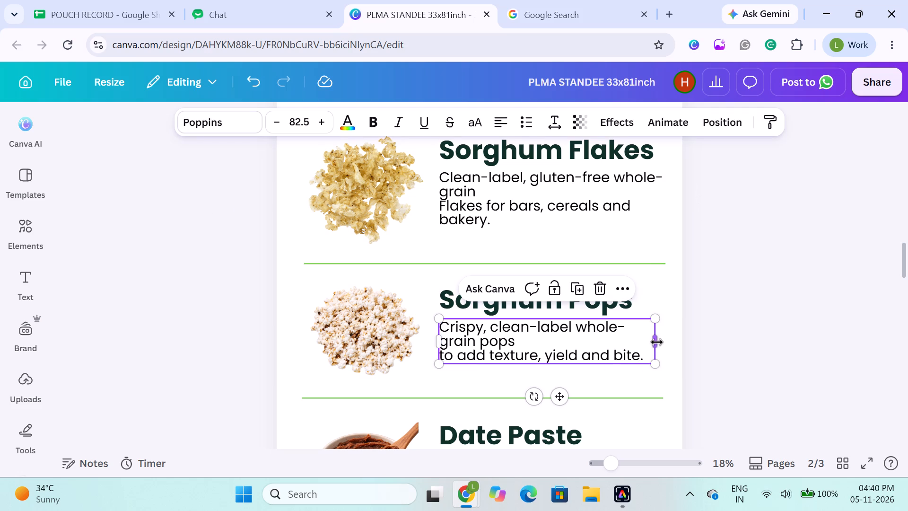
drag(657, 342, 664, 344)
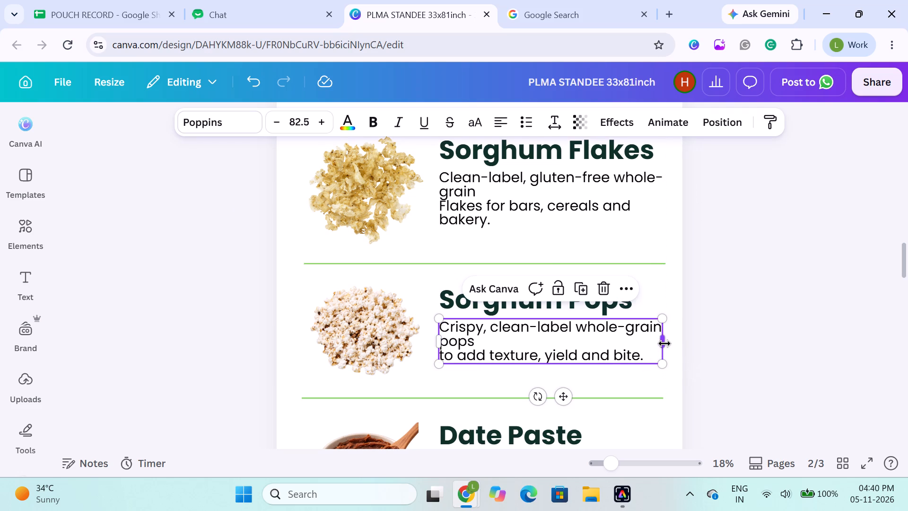
Widen the Date Paste description text box on page 2 to line up with the end of the divider below it.
scroll(397, 344, down, 2)
click(506, 342)
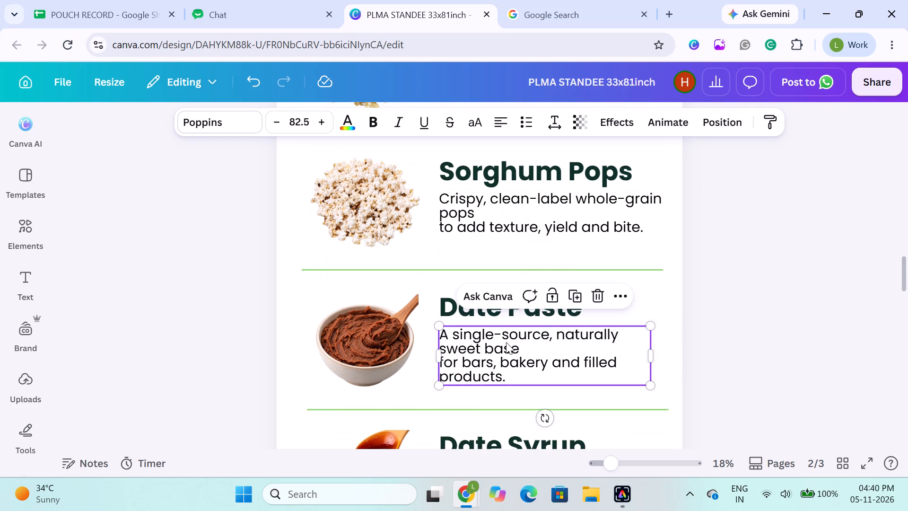
drag(656, 354, 678, 352)
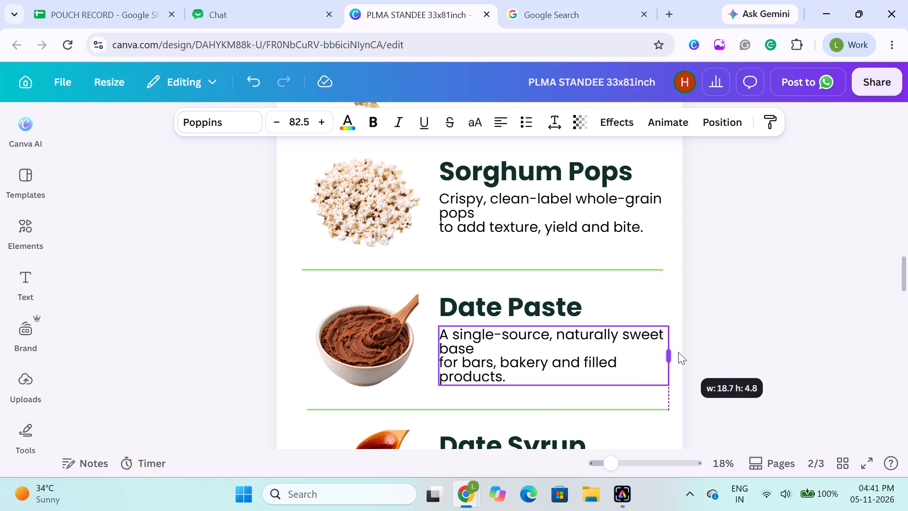
drag(678, 352, 682, 353)
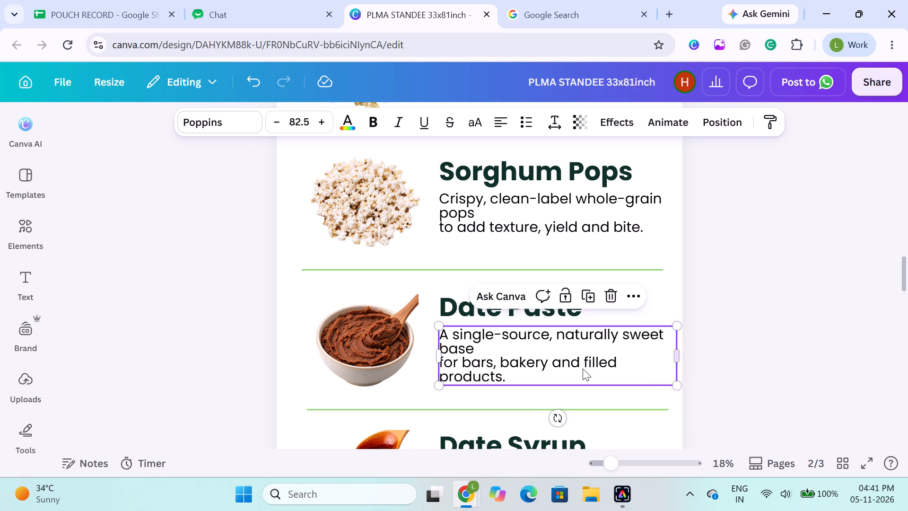
drag(681, 355, 679, 355)
drag(679, 355, 672, 354)
Widen the Date Syrup description text box to about 18.7, matching the edge of the Date Paste description.
scroll(672, 354, down, 2)
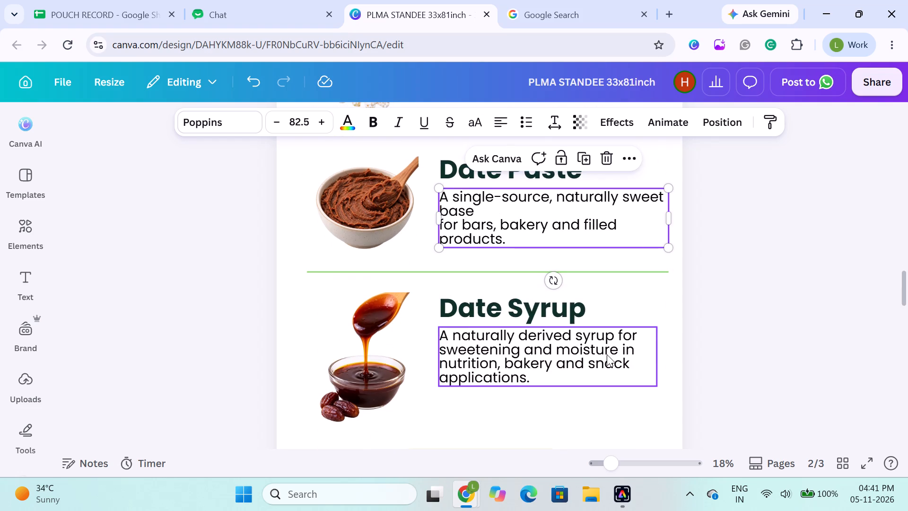
click(607, 354)
drag(660, 361, 679, 361)
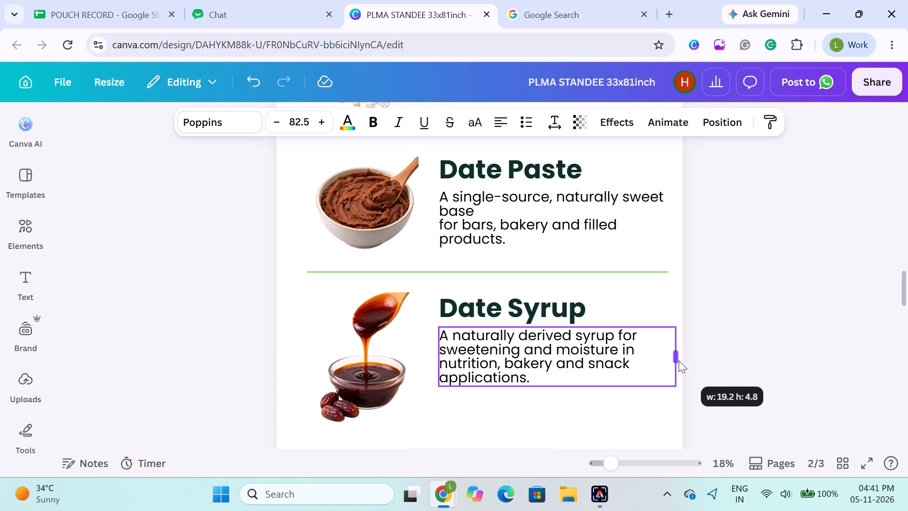
drag(679, 361, 671, 363)
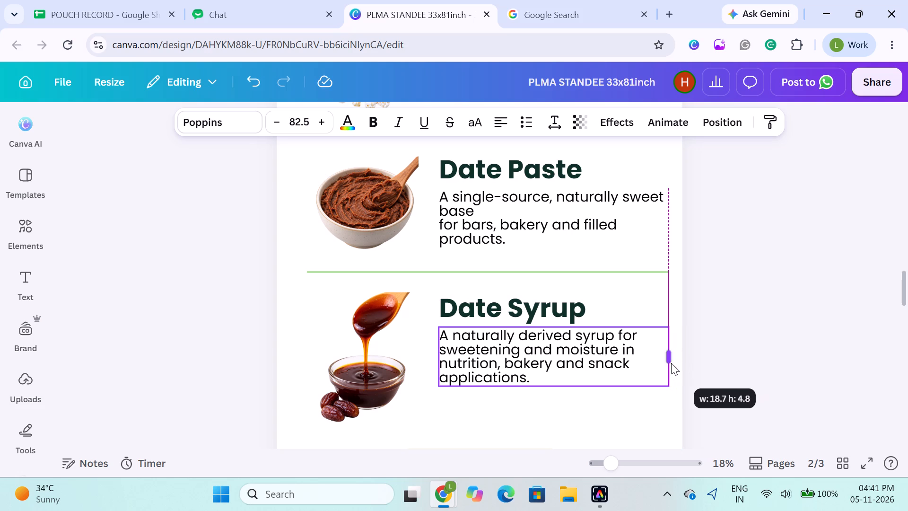
drag(671, 363, 672, 363)
Widen the Sorghum Pops description text box to match the edge of the Date Paste description.
scroll(675, 267, up, 3)
click(620, 254)
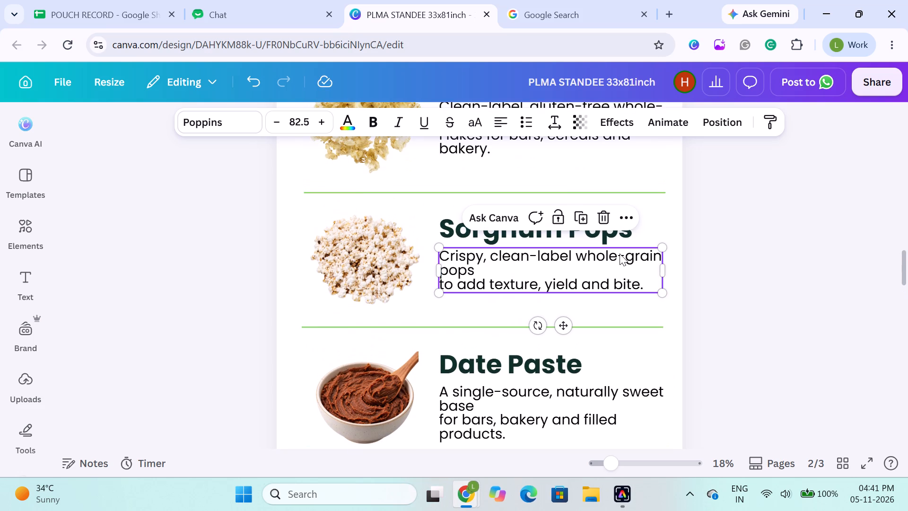
drag(664, 266, 667, 265)
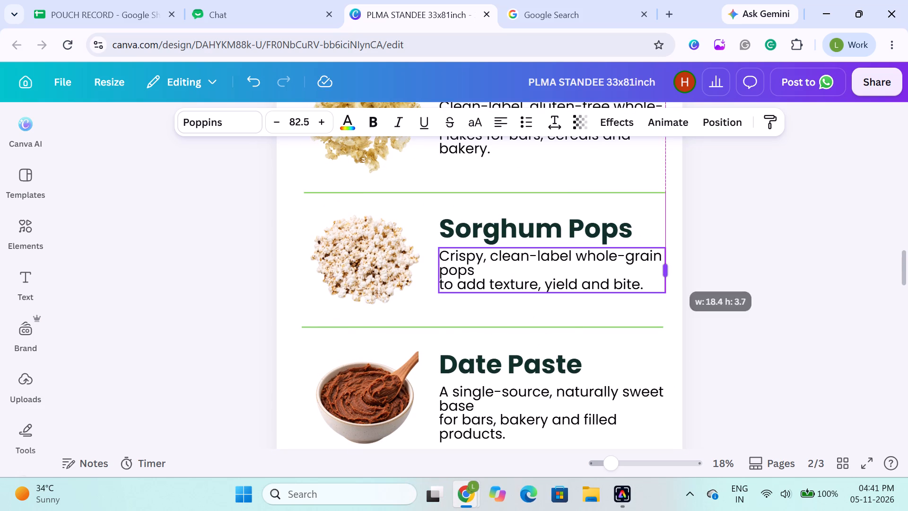
drag(667, 265, 671, 266)
Widen the Sorghum Flakes description text box to match the edge of the Sorghum Pops description.
scroll(576, 144, up, 1)
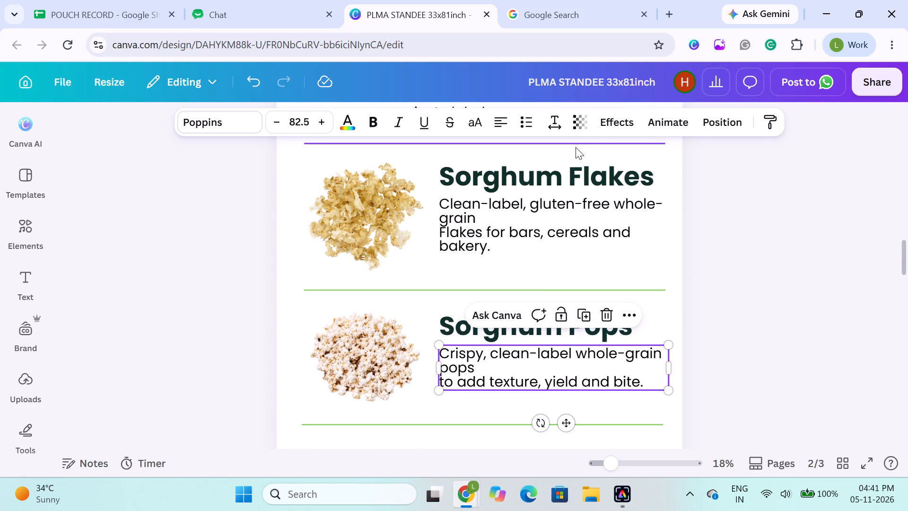
click(567, 209)
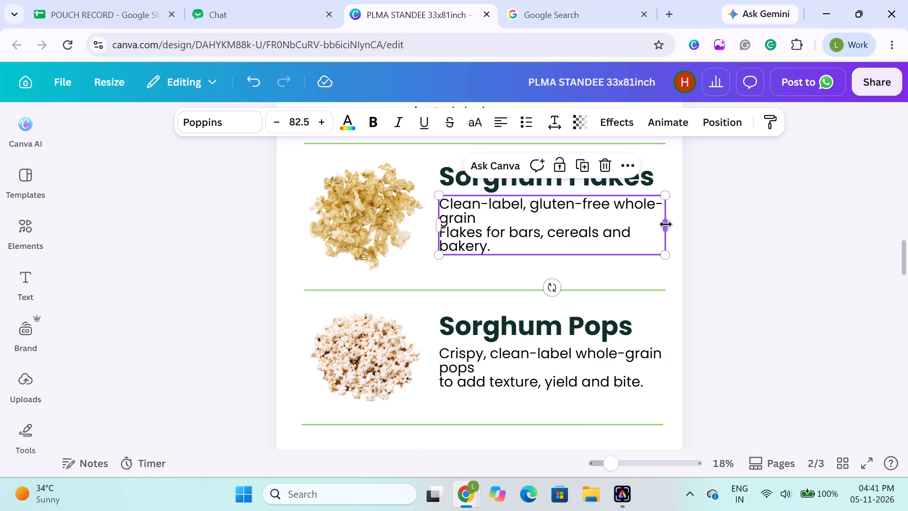
drag(666, 224, 673, 225)
click(742, 241)
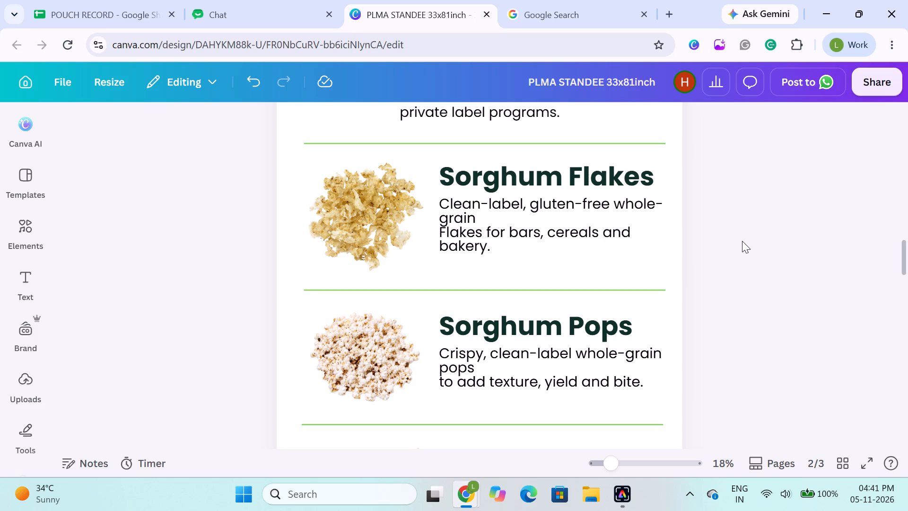
Review the page 2 layout from the headline through the product descriptions to the key attributes and closing tagline.
click(265, 276)
scroll(265, 276, down, 1)
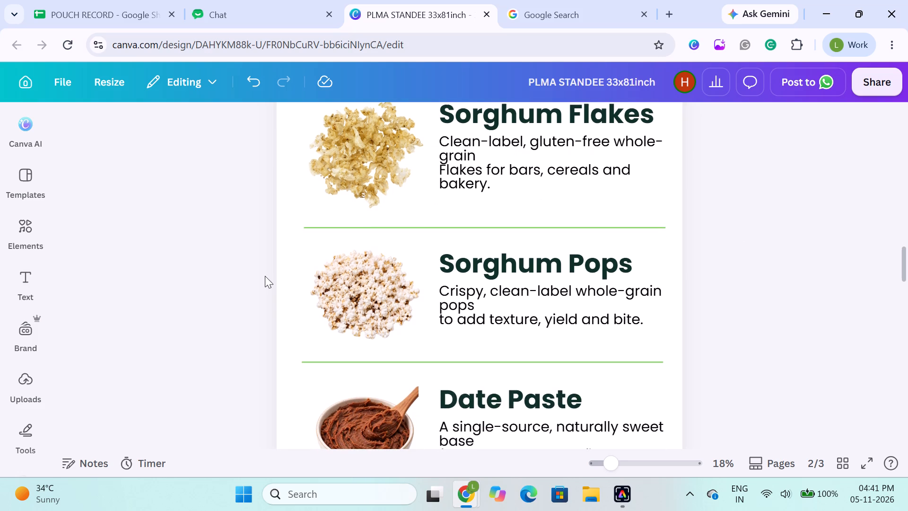
scroll(265, 276, up, 1)
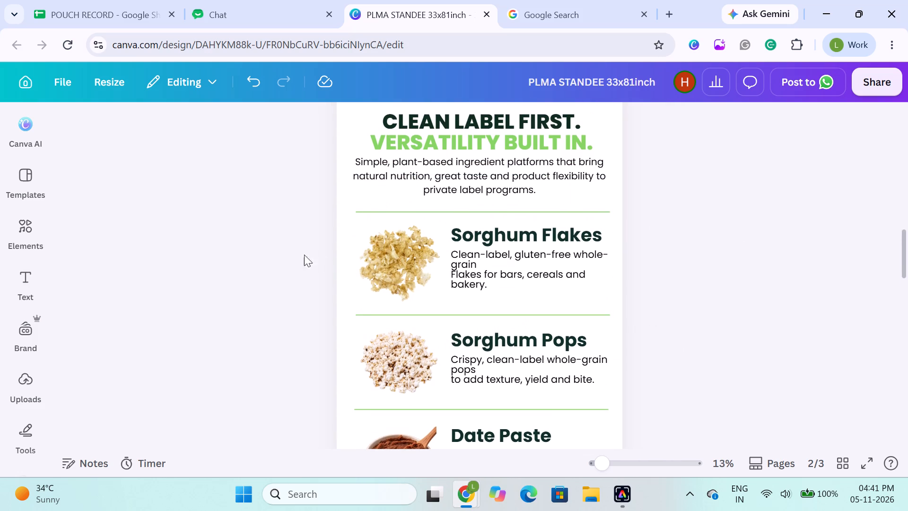
click(296, 255)
scroll(296, 255, down, 3)
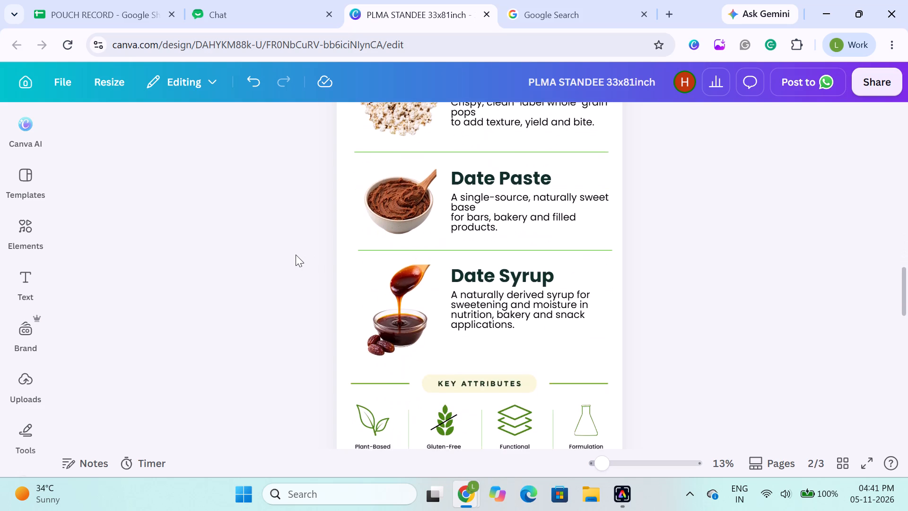
scroll(296, 255, up, 1)
scroll(296, 255, down, 2)
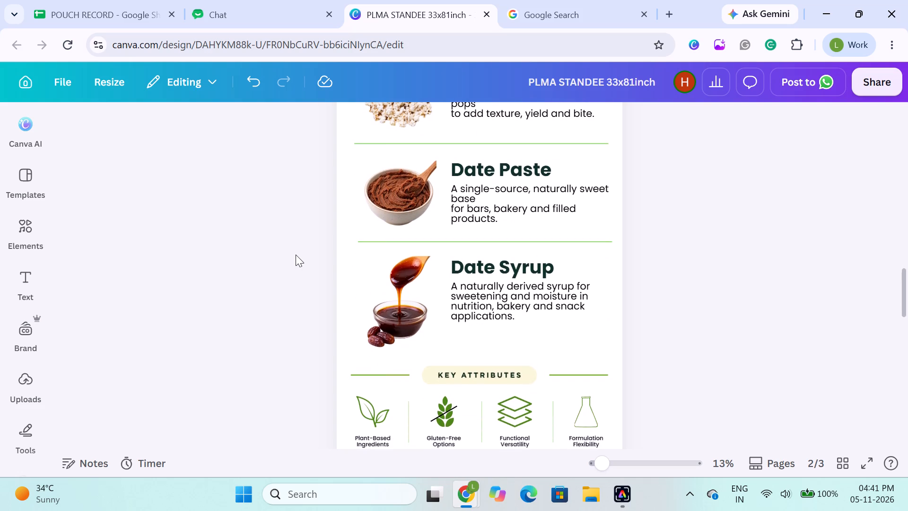
scroll(291, 273, down, 1)
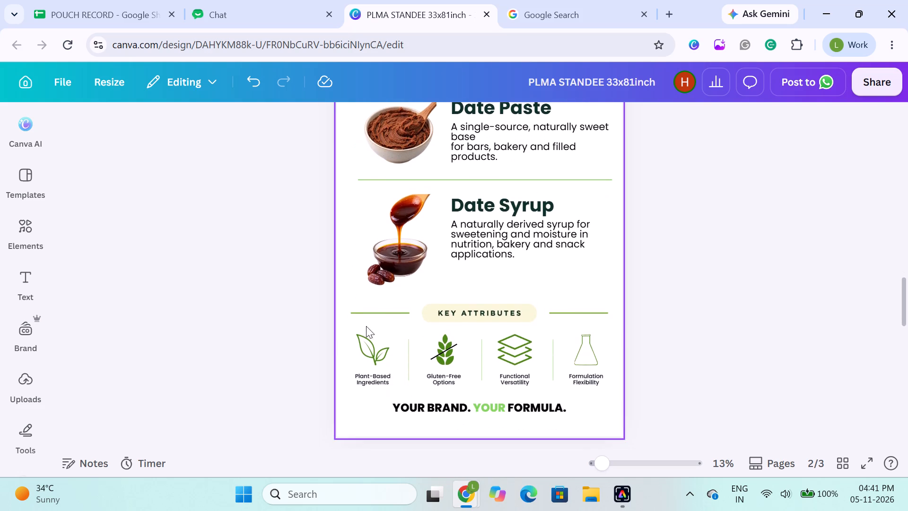
click(246, 313)
scroll(246, 313, up, 1)
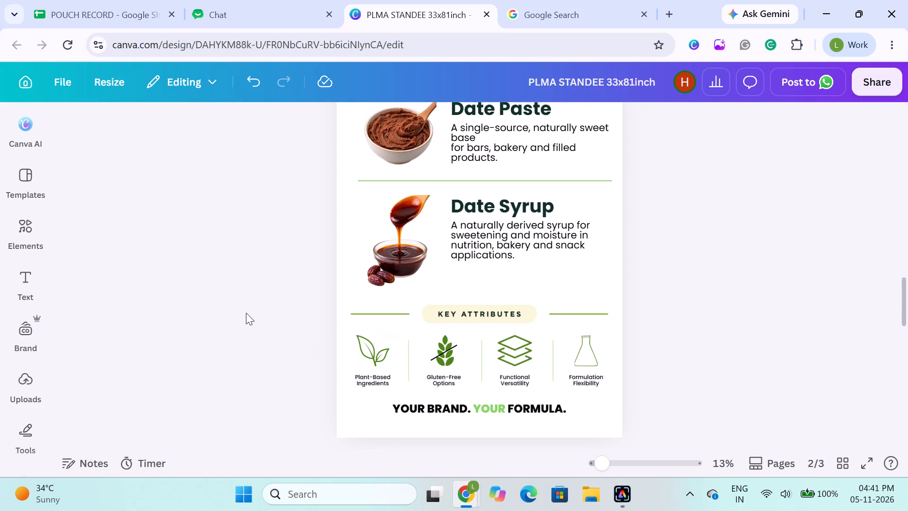
scroll(246, 313, up, 1)
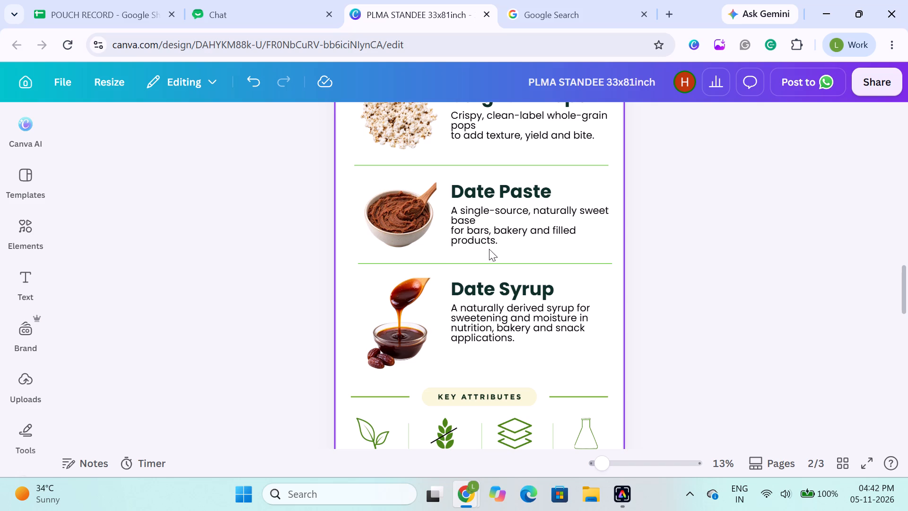
Add a full stop after "base" in the Date Paste description on page 2.
click(471, 225)
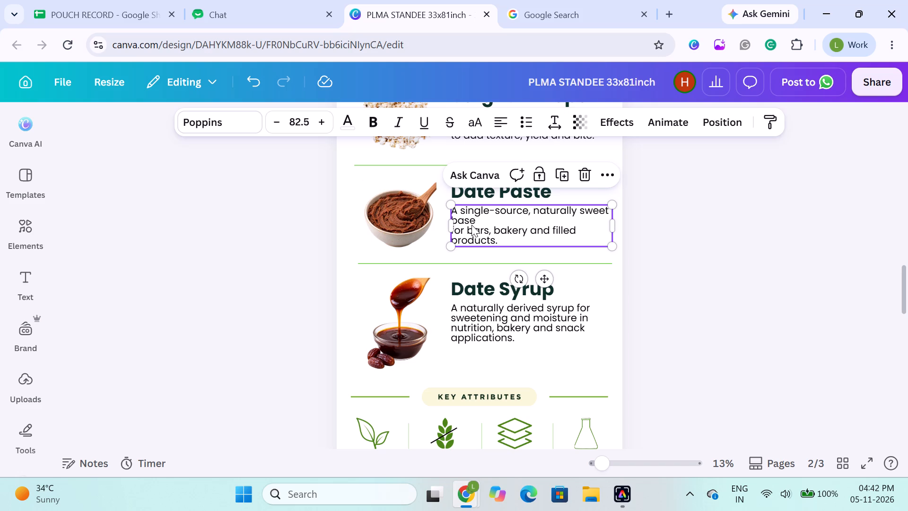
double_click(478, 222)
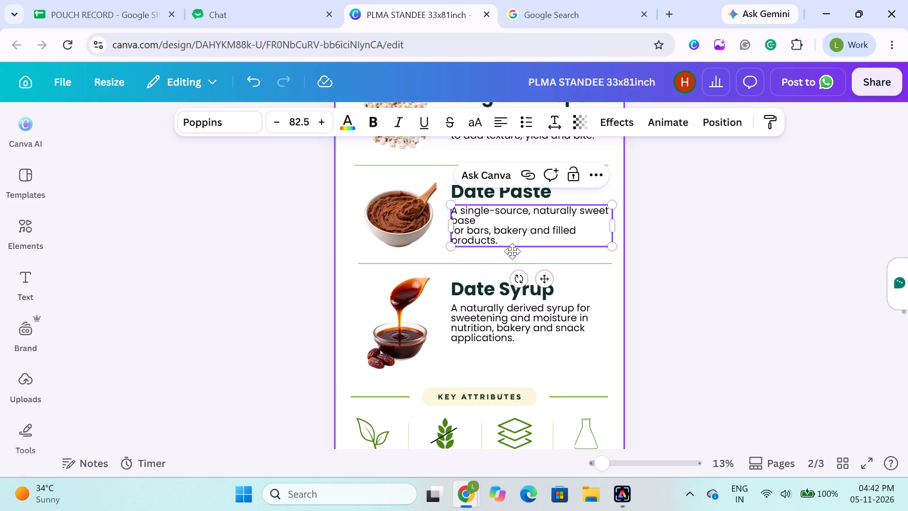
click(473, 225)
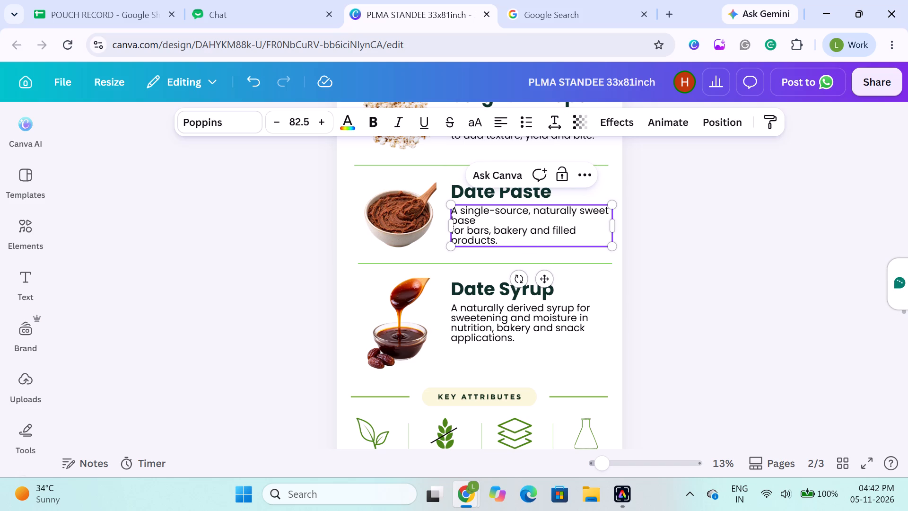
click(477, 222)
key(period)
Add a full stop after "pops" in the Sorghum Pops description on page 2.
scroll(472, 223, up, 1)
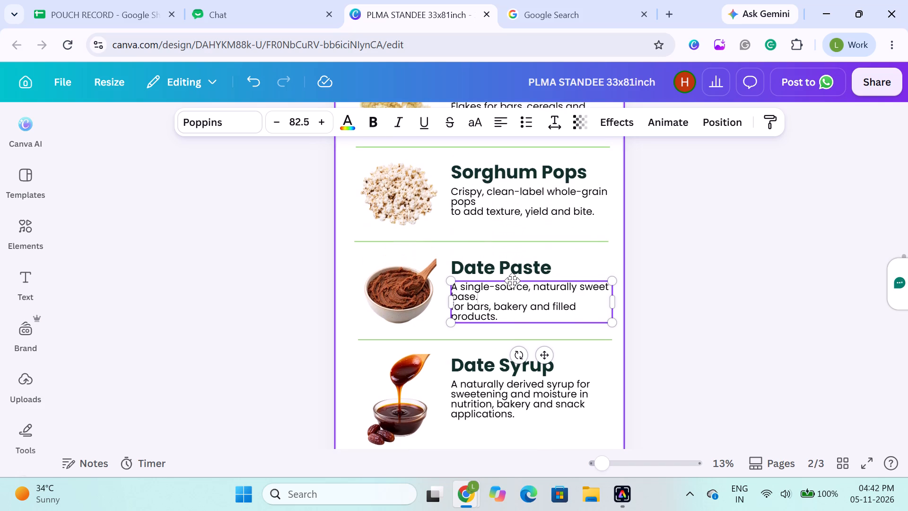
double_click(475, 199)
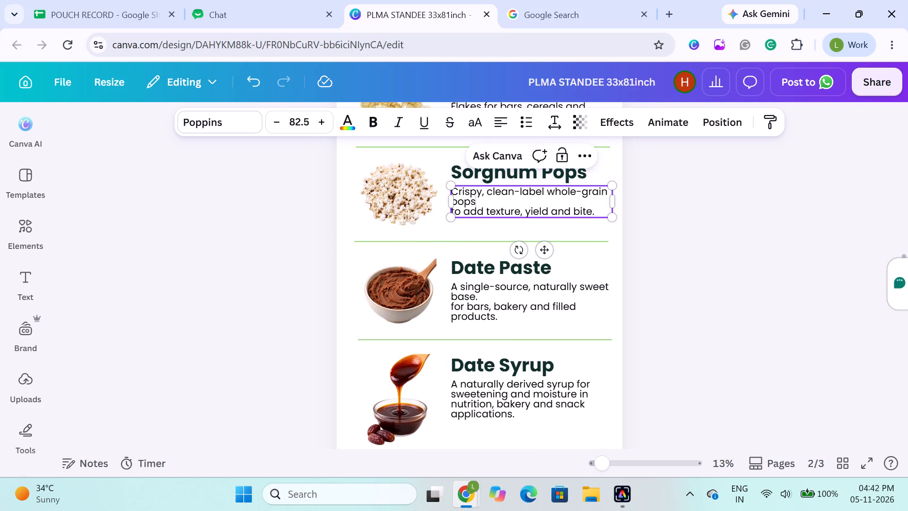
key(period)
Add a full stop after "whole-grain" in the Sorghum Flakes description on page 2.
scroll(487, 206, up, 1)
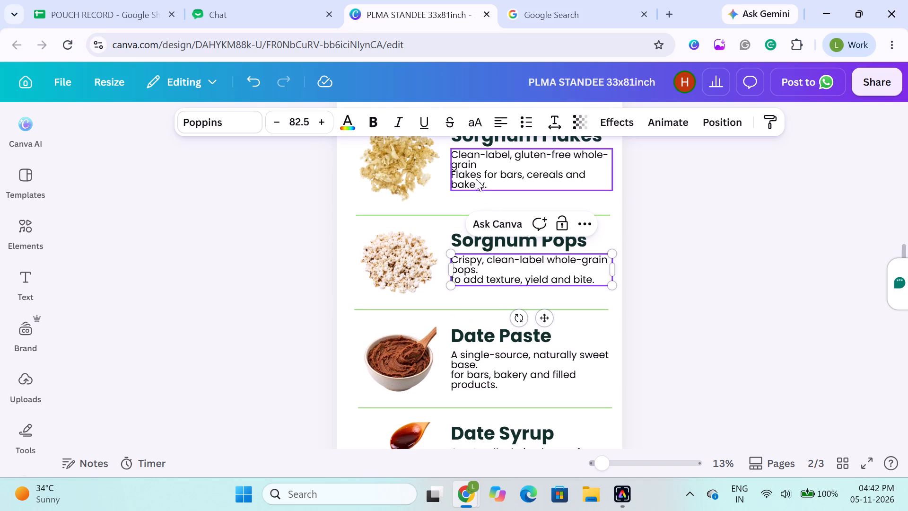
double_click(477, 163)
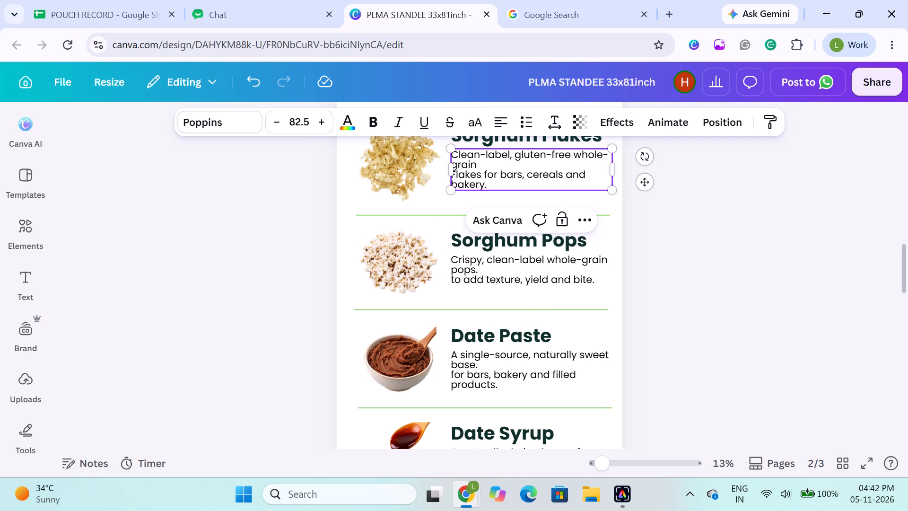
key(period)
click(203, 184)
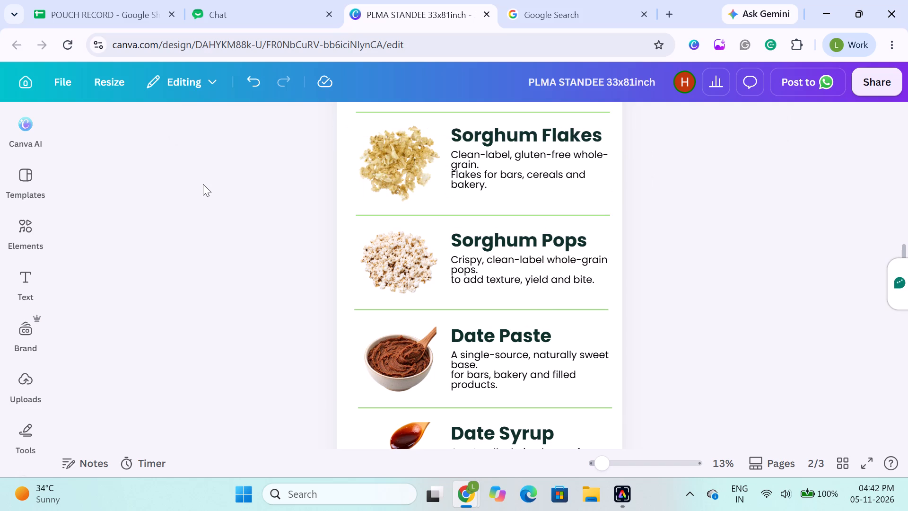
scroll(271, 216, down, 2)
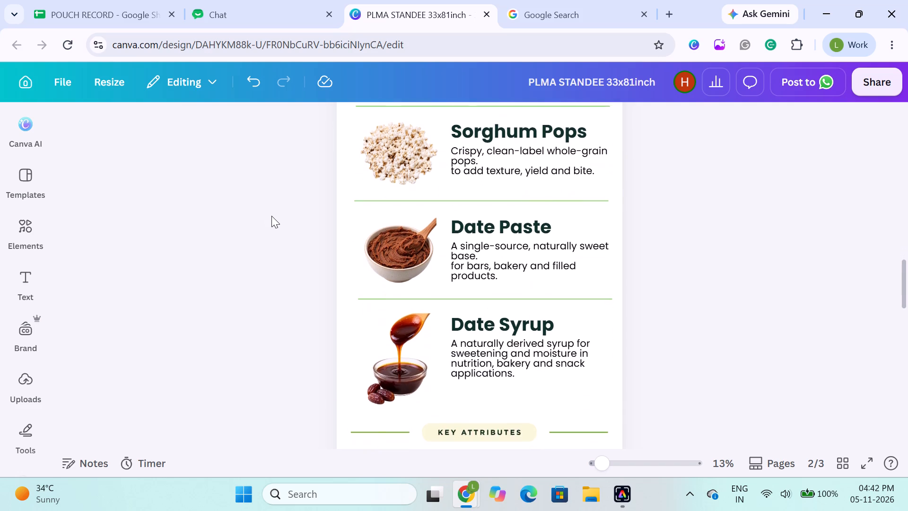
Compare the lower part of page 2 with the reference layout on page 3, including its product rows.
scroll(271, 216, down, 3)
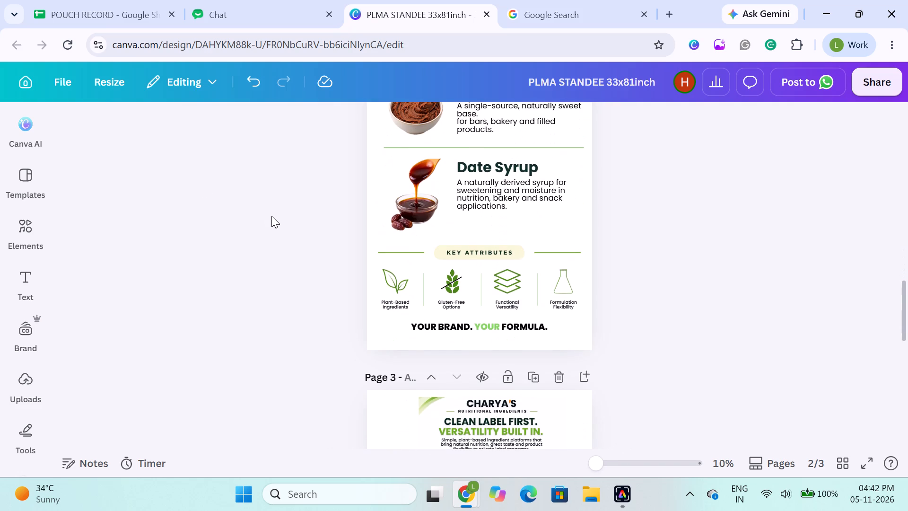
scroll(271, 216, down, 3)
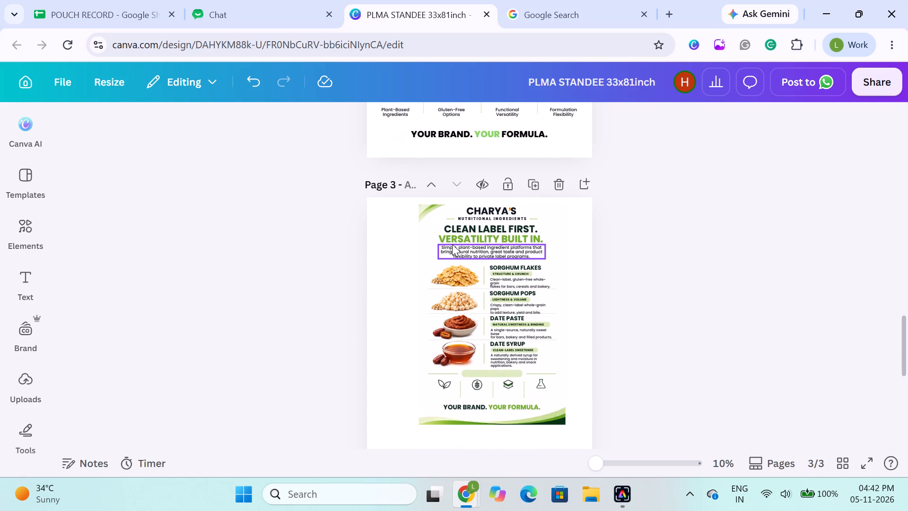
scroll(452, 244, up, 3)
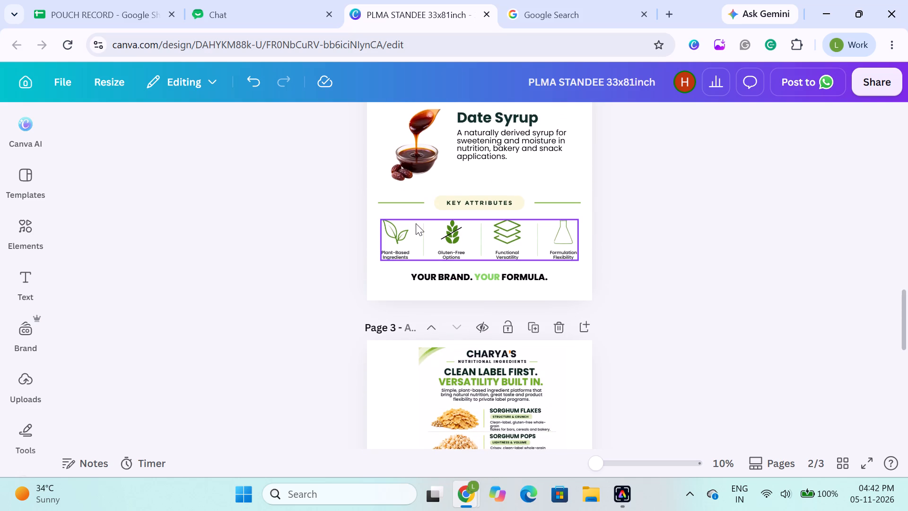
scroll(416, 223, up, 1)
click(300, 223)
scroll(300, 223, up, 1)
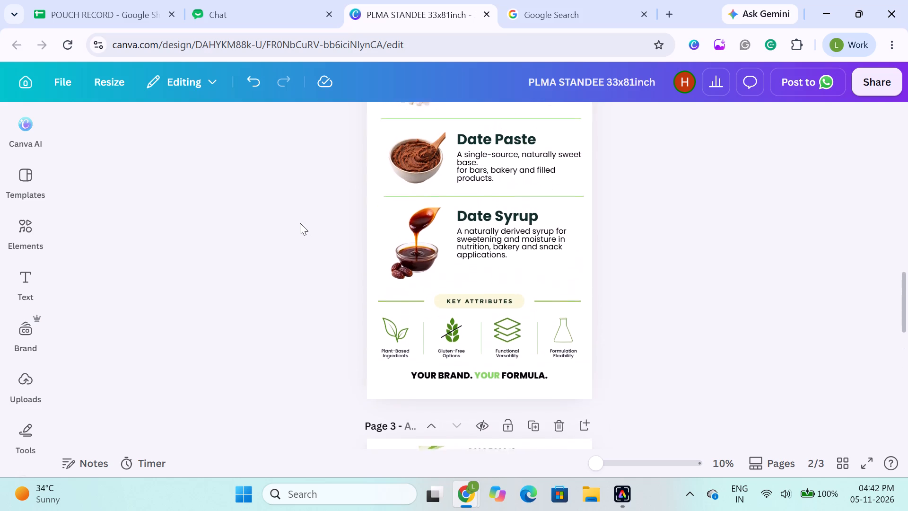
scroll(253, 341, up, 1)
Add a straight line near the Date Paste section on page 2 and increase its line thickness.
click(18, 428)
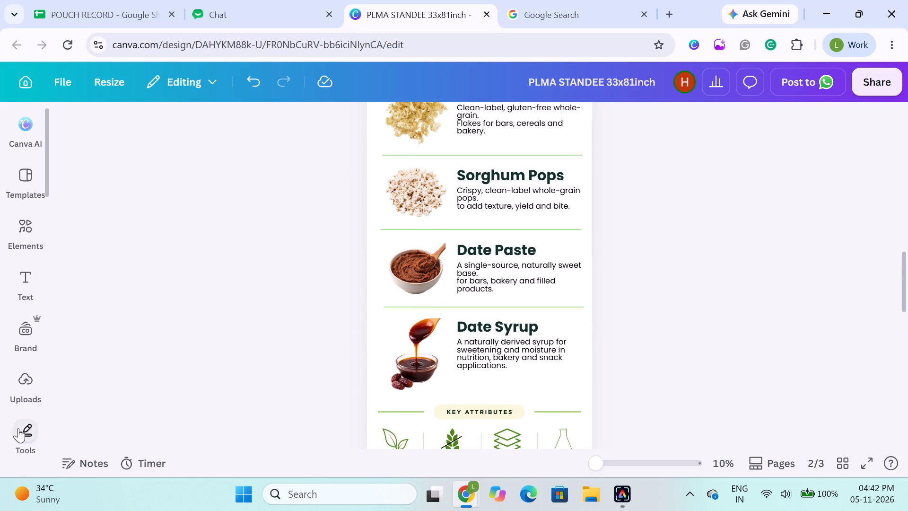
click(72, 254)
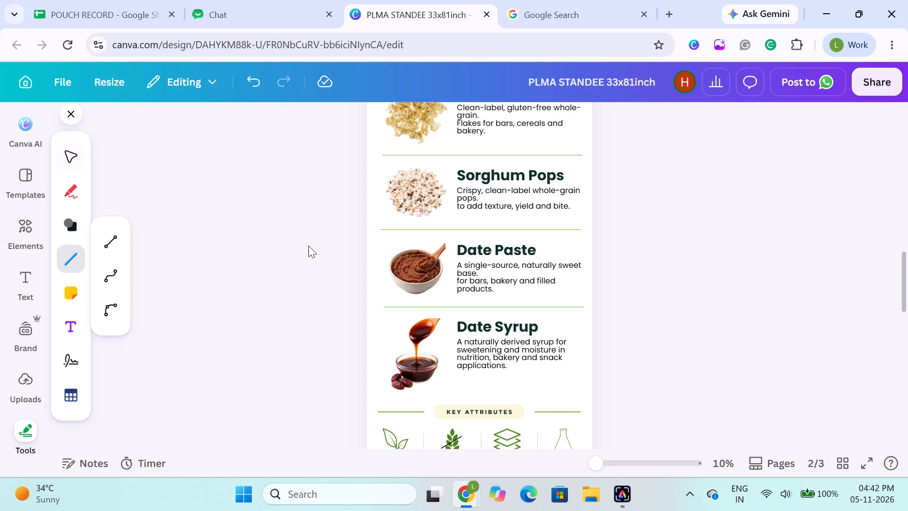
click(105, 251)
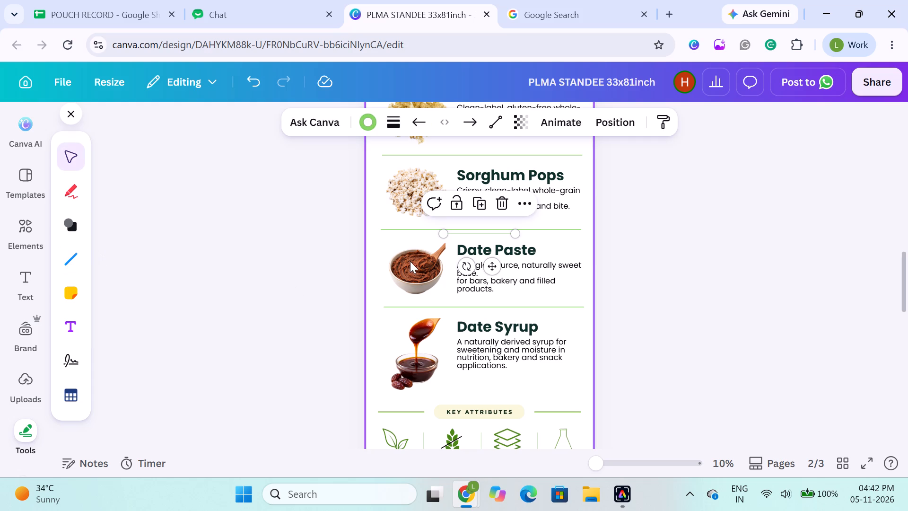
click(394, 125)
drag(311, 244, 318, 245)
click(268, 322)
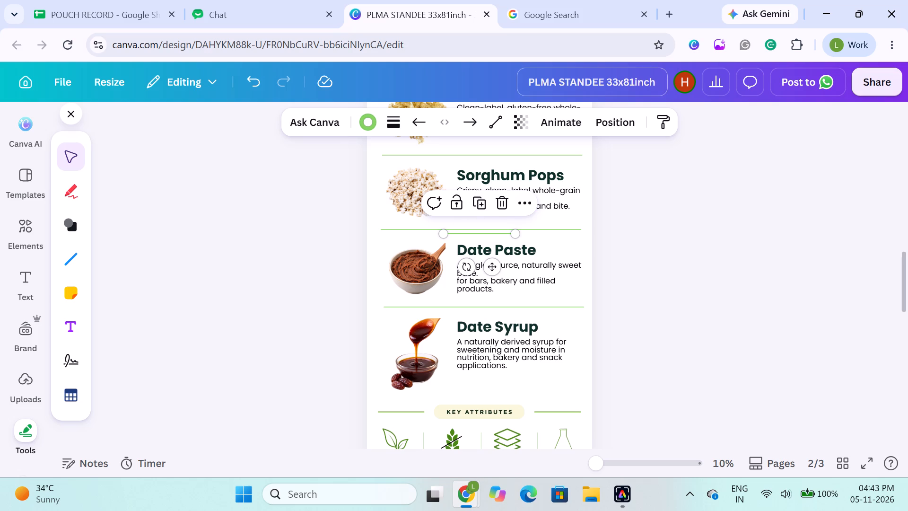
scroll(533, 68, up, 1)
click(229, 236)
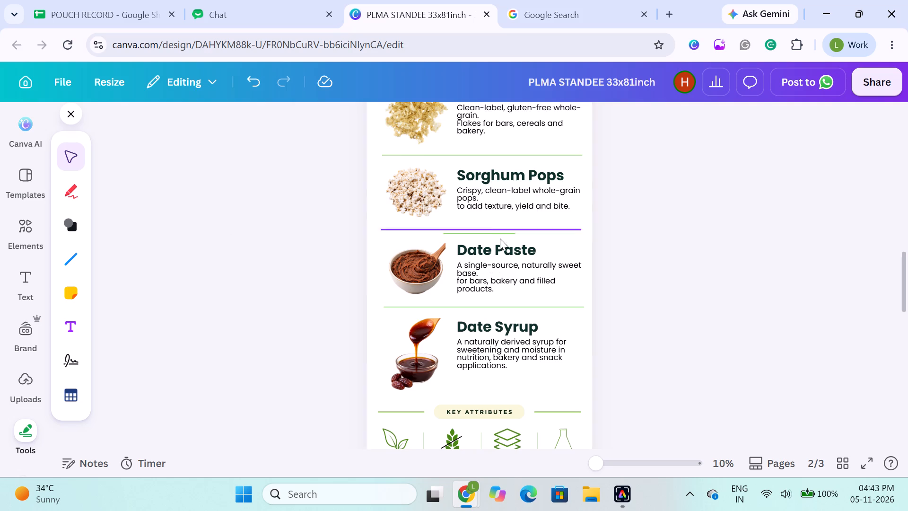
Turn the new line vertical at about 6.4 long and place it between the Date Paste image and text.
click(496, 233)
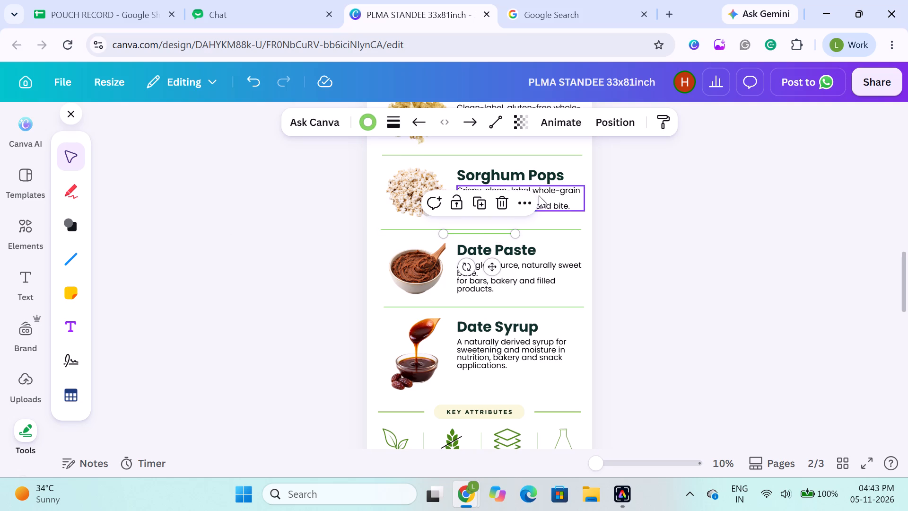
shift+drag(516, 233, 507, 262)
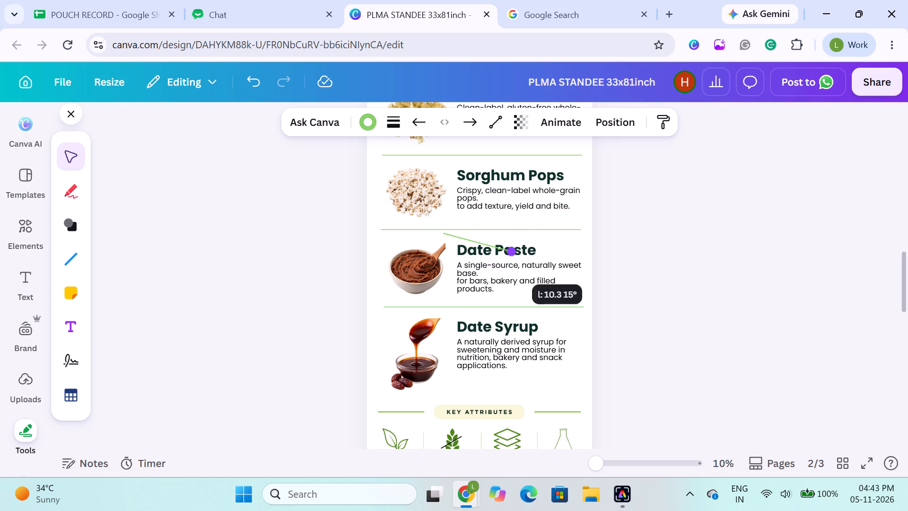
shift+drag(507, 262, 445, 279)
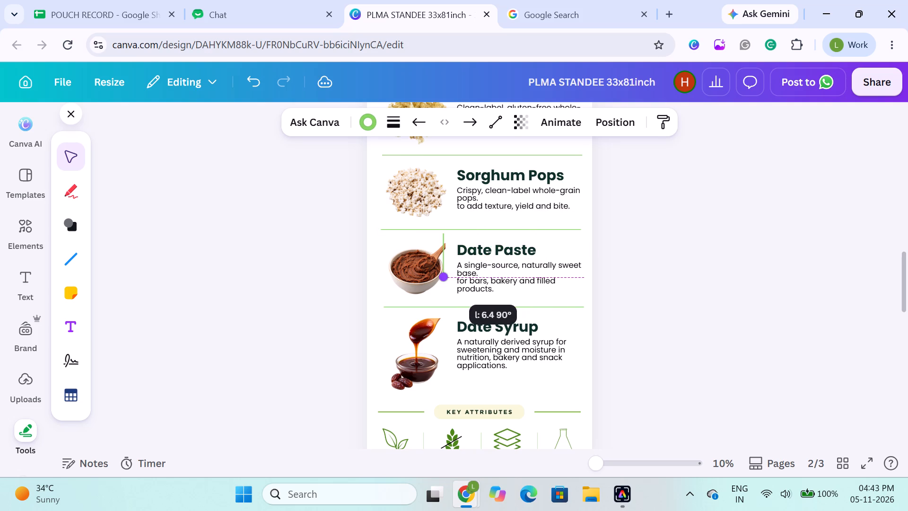
shift+drag(445, 279, 445, 279)
drag(442, 258, 448, 277)
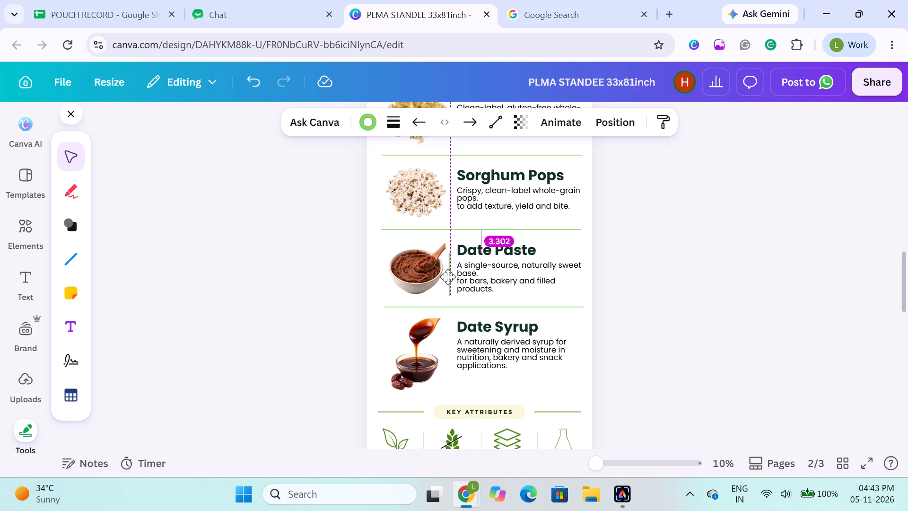
drag(448, 277, 450, 275)
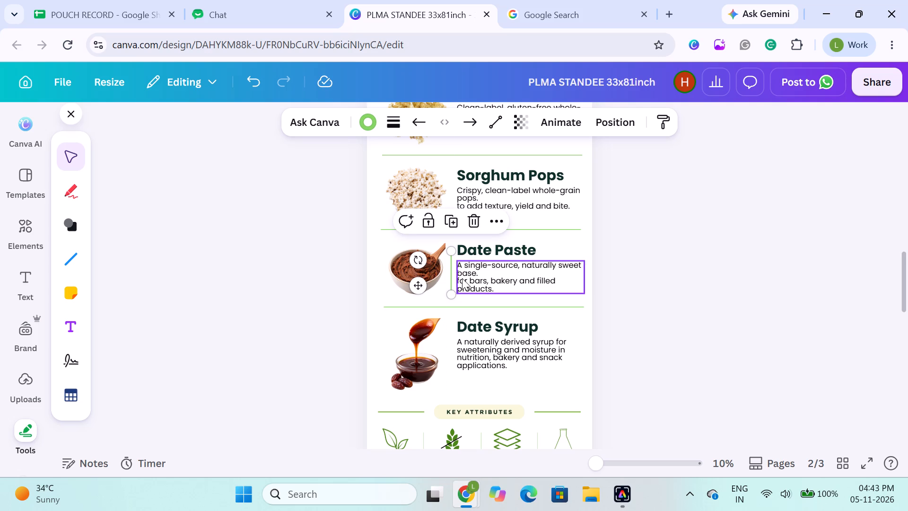
Duplicate the vertical line, place the copy between the Sorghum Pops image and text, and lengthen it to about 7.5.
key(ctrl+d)
drag(451, 274, 445, 243)
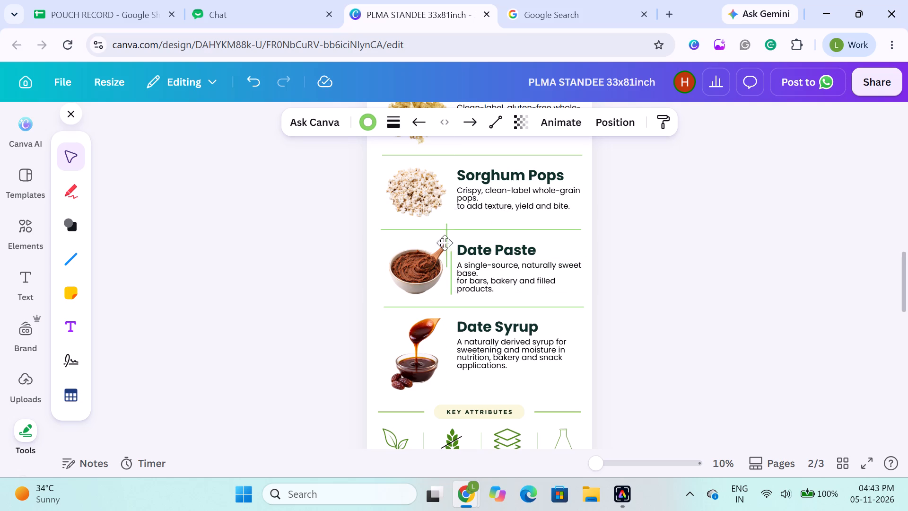
drag(445, 243, 450, 195)
drag(451, 177, 449, 166)
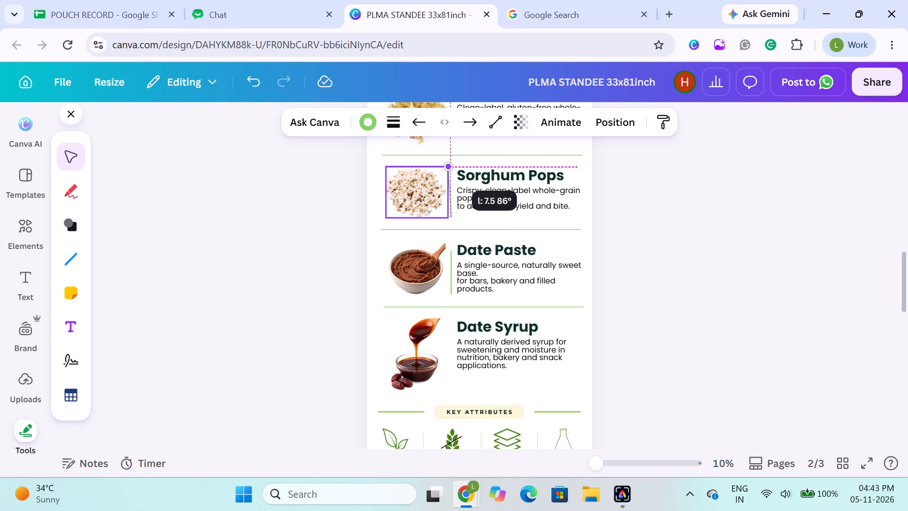
drag(449, 166, 453, 167)
Delete the shorter vertical line beside the Date Paste text.
shift+click(452, 215)
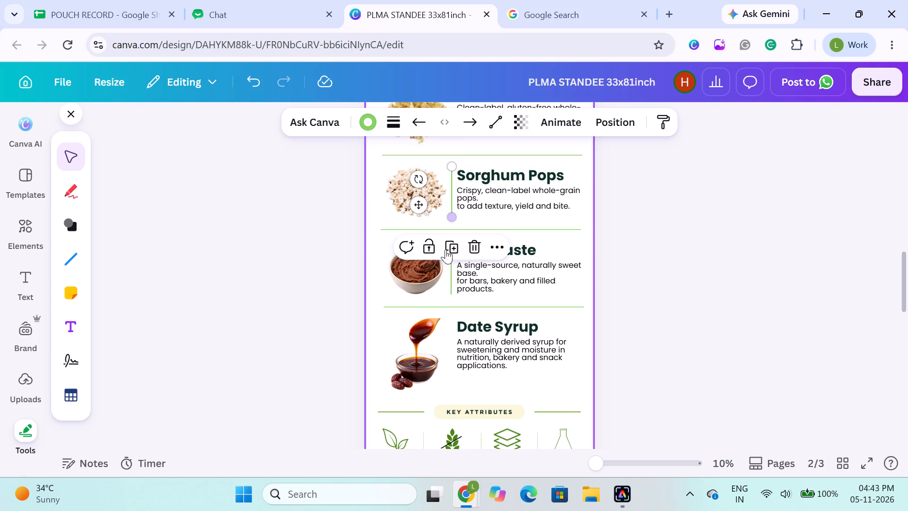
click(451, 269)
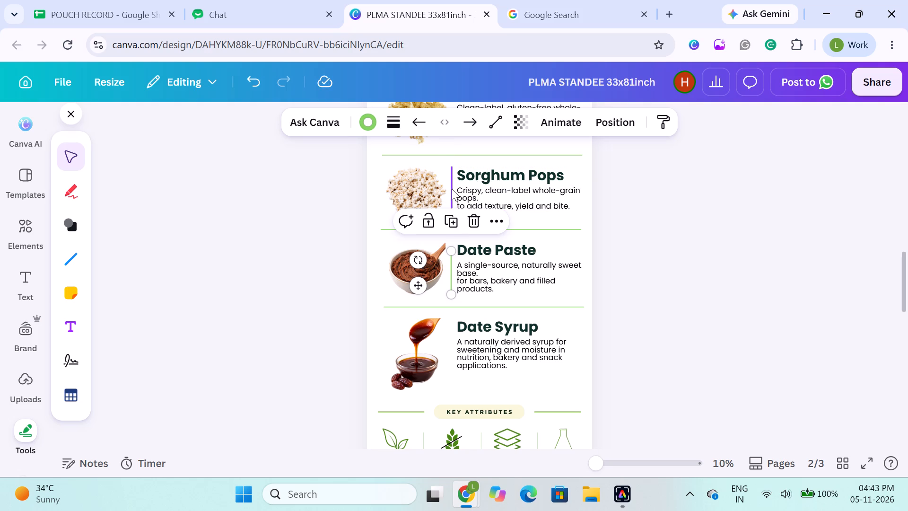
click(452, 189)
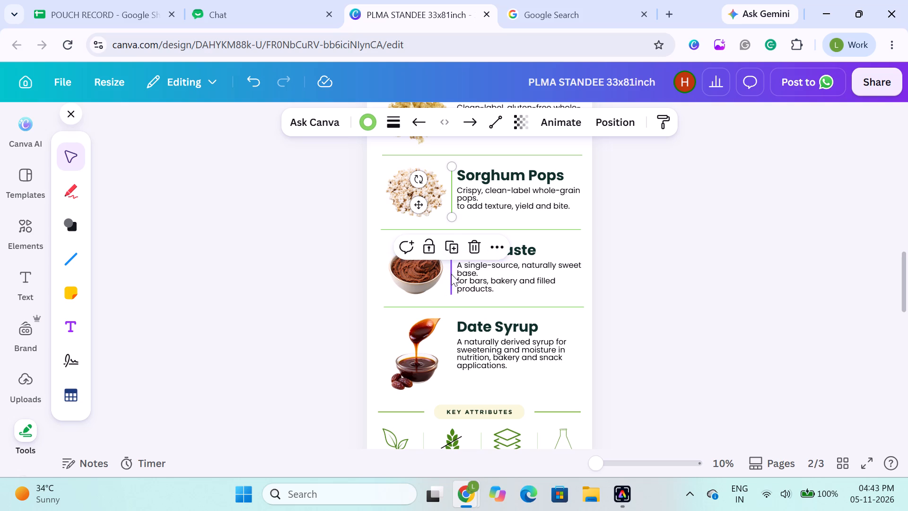
click(451, 274)
key(BackSpace)
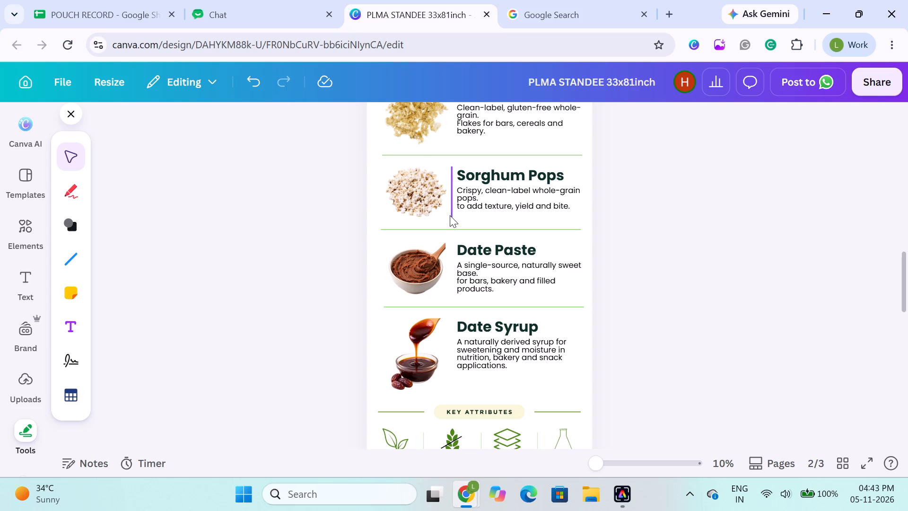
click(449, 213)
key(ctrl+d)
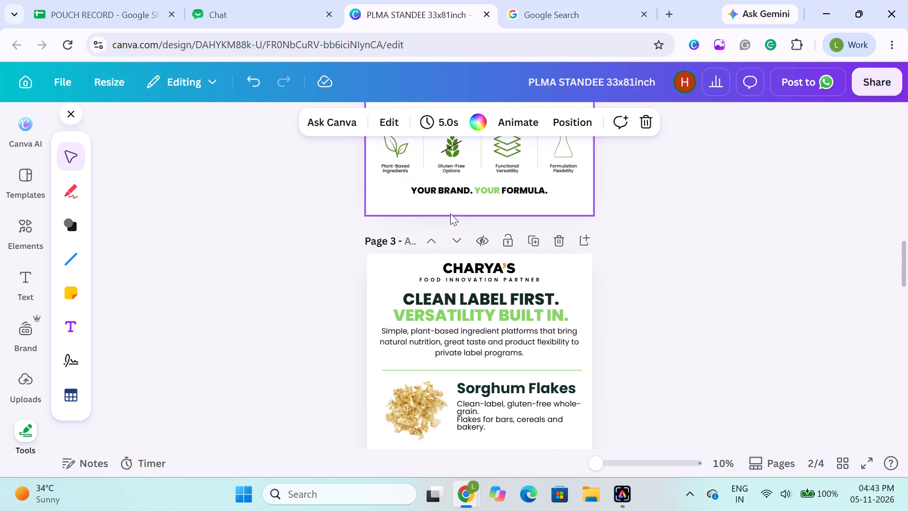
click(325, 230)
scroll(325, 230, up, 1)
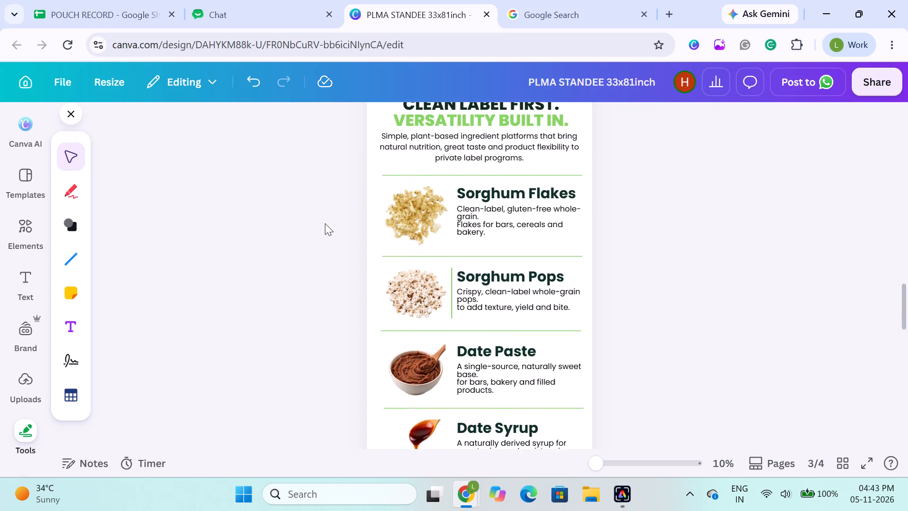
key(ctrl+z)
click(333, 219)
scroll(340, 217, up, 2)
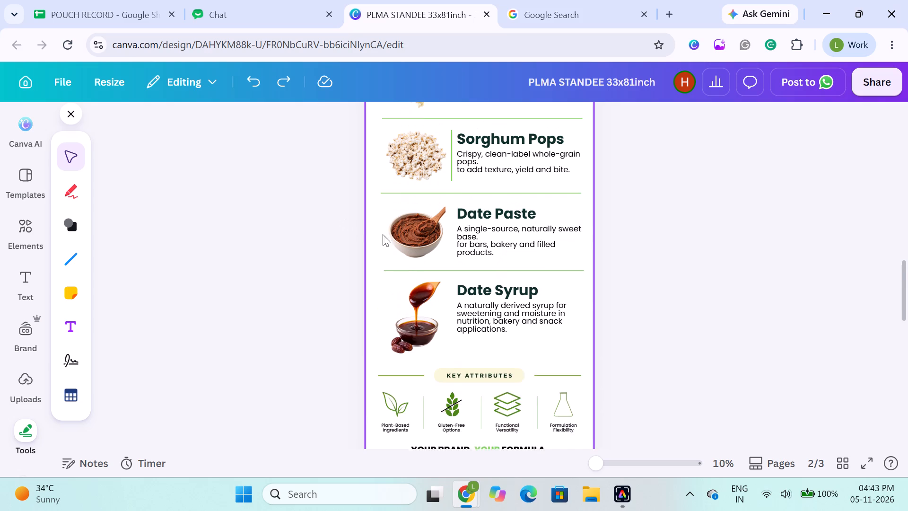
Duplicate the vertical line beside Sorghum Pops to create a divider for Sorghum Flakes.
click(450, 175)
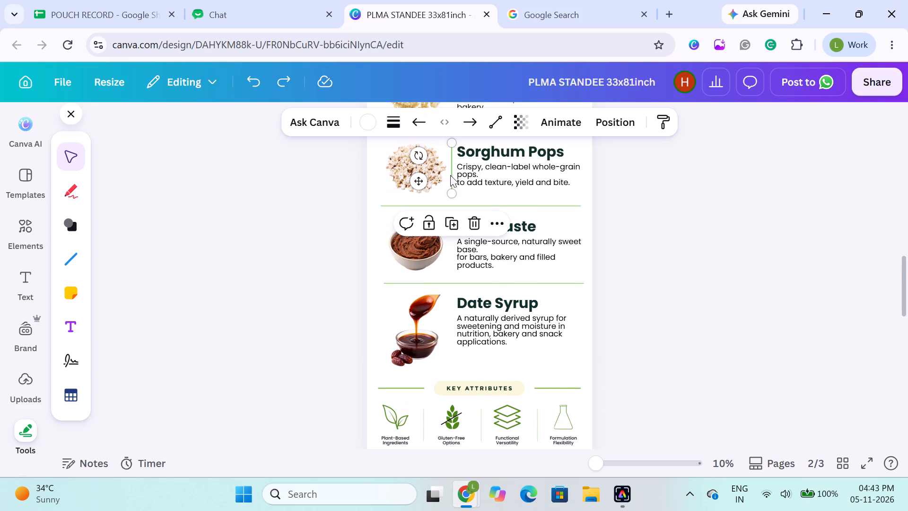
key(ctrl+d)
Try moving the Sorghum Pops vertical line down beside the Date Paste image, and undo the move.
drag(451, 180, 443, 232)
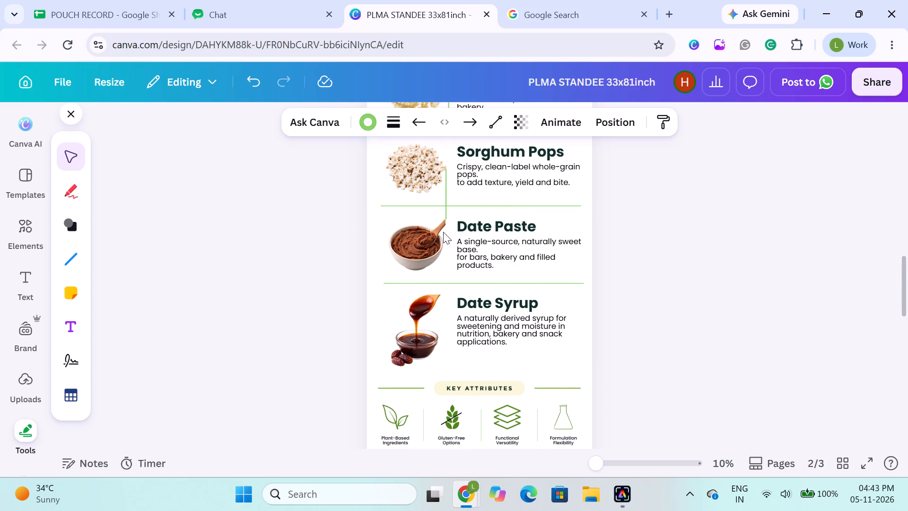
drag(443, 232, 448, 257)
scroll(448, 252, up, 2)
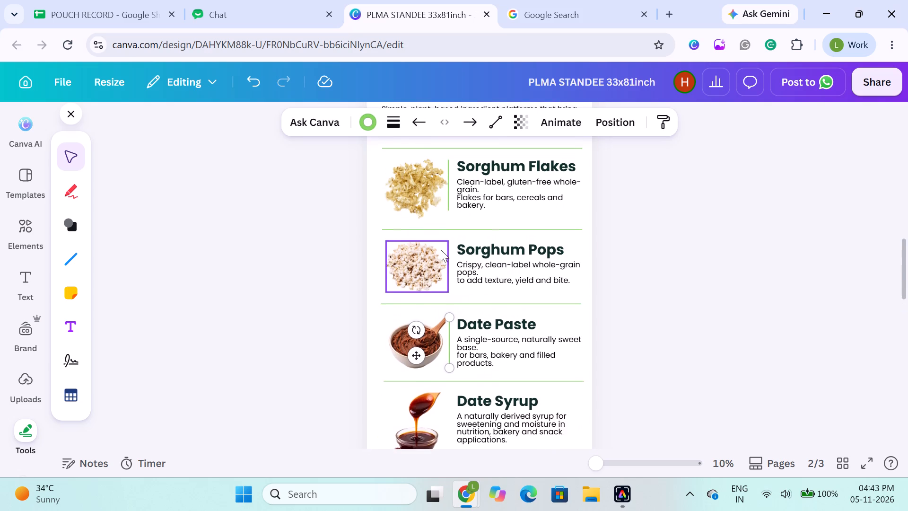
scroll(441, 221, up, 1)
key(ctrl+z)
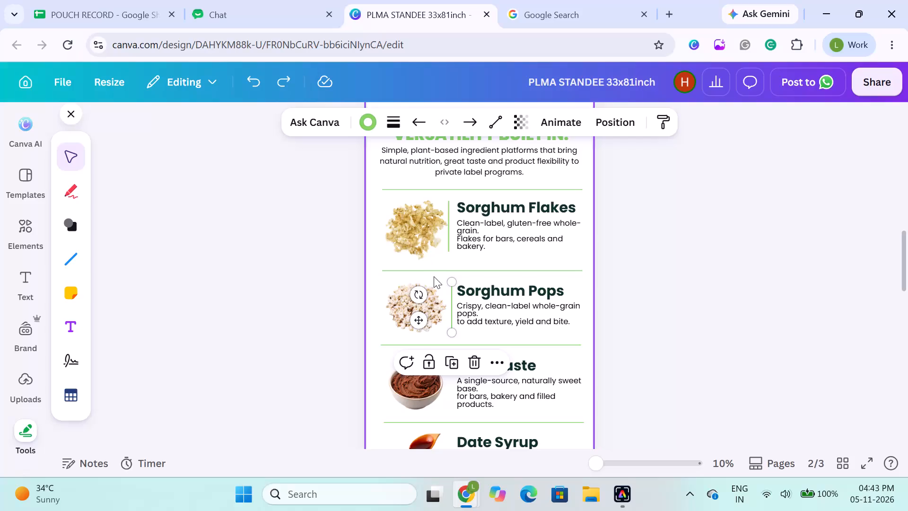
Align the vertical line beside Sorghum Flakes with the vertical line beside Sorghum Pops.
click(305, 291)
click(450, 240)
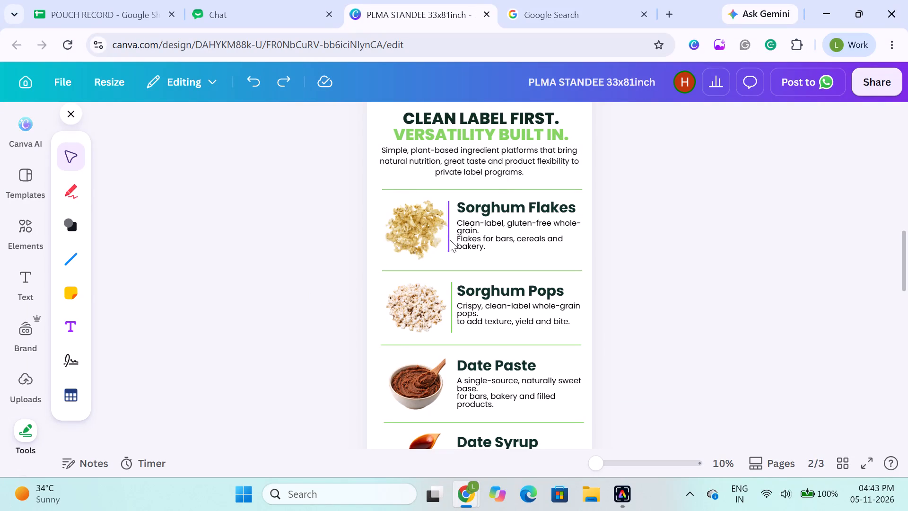
click(446, 235)
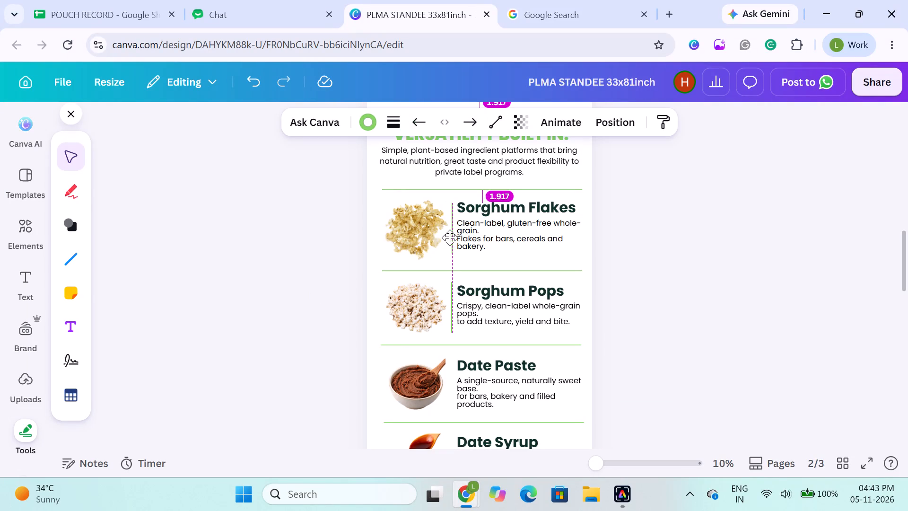
click(324, 290)
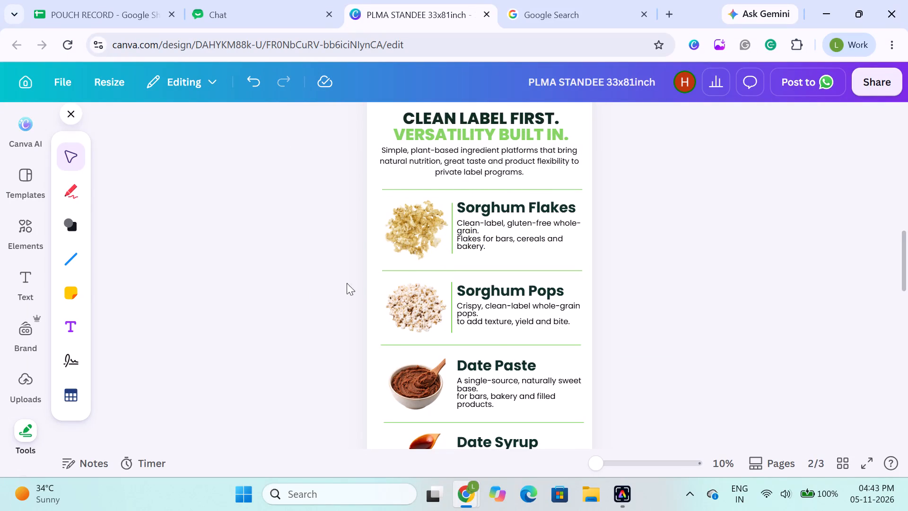
Duplicate the Sorghum Pops vertical line and place the copy between the Date Paste image and text, aligned with the lines above.
scroll(434, 264, down, 1)
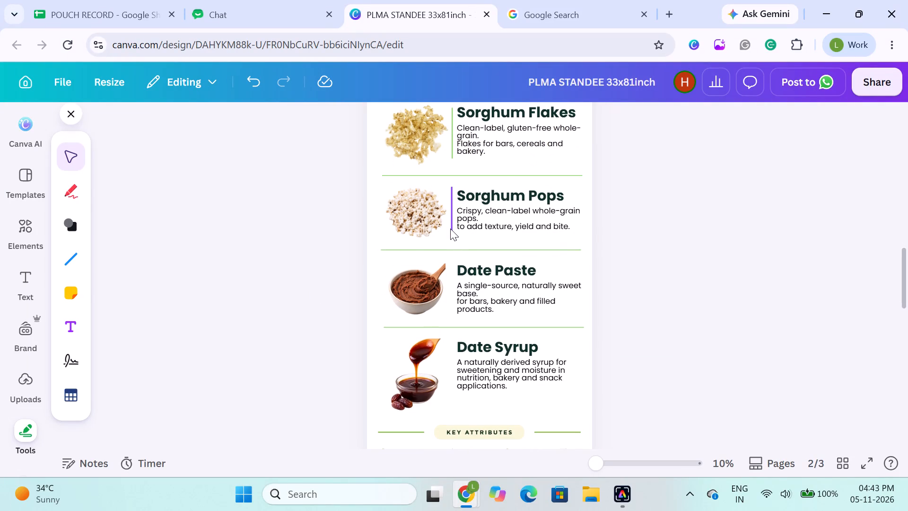
click(450, 229)
key(ctrl+d)
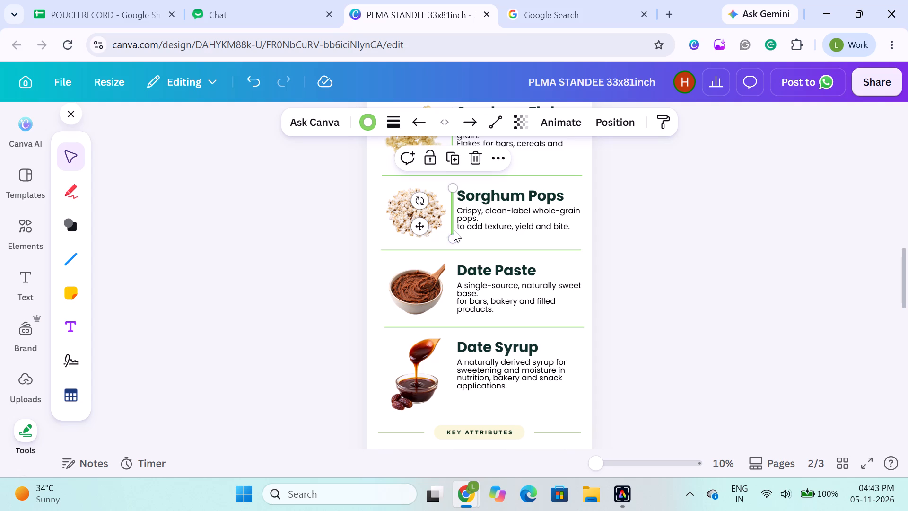
drag(453, 229, 451, 309)
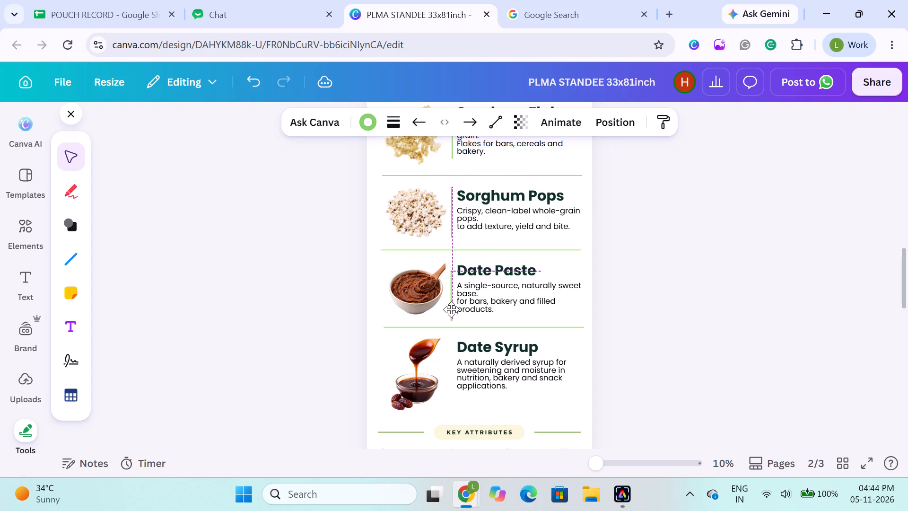
drag(451, 309, 453, 306)
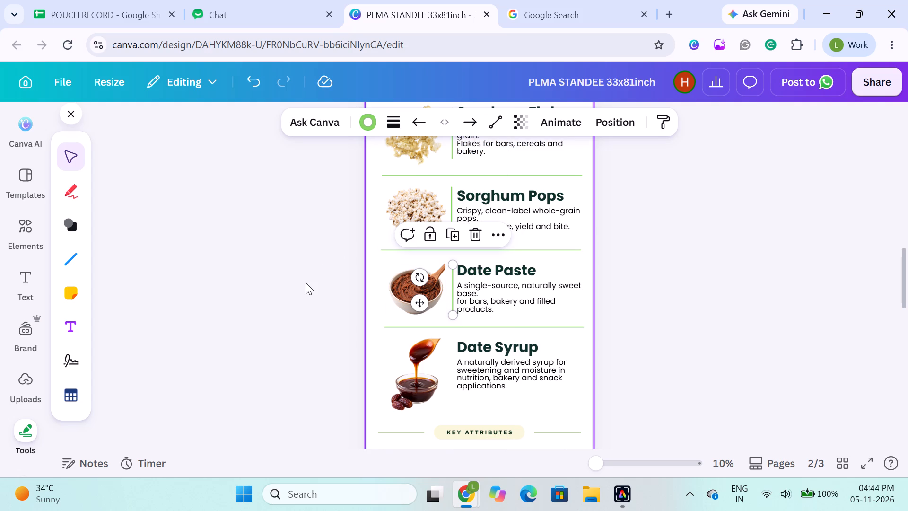
Duplicate the Date Paste vertical line and place the copy between the Date Syrup image and its text.
click(306, 282)
click(452, 293)
key(ctrl+d)
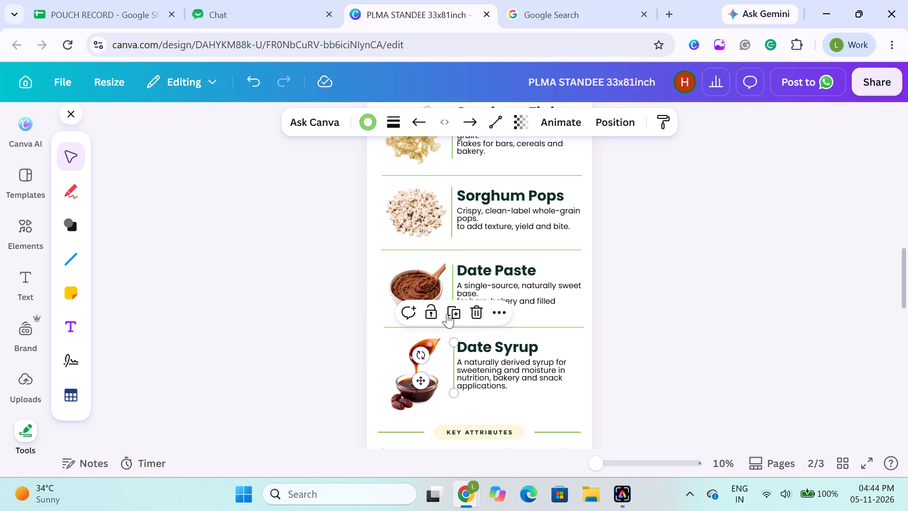
click(454, 366)
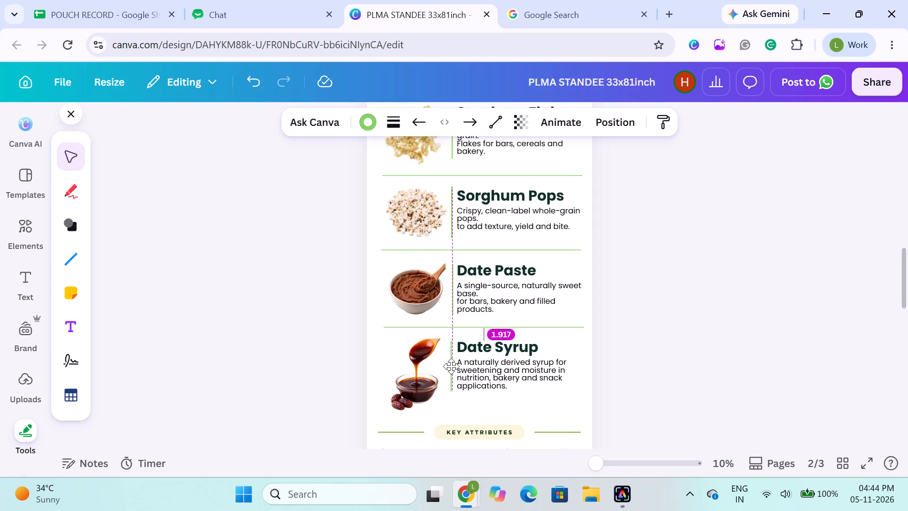
Align the four vertical lines beside Sorghum Flakes, Sorghum Pops, Date Paste and Date Syrup on their horizontal centres.
shift+click(454, 287)
shift+click(450, 211)
scroll(450, 211, up, 1)
shift+click(454, 158)
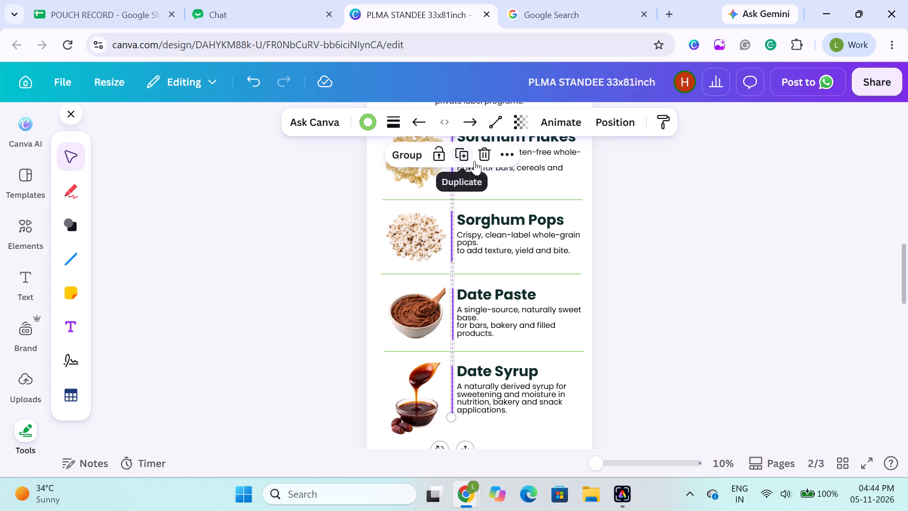
click(607, 116)
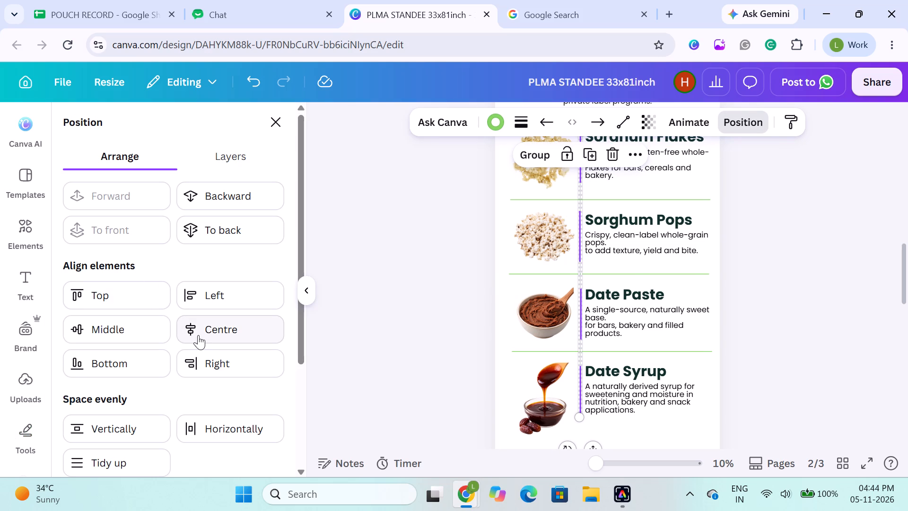
click(199, 333)
click(363, 260)
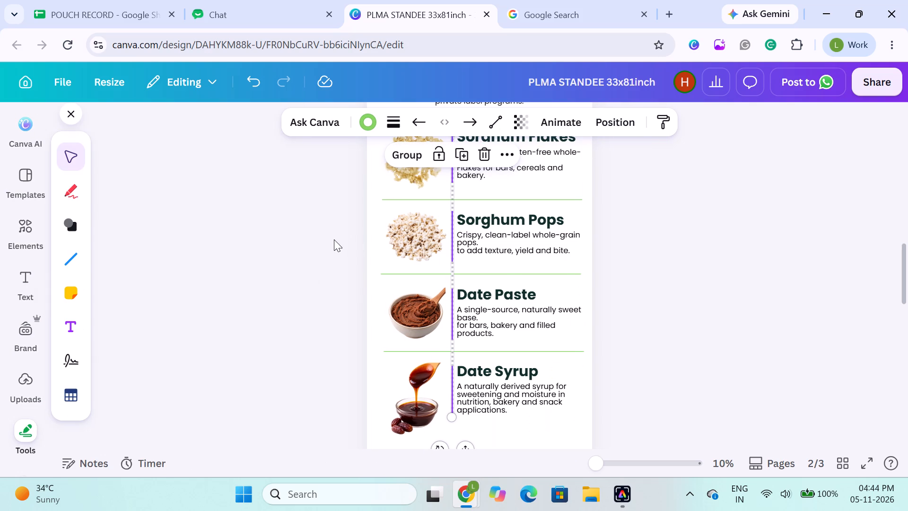
click(334, 239)
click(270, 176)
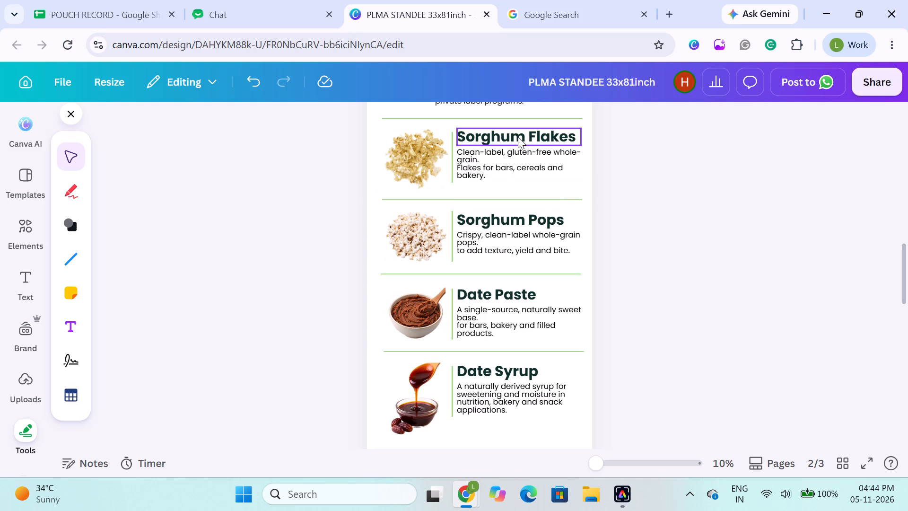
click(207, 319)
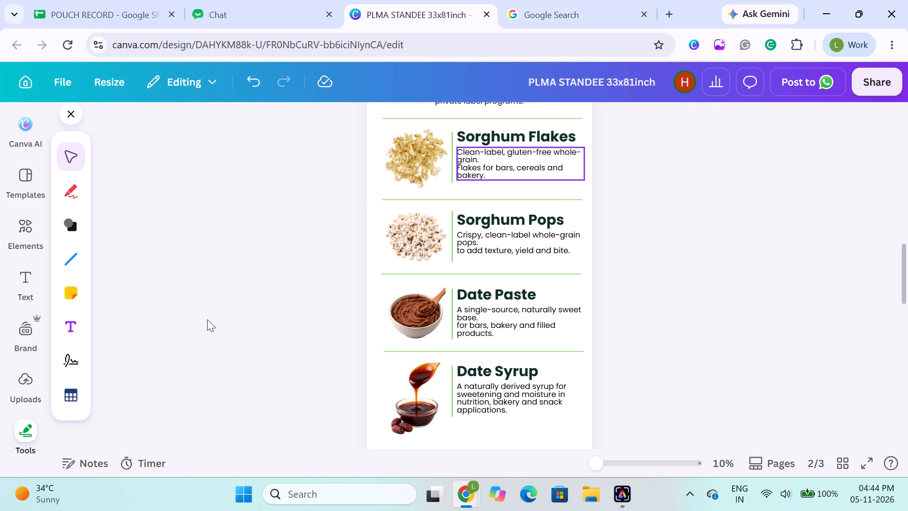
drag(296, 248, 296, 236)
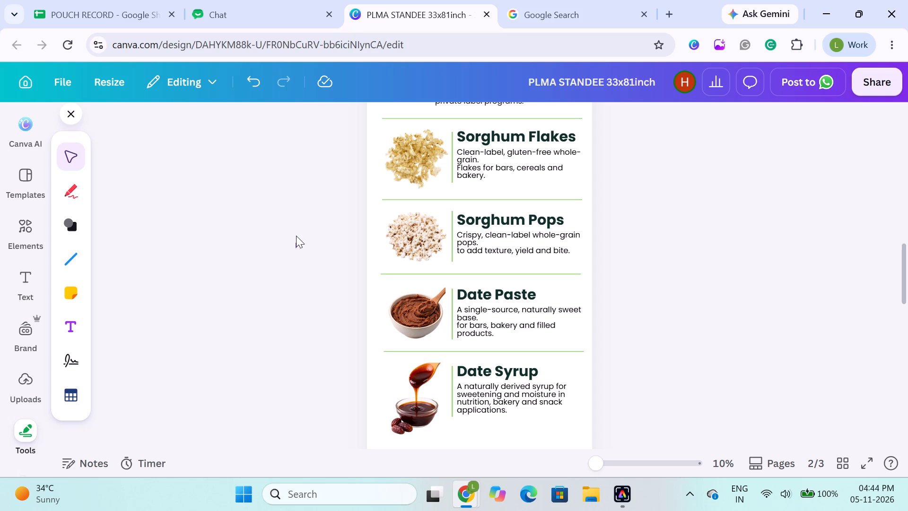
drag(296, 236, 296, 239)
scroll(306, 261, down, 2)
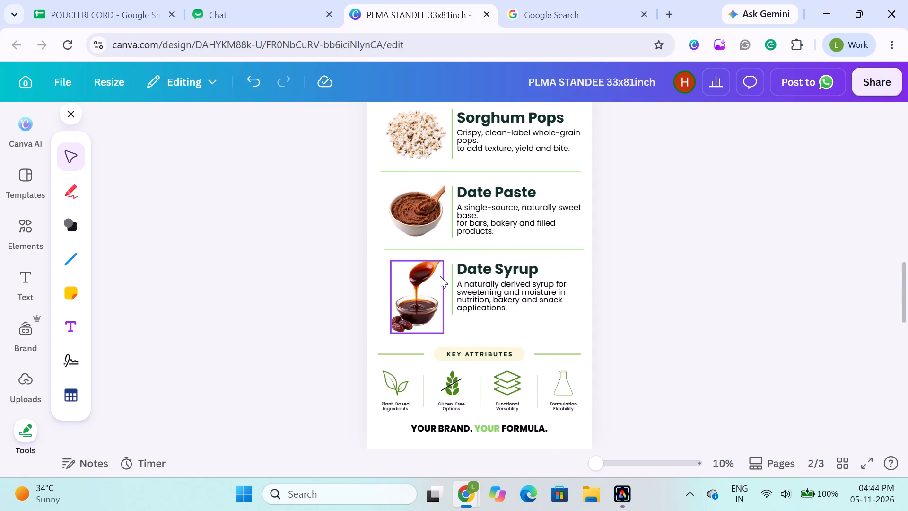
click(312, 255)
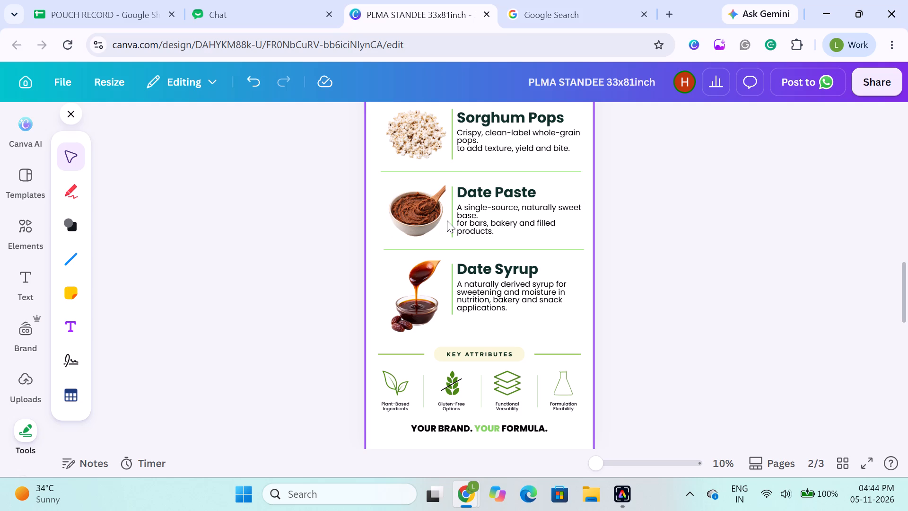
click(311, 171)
Trim the right edge of the Sorghum Flakes image slightly to clear the vertical divider.
scroll(408, 207, up, 1)
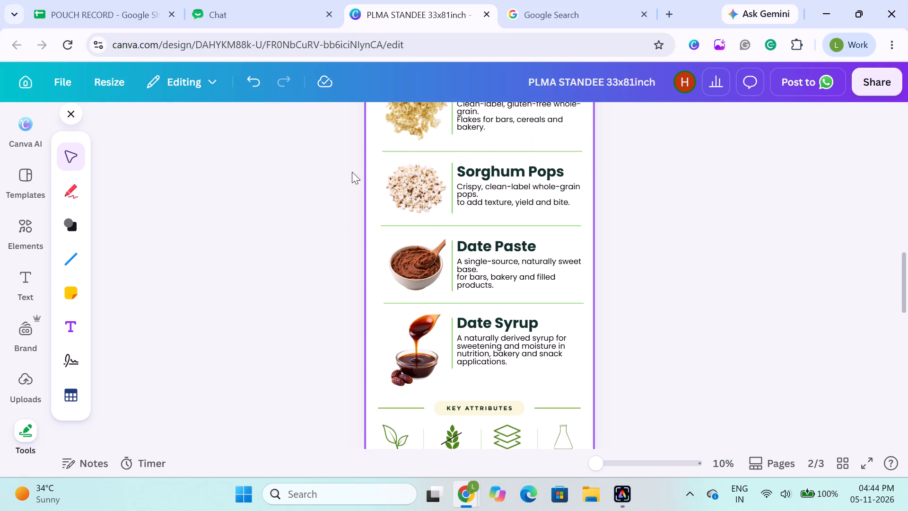
scroll(287, 150, up, 1)
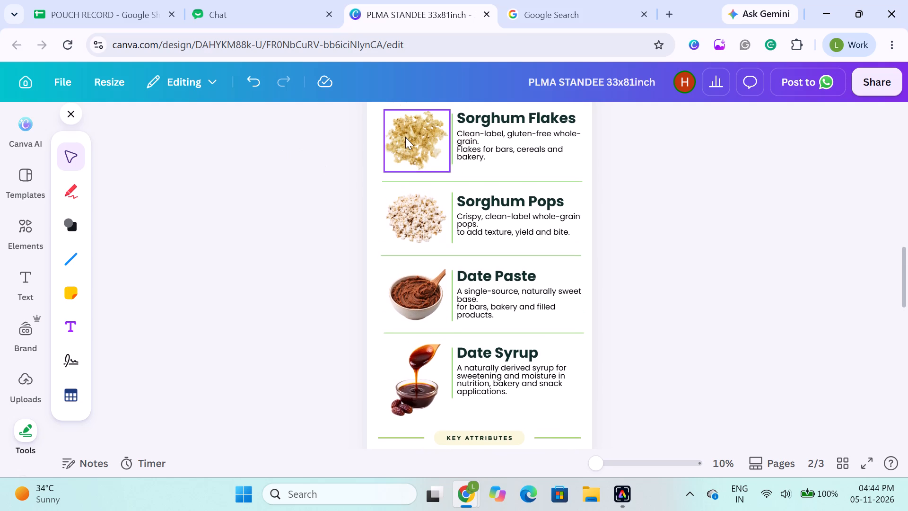
click(405, 137)
scroll(466, 149, up, 1)
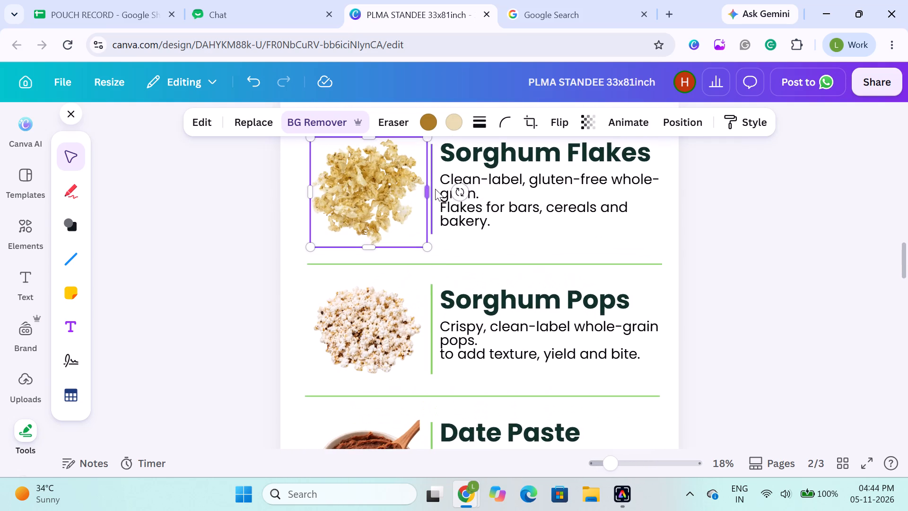
click(429, 191)
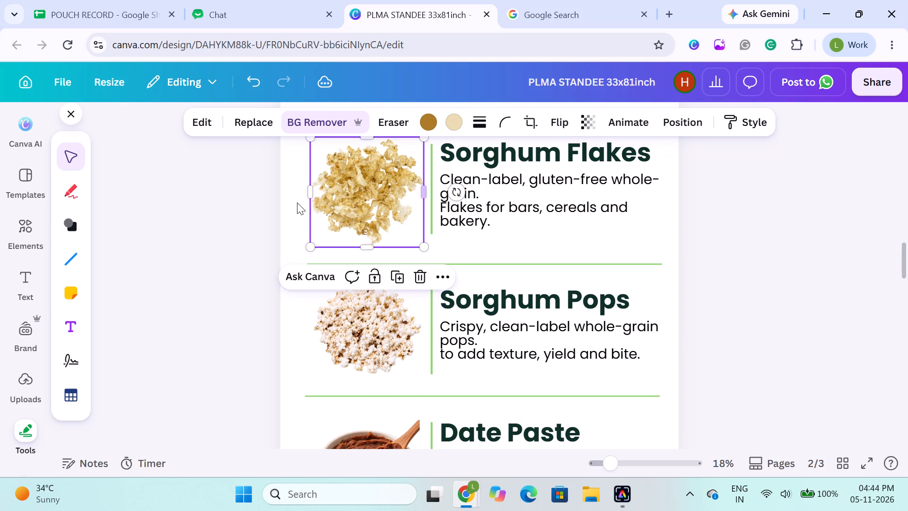
click(232, 213)
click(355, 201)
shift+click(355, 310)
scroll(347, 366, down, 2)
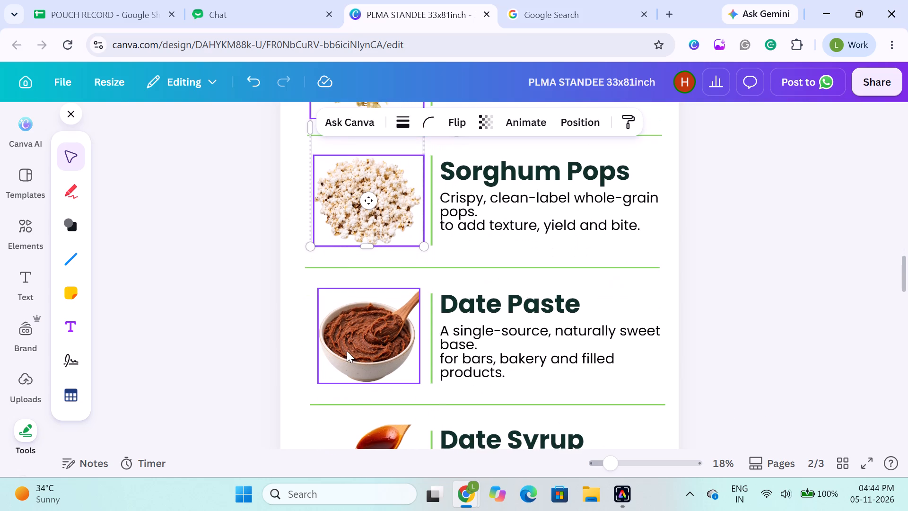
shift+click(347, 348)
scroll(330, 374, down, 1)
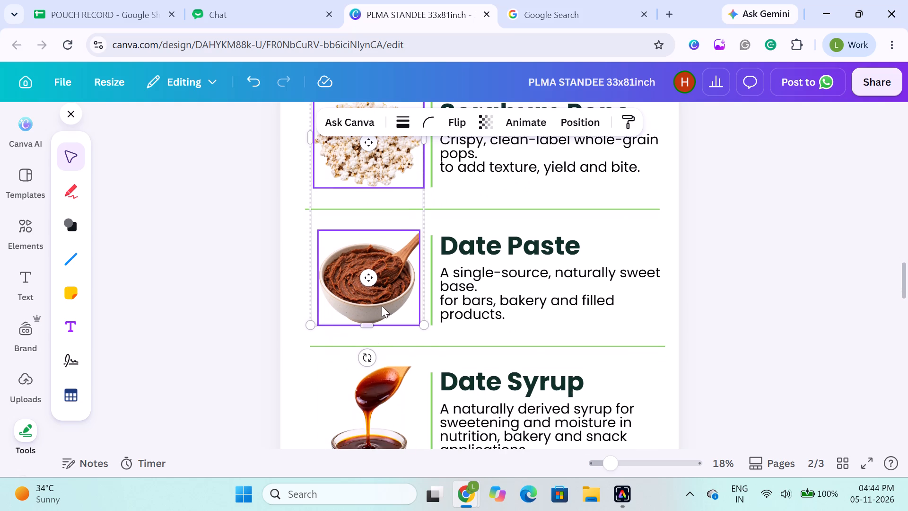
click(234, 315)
Enlarge the Date Paste image from its upper-left corner until its left edge lines up with the Sorghum Flakes image.
click(325, 295)
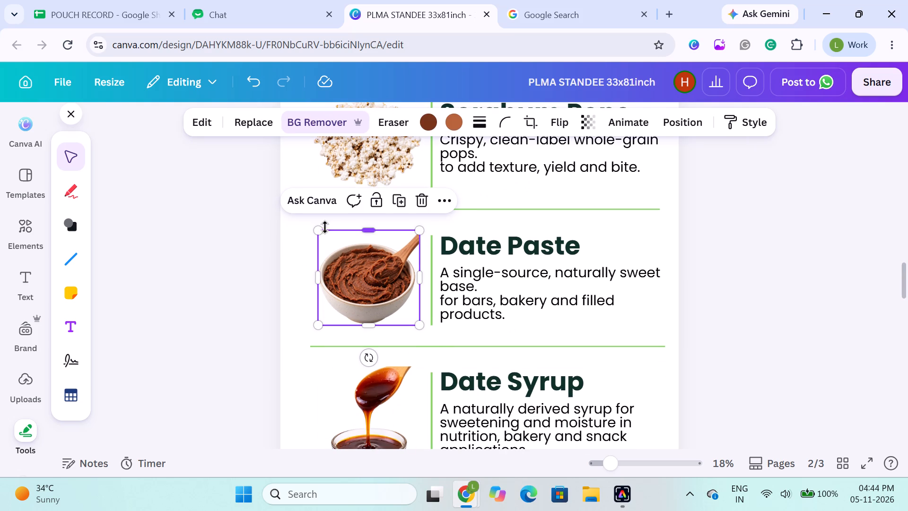
drag(321, 231, 308, 231)
click(240, 257)
click(334, 261)
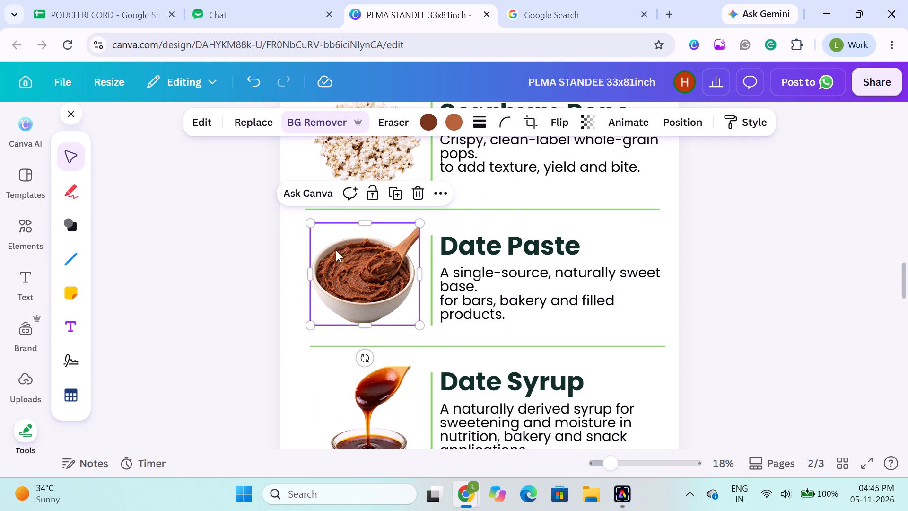
shift+click(368, 158)
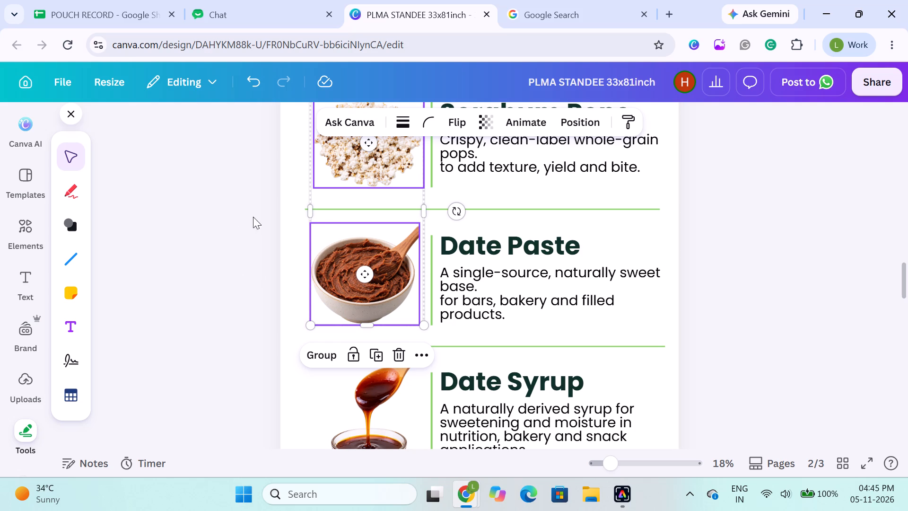
click(224, 238)
Enlarge the Sorghum Pops image slightly from its upper-left corner to line its left edge up with the Sorghum Flakes image.
scroll(344, 187, up, 1)
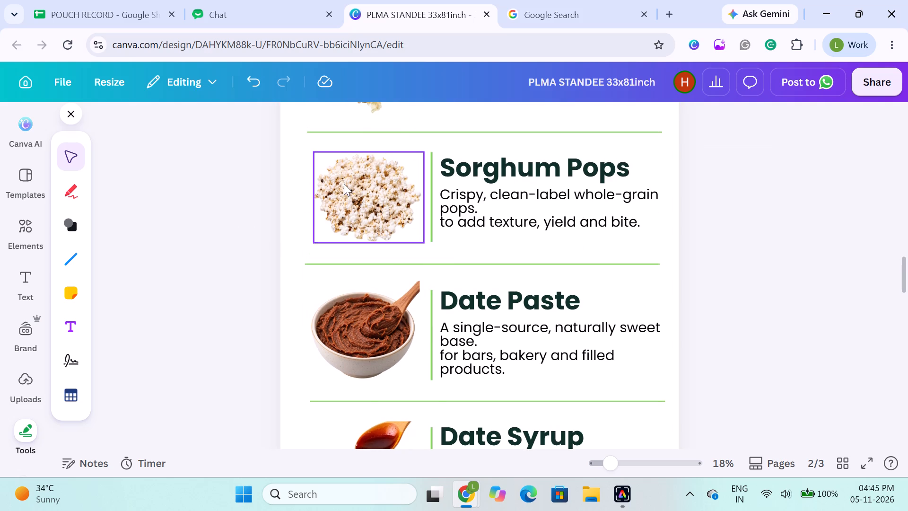
click(344, 184)
scroll(347, 169, up, 1)
click(348, 168)
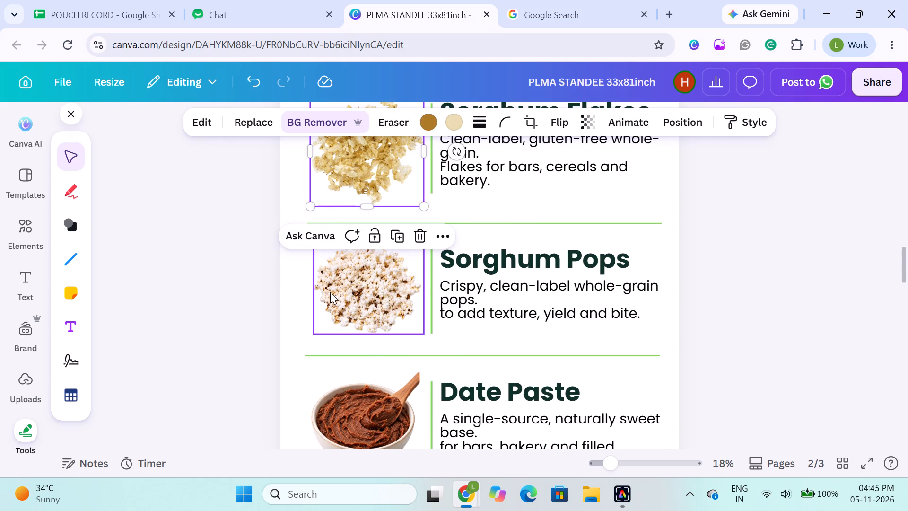
click(330, 290)
drag(314, 245, 311, 246)
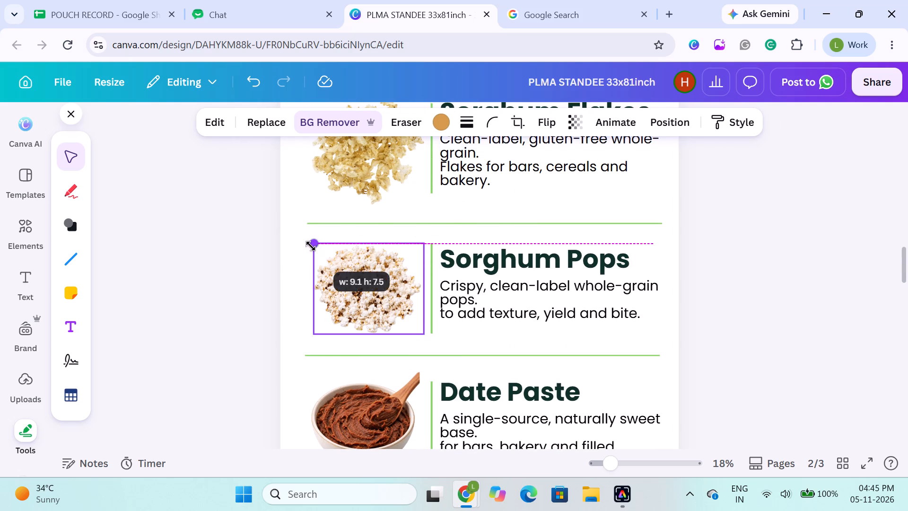
drag(311, 246, 310, 245)
click(249, 302)
Enlarge the Date Syrup image to about 7.9 × 10.8 and shift it slightly left, away from its vertical divider.
scroll(309, 324, down, 2)
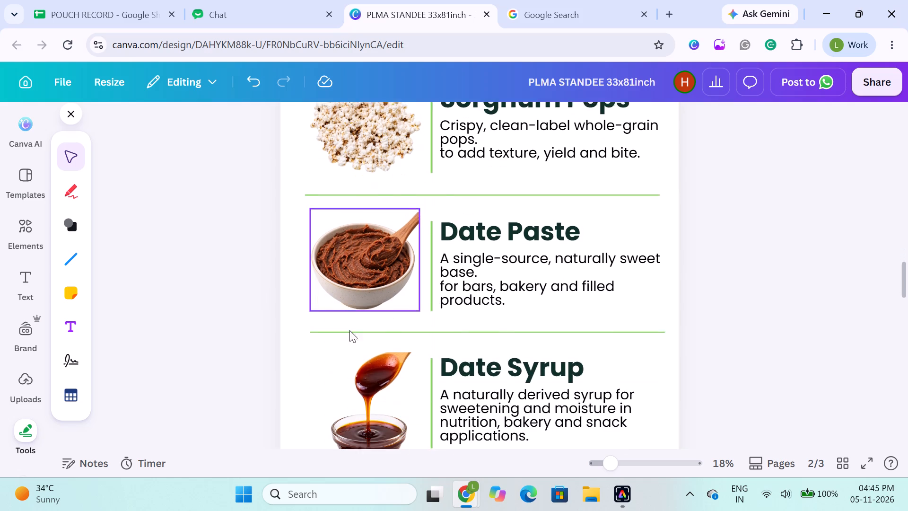
scroll(349, 330, down, 1)
click(350, 385)
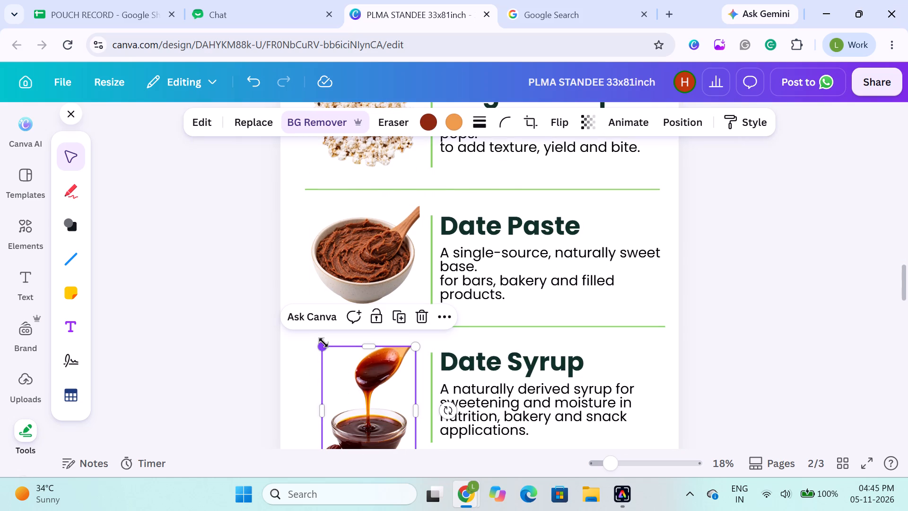
drag(317, 346, 314, 347)
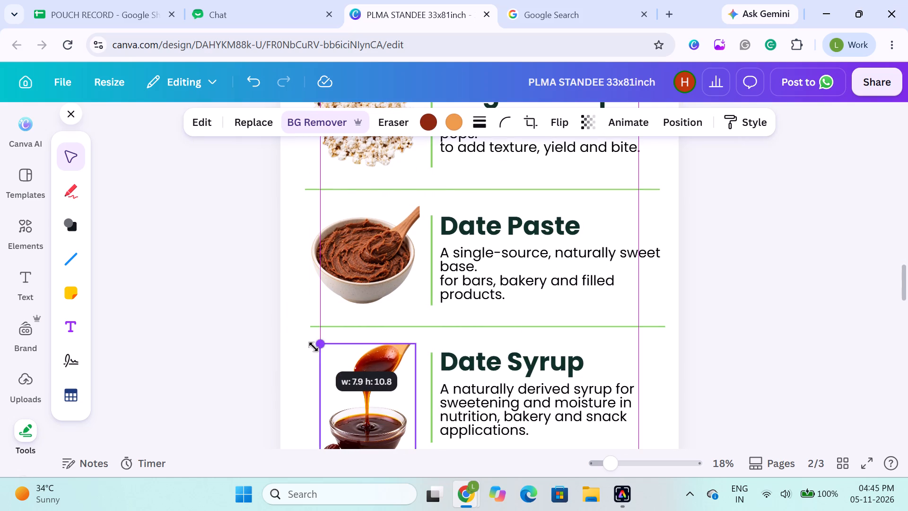
drag(314, 347, 311, 346)
drag(366, 379, 361, 379)
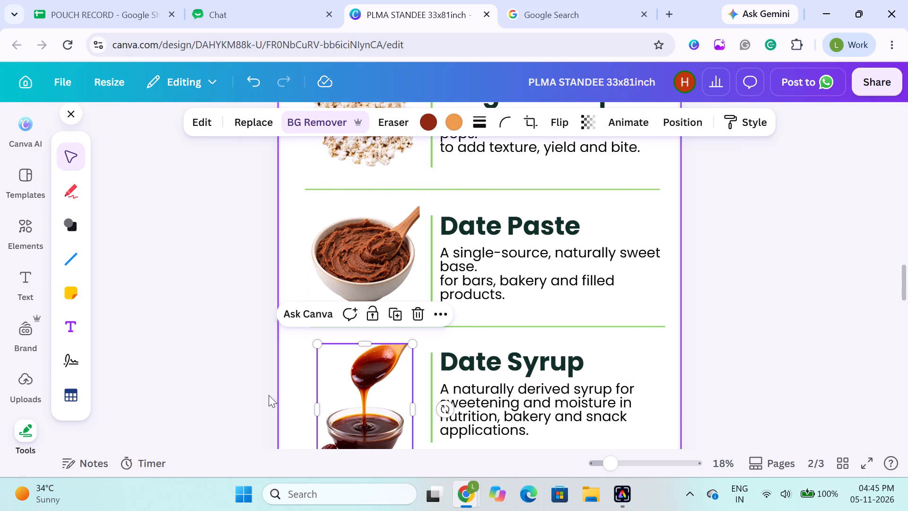
click(238, 392)
Nudge the Key Attributes heading and its side lines up, closer to the Date Syrup section and farther from the attribute icons.
scroll(237, 391, down, 1)
click(272, 273)
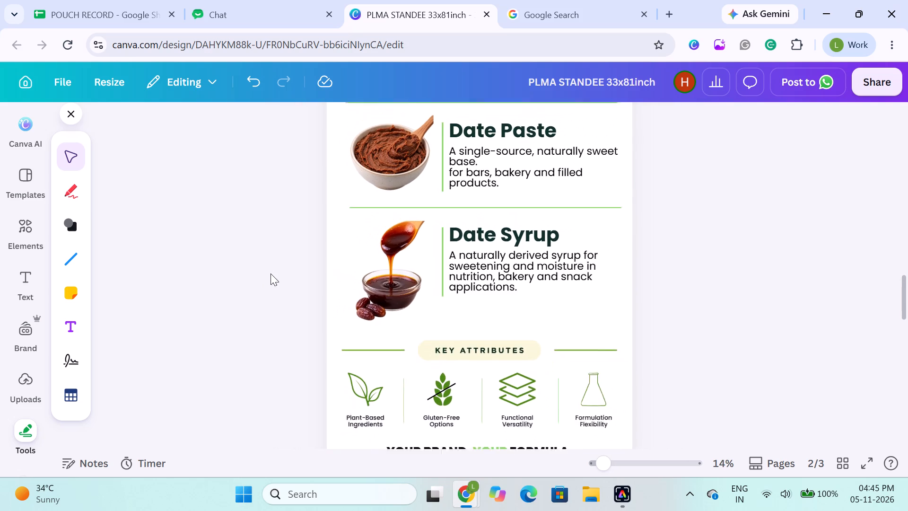
click(280, 291)
scroll(313, 303, down, 1)
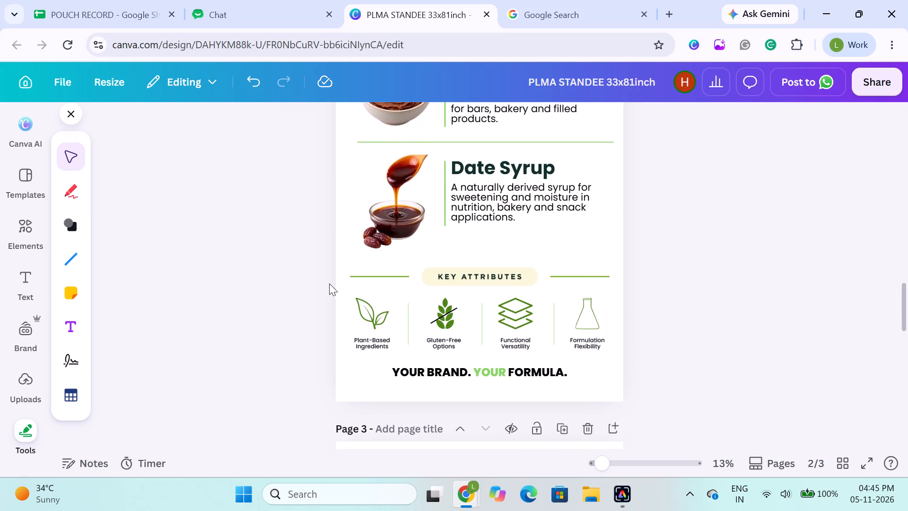
click(376, 279)
key(Up)
key(Up)
key(Up)
key(Up)
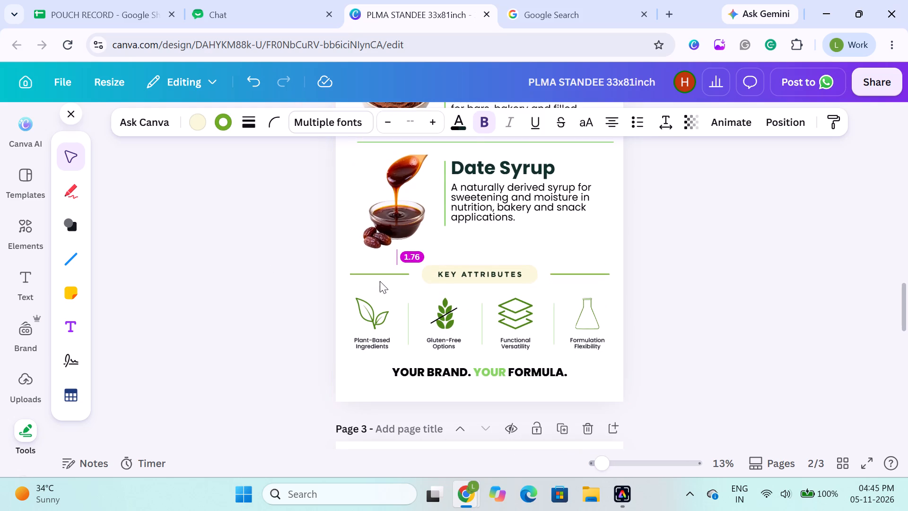
key(Up)
key(Up)
key(Up)
key(Up)
key(Down)
key(Down)
key(Down)
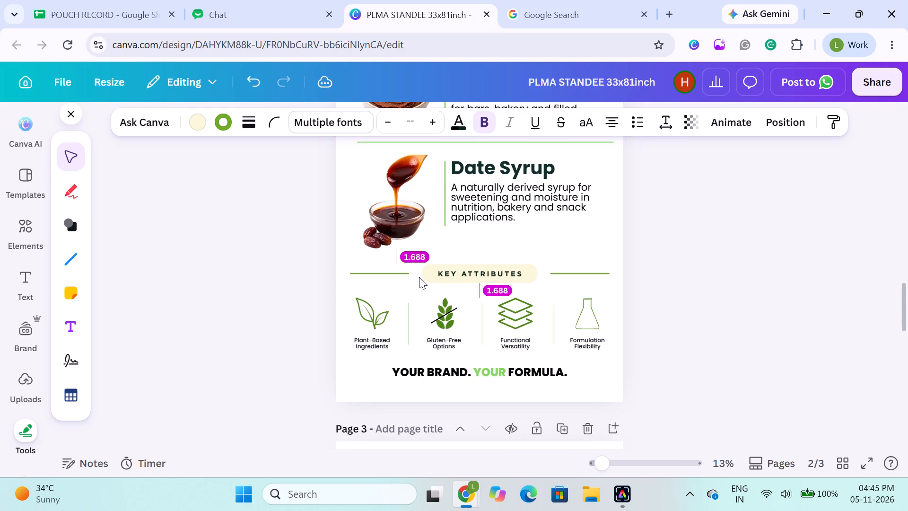
key(Up)
key(Up)
key(Up)
key(Up)
key(Up)
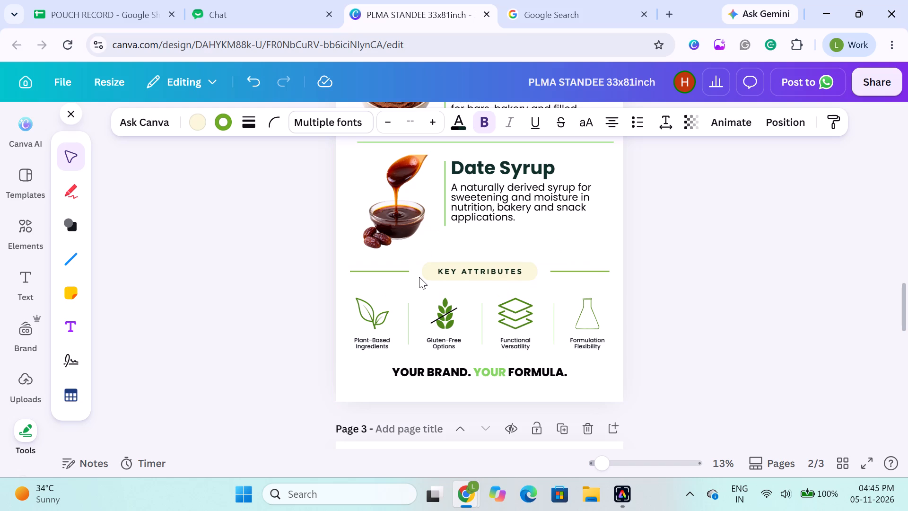
key(Up)
key(Up)
key(Up)
key(Up)
key(Up)
key(Up)
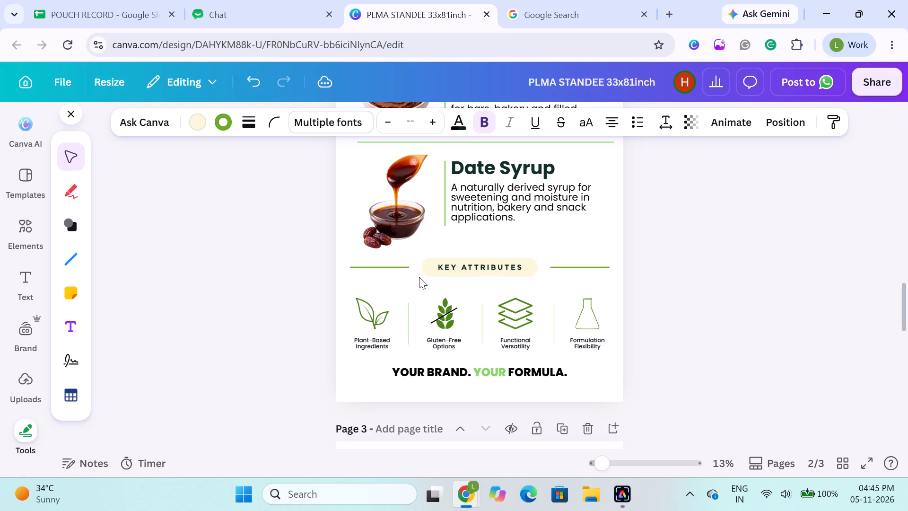
key(Up)
key(Up)
click(268, 313)
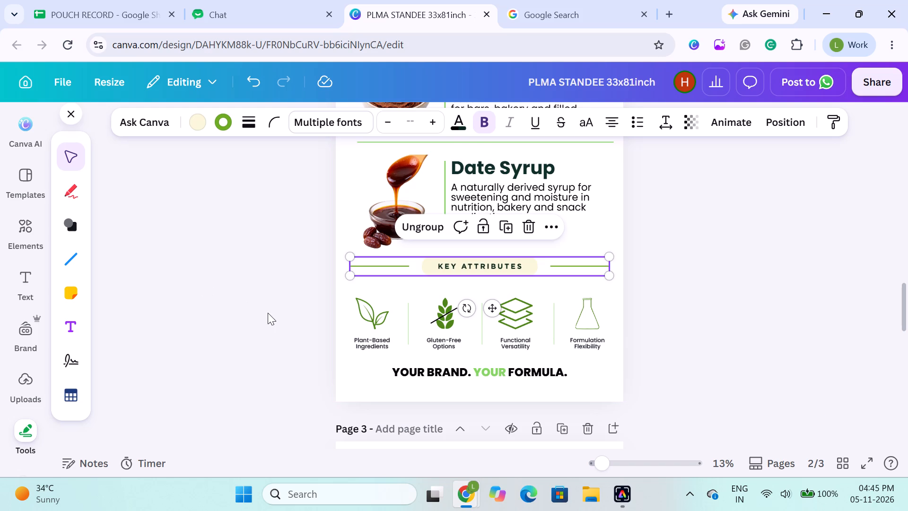
Nudge the row of attribute icons and labels up slightly, closer to the Key Attributes heading.
drag(321, 315, 586, 348)
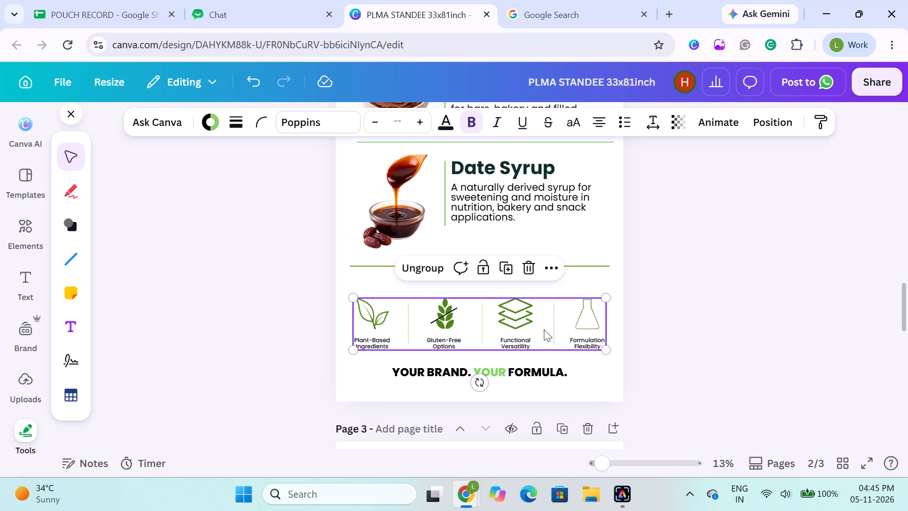
key(Up)
key(Up)
key(Up)
key(Up)
key(Up)
key(Up)
key(Up)
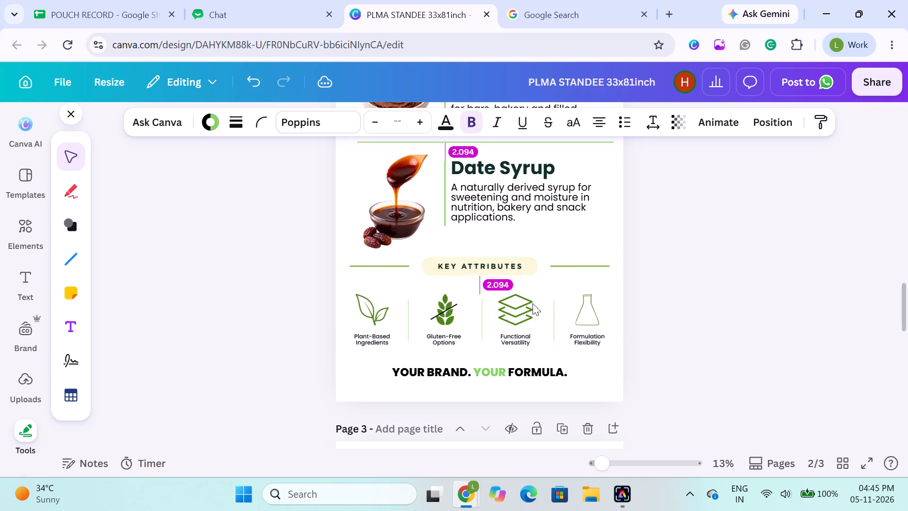
key(Up)
key(Down)
click(170, 302)
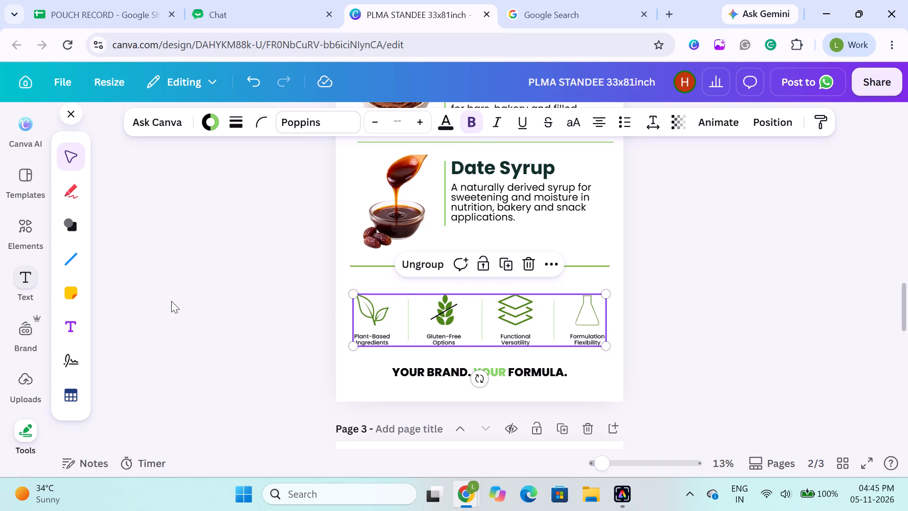
click(233, 381)
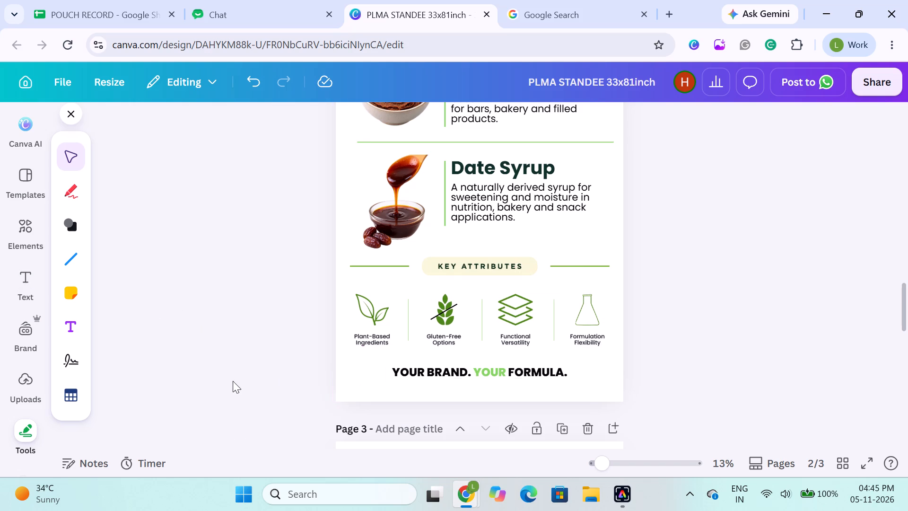
Copy the STRUCTURE & CRUNCH tag text under the Sorghum Flakes heading on page 3.
scroll(312, 369, down, 3)
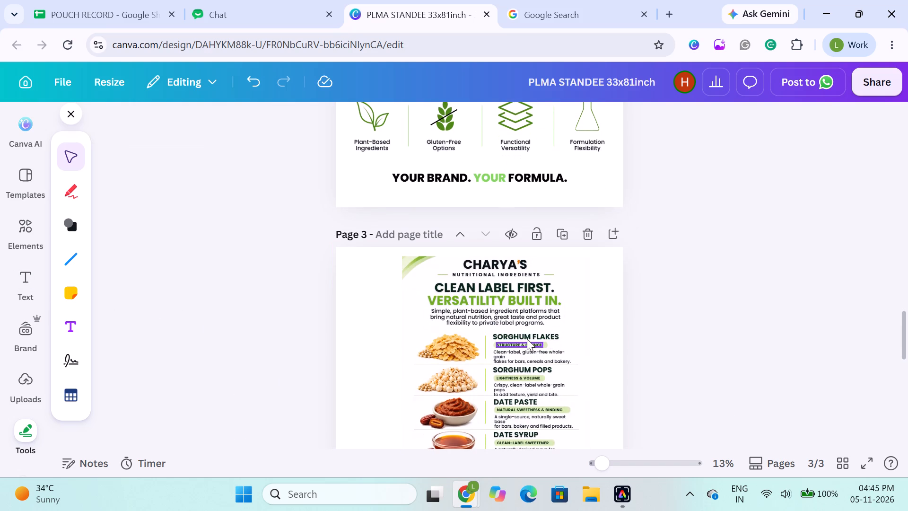
click(526, 345)
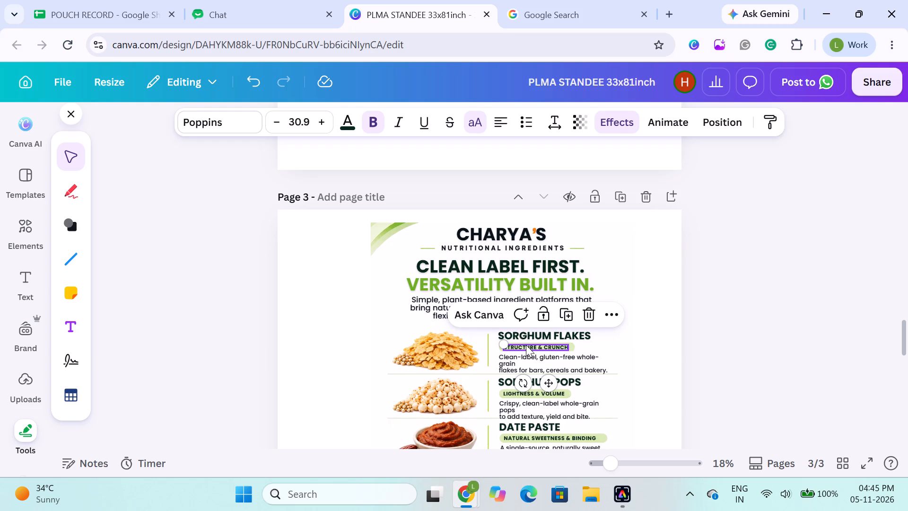
key(ctrl+c)
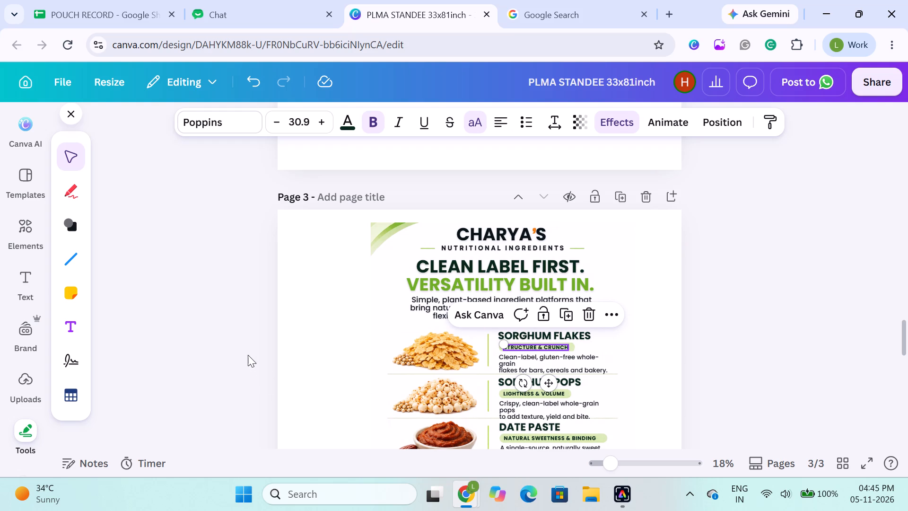
Move the Sorghum Flakes description on page 2 down to open a gap beneath its heading.
click(247, 352)
scroll(249, 339, up, 4)
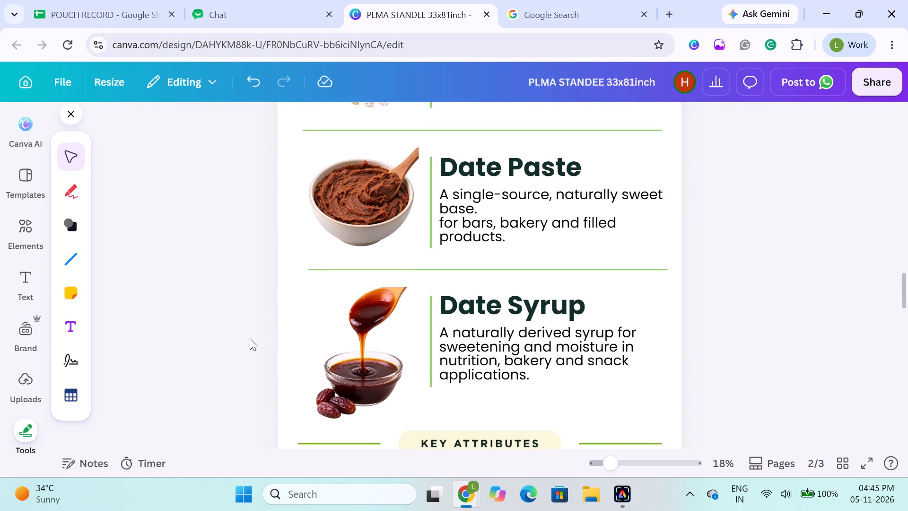
scroll(250, 338, up, 1)
scroll(298, 326, up, 1)
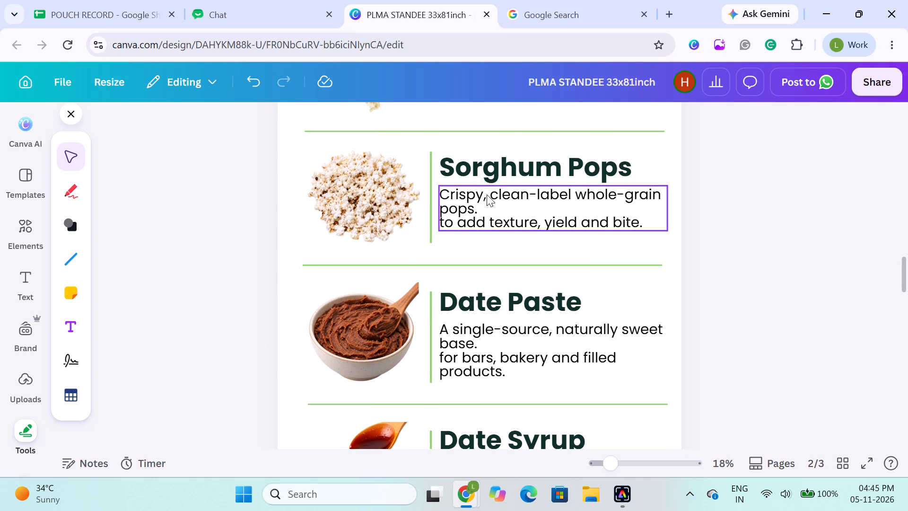
scroll(482, 203, up, 1)
click(490, 180)
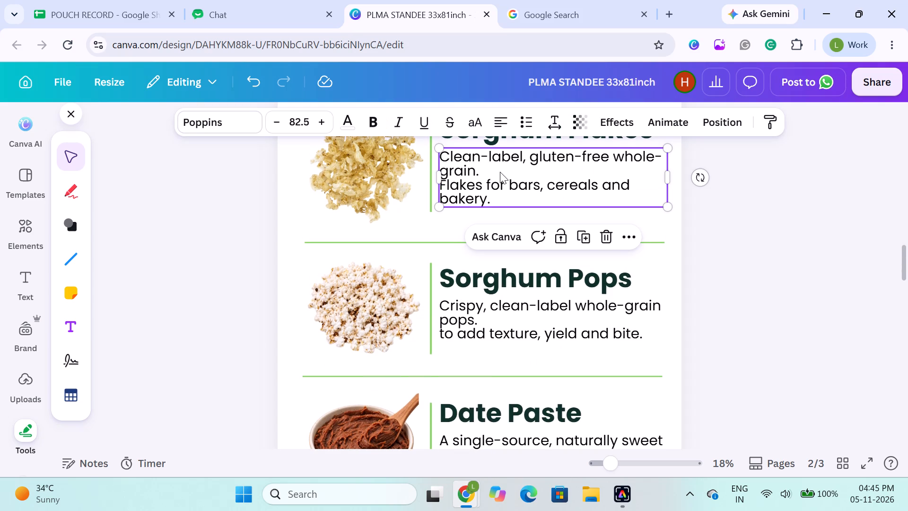
drag(501, 177, 500, 199)
click(195, 241)
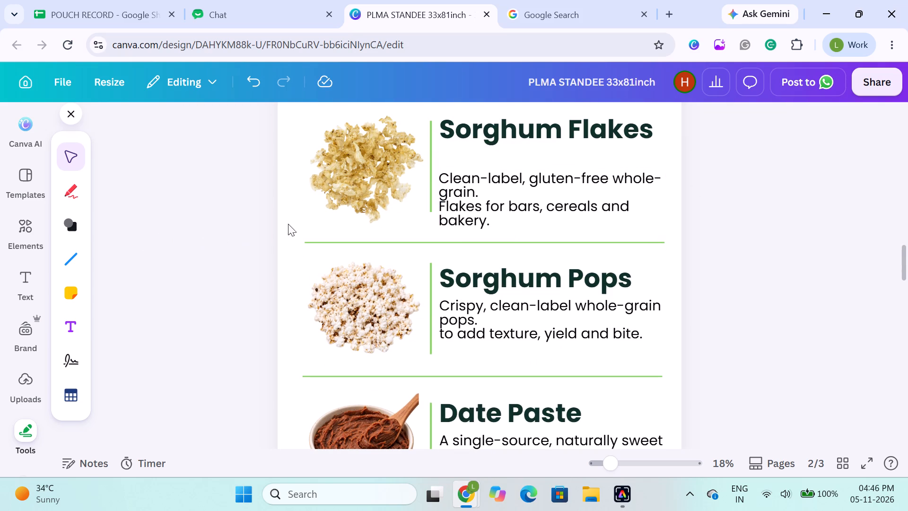
Nudge the Sorghum Flakes heading up slightly toward the divider line above it.
scroll(386, 188, up, 1)
click(480, 192)
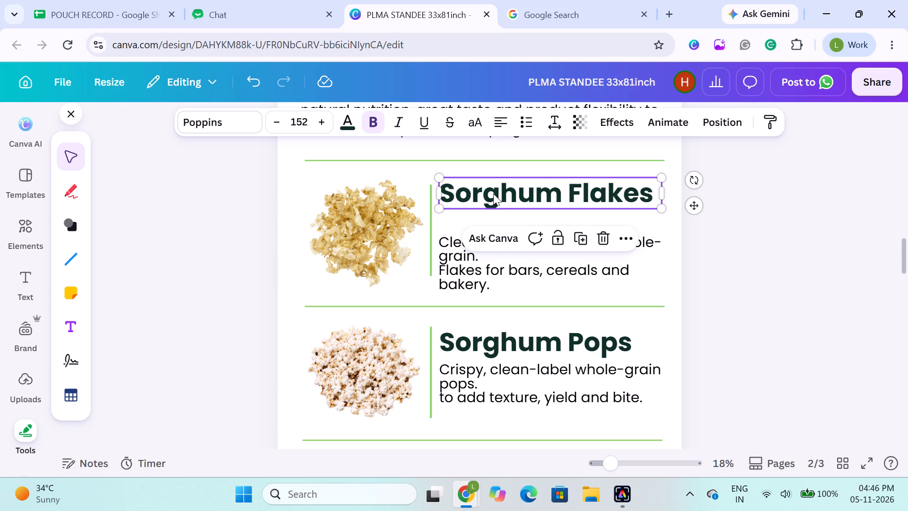
key(Up)
key(Up)
key(Up)
key(Up)
key(Up)
key(Up)
key(Up)
key(Up)
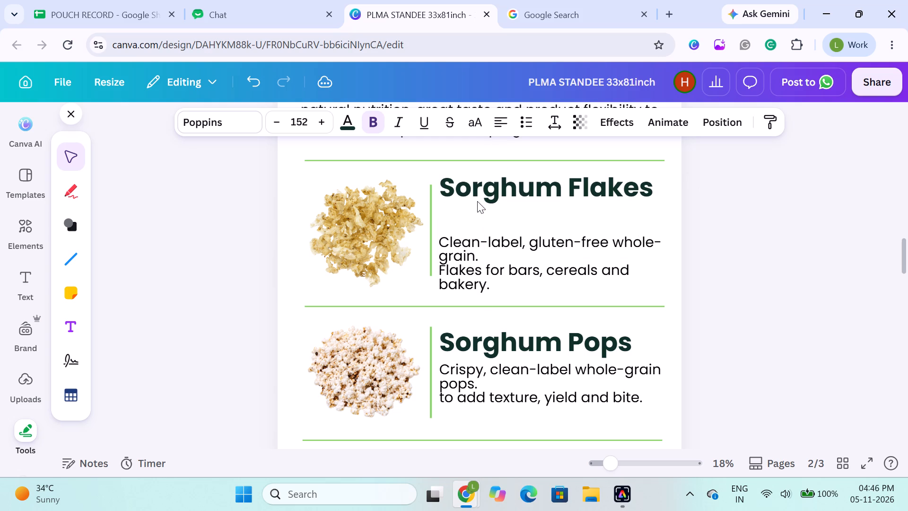
key(Up)
key(Up)
key(Up)
key(Up)
key(Down)
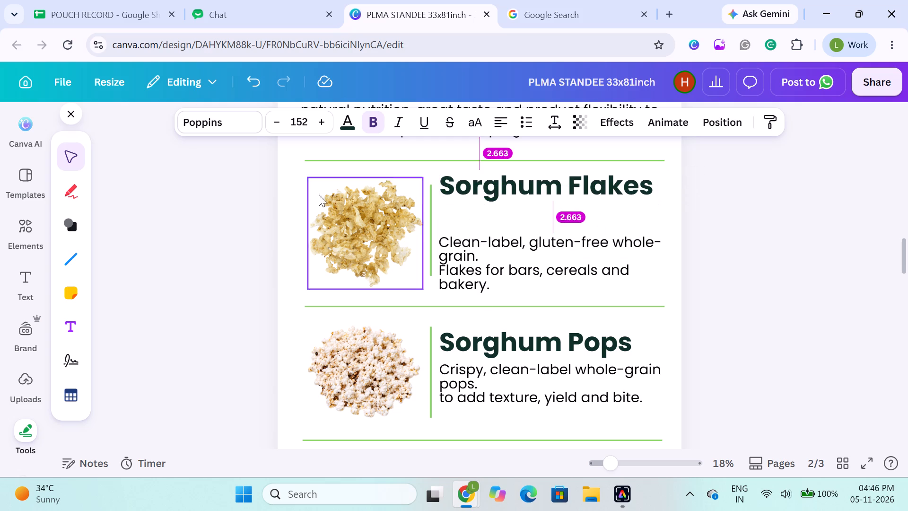
click(185, 204)
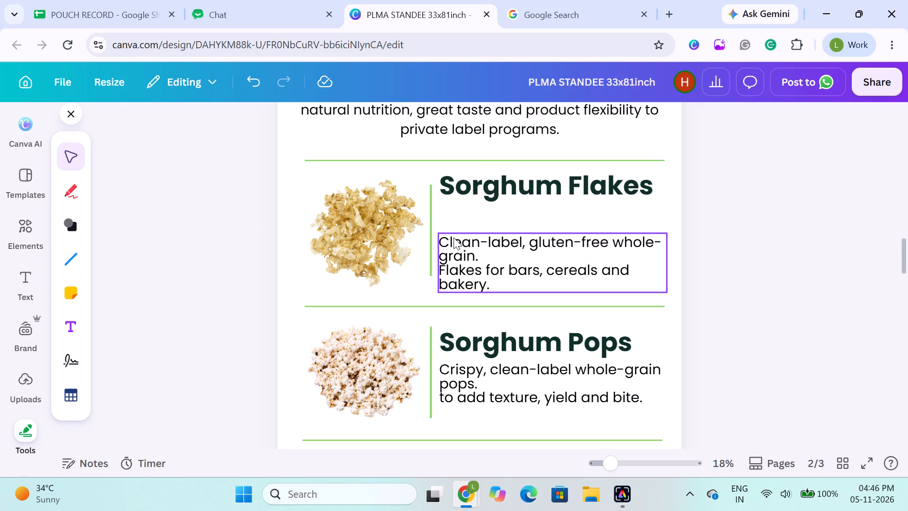
Ungroup the Key Attributes heading from its side lines and group only the text with its cream pill background.
scroll(369, 334, down, 3)
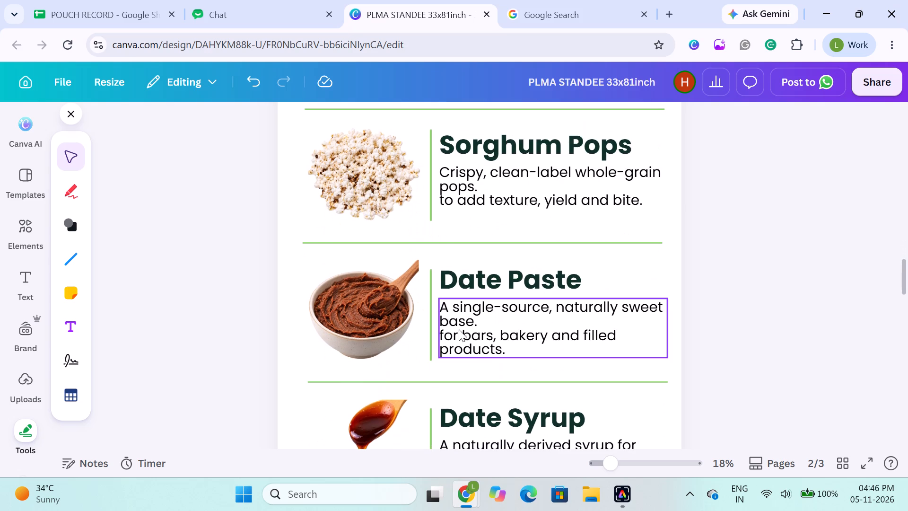
click(255, 274)
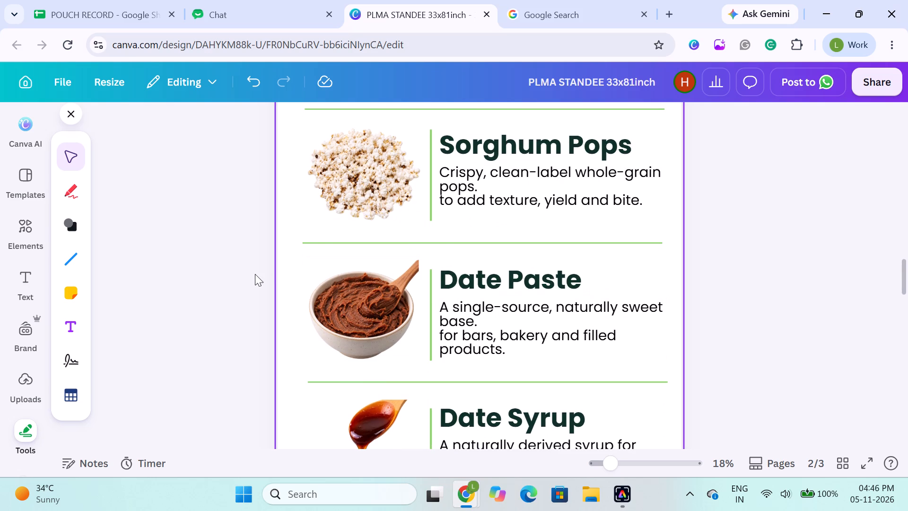
scroll(262, 272, up, 2)
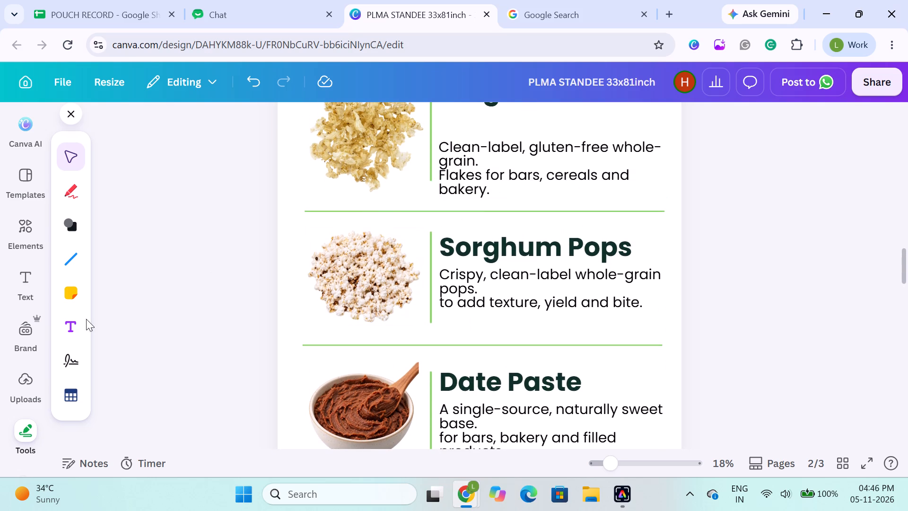
scroll(224, 299, down, 2)
scroll(489, 379, down, 2)
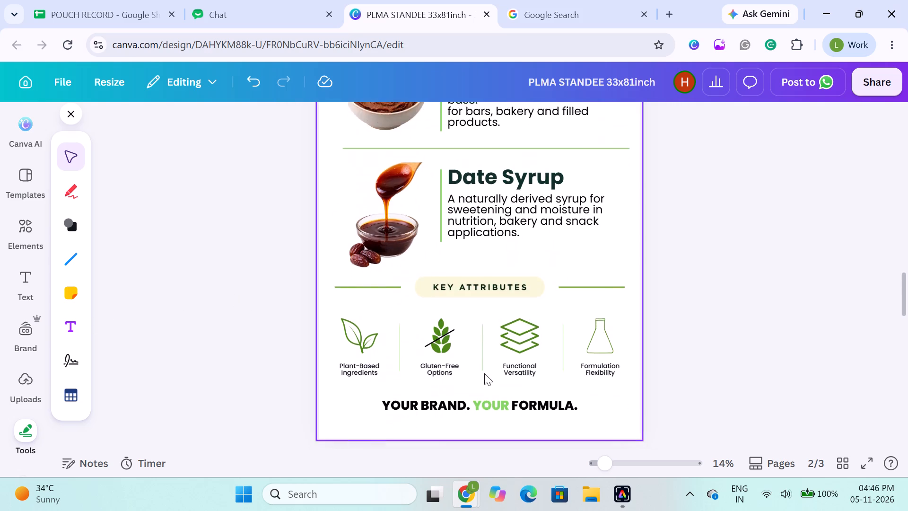
click(484, 256)
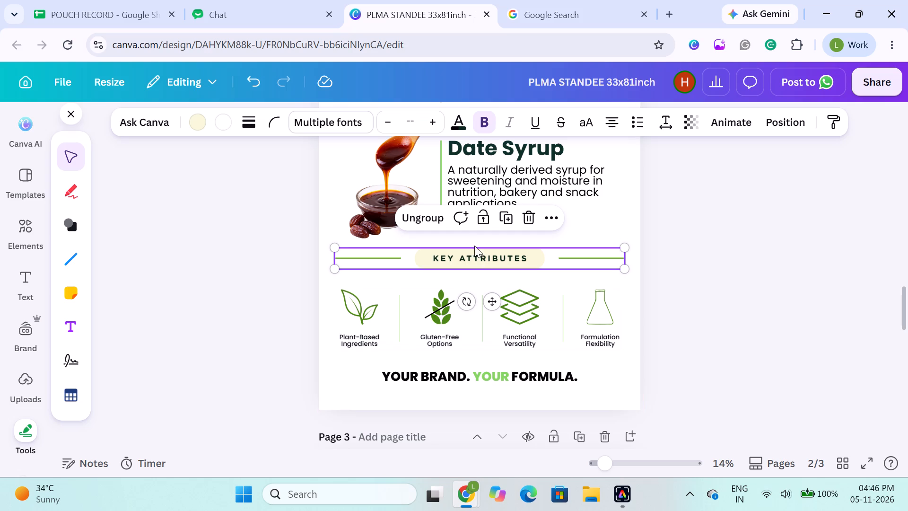
click(426, 220)
click(202, 266)
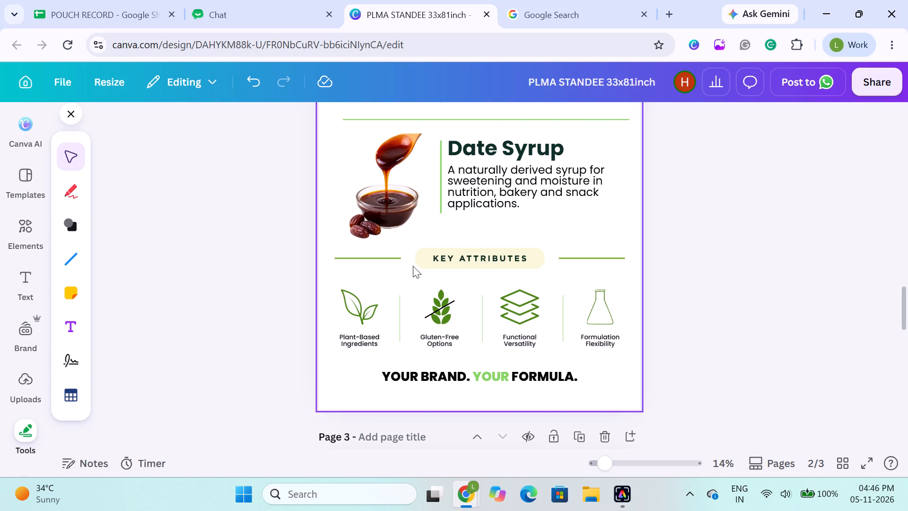
click(423, 259)
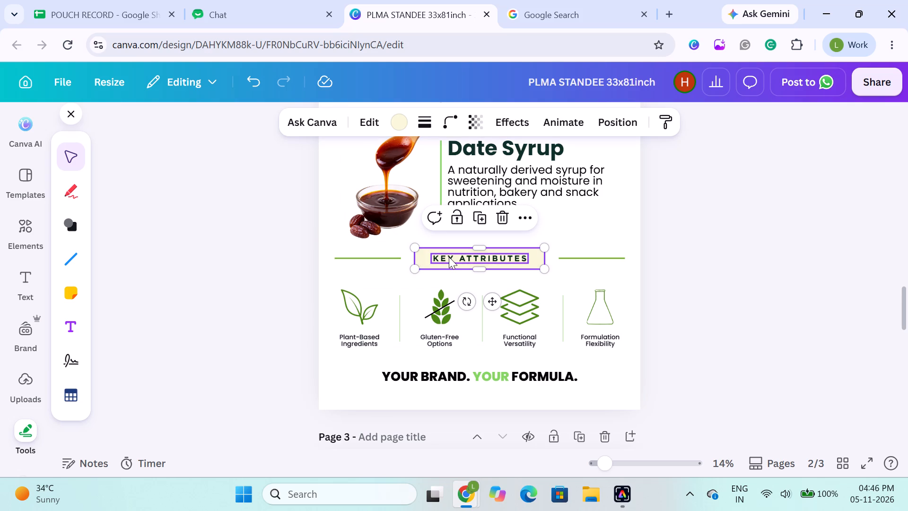
shift+click(453, 257)
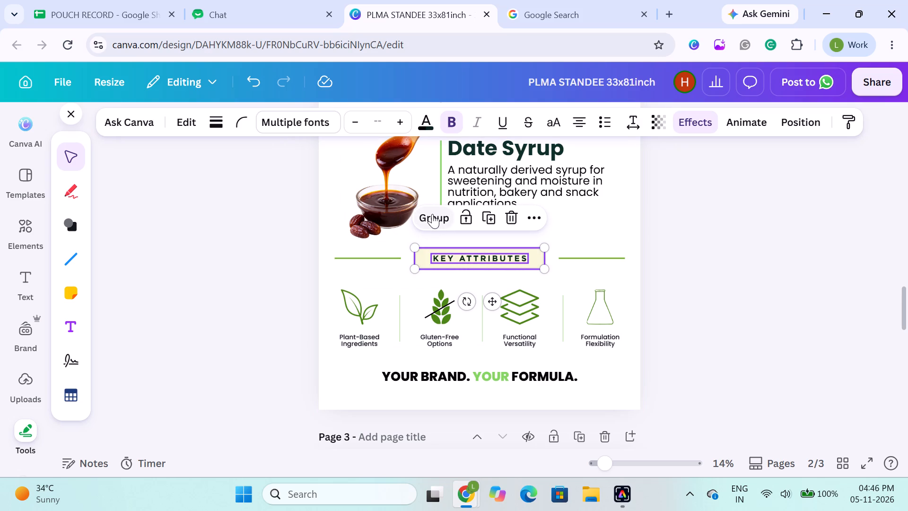
click(432, 214)
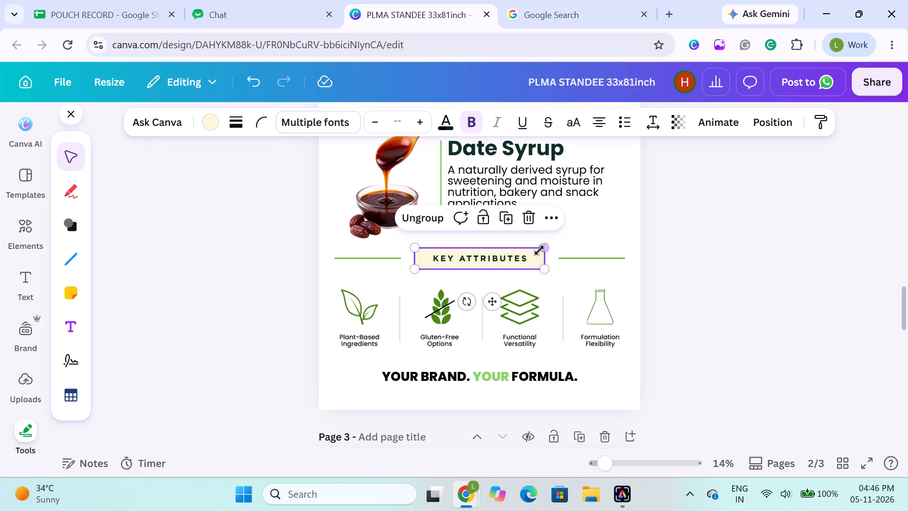
Duplicate the Key Attributes badge and place the copy below the original, over the attribute icons.
key(ctrl+d)
drag(518, 264, 507, 312)
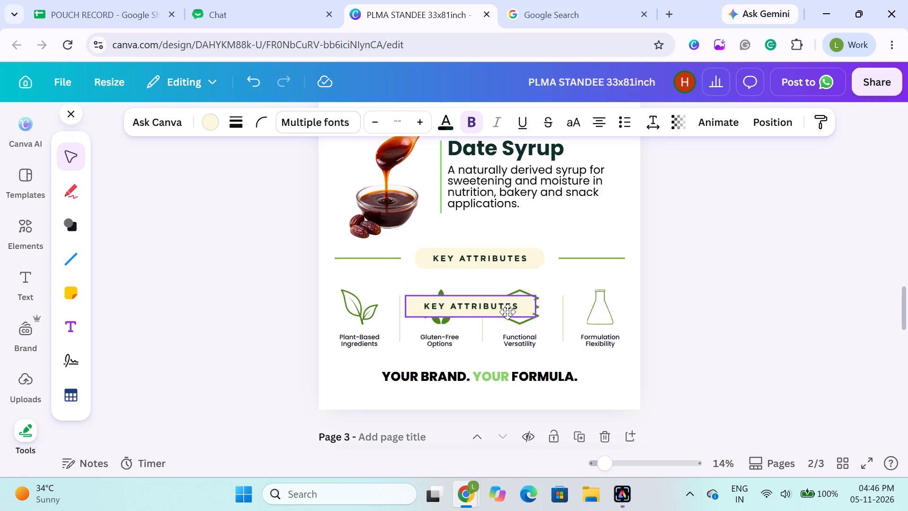
drag(507, 312, 510, 311)
Group the original Key Attributes badge with its two side lines again.
click(580, 258)
shift+click(372, 258)
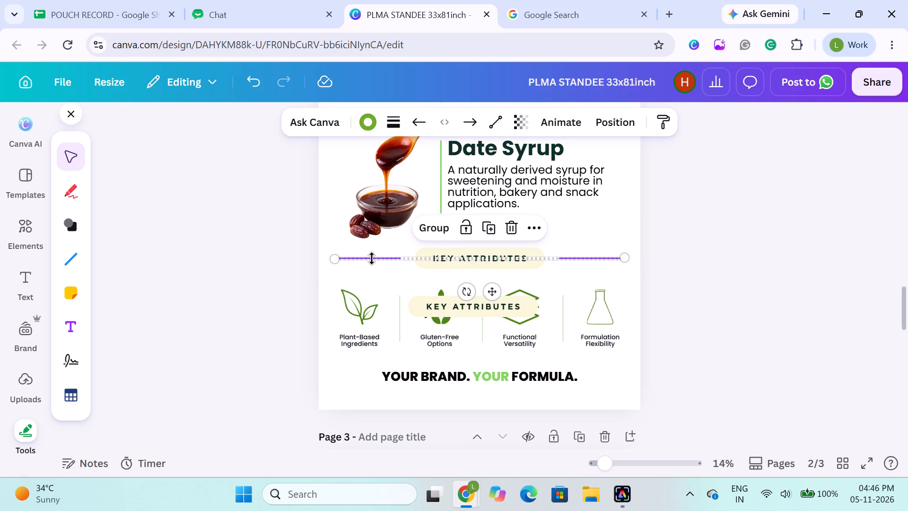
shift+click(464, 252)
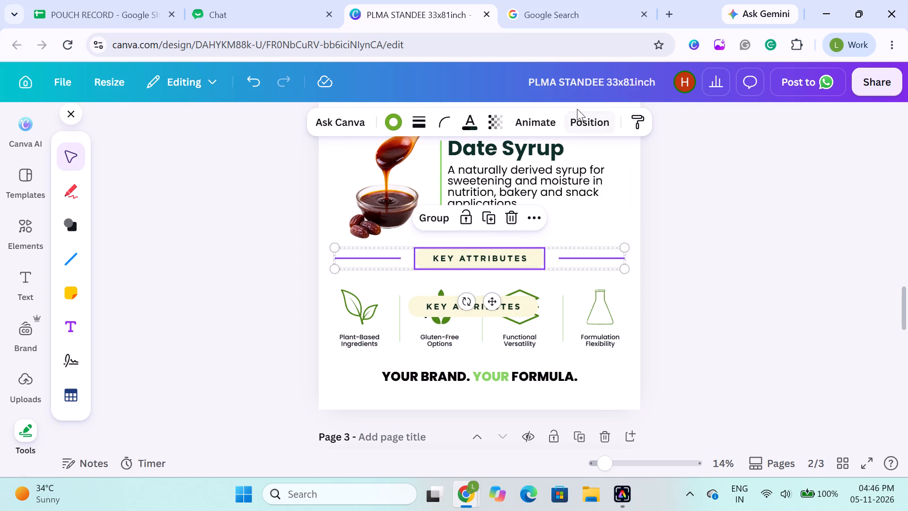
click(577, 109)
click(580, 118)
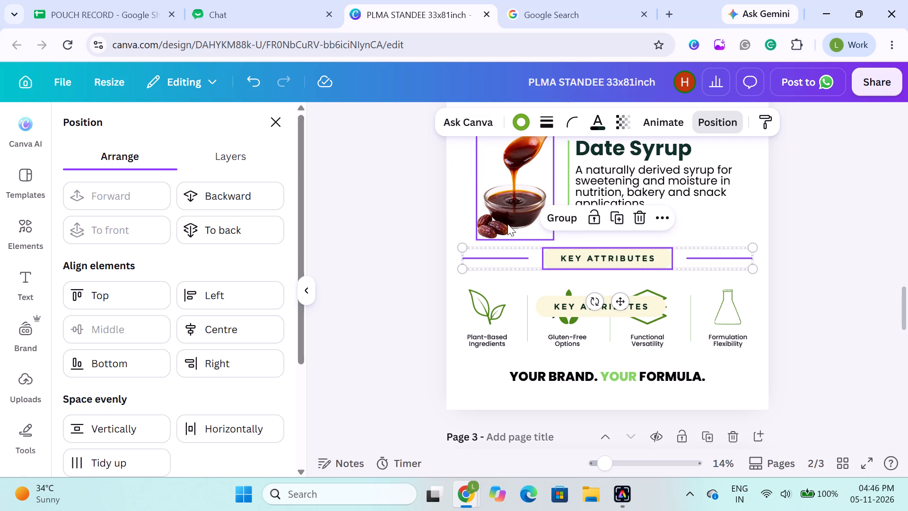
click(566, 212)
click(345, 255)
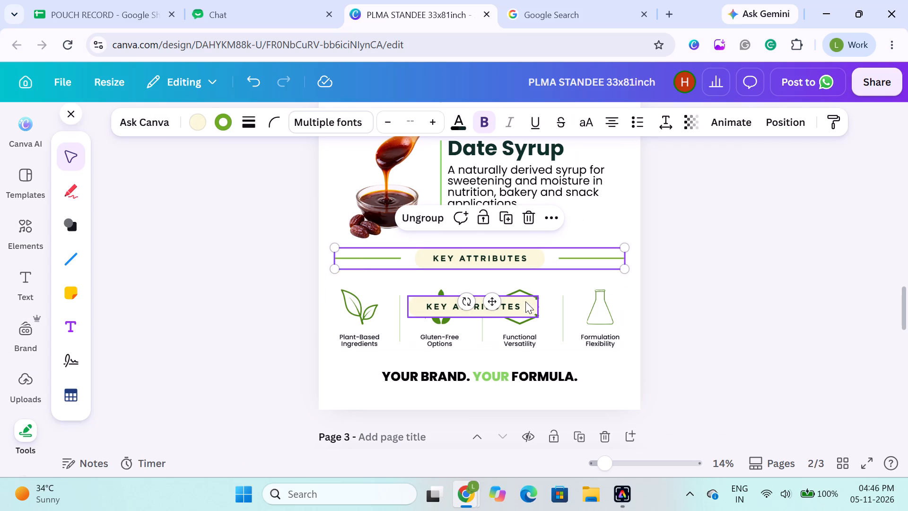
Move the duplicated Key Attributes badge up between the Sorghum Flakes heading and its description.
drag(487, 310, 485, 279)
scroll(483, 297, up, 3)
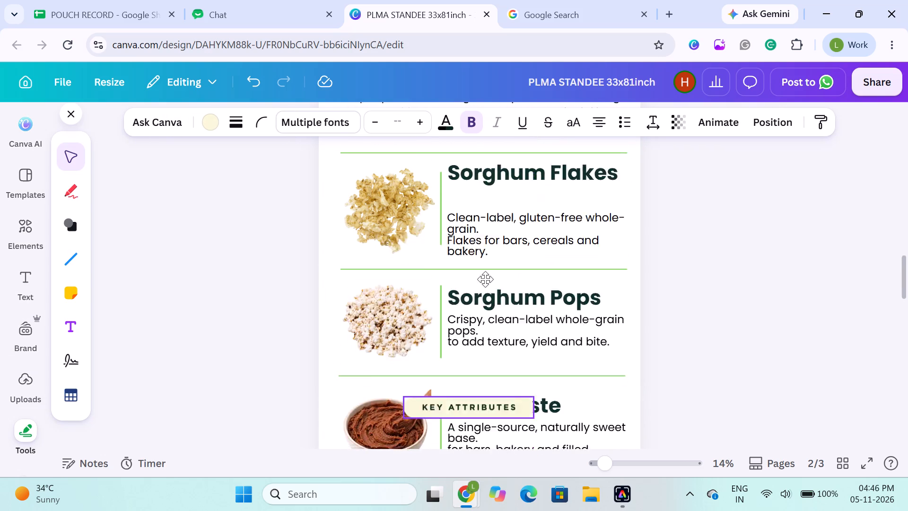
drag(485, 279, 535, 229)
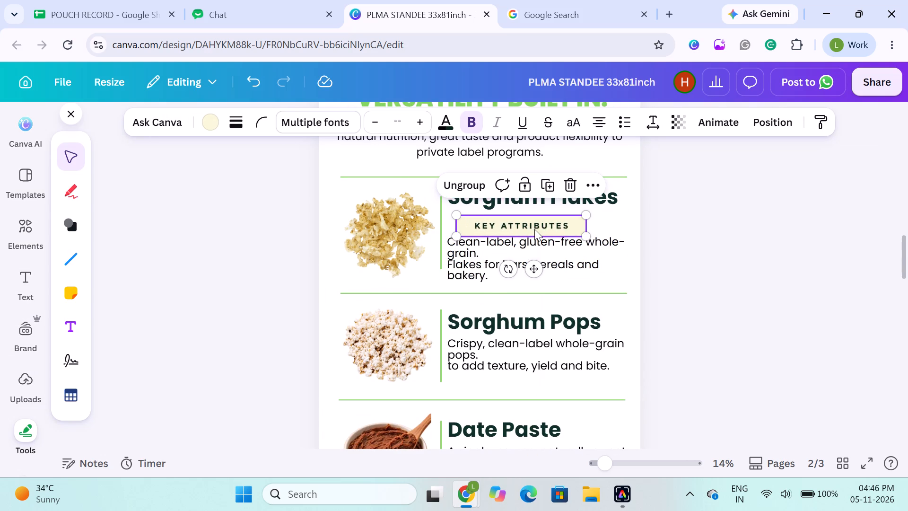
Shrink the duplicated Key Attributes badge slightly and position it in the gap between the Sorghum Flakes heading and its description.
drag(586, 216, 576, 222)
click(520, 223)
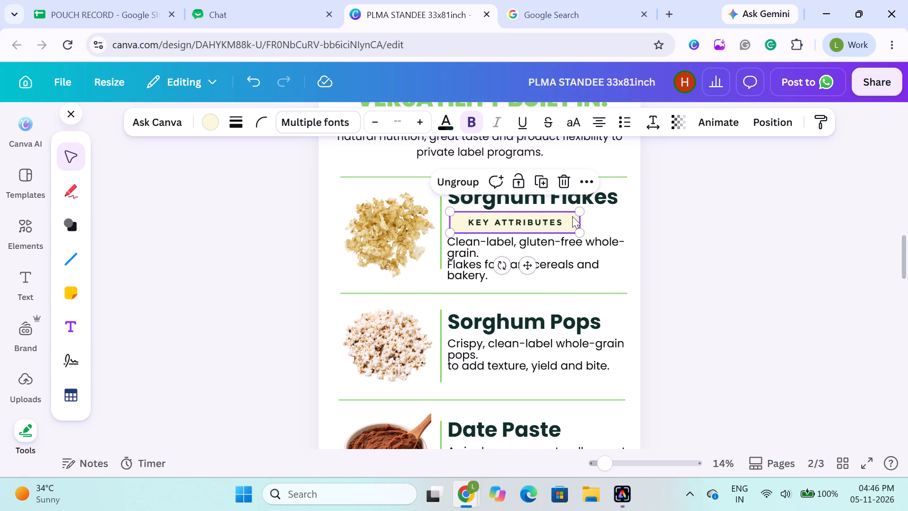
drag(580, 214, 557, 221)
drag(632, 203, 629, 205)
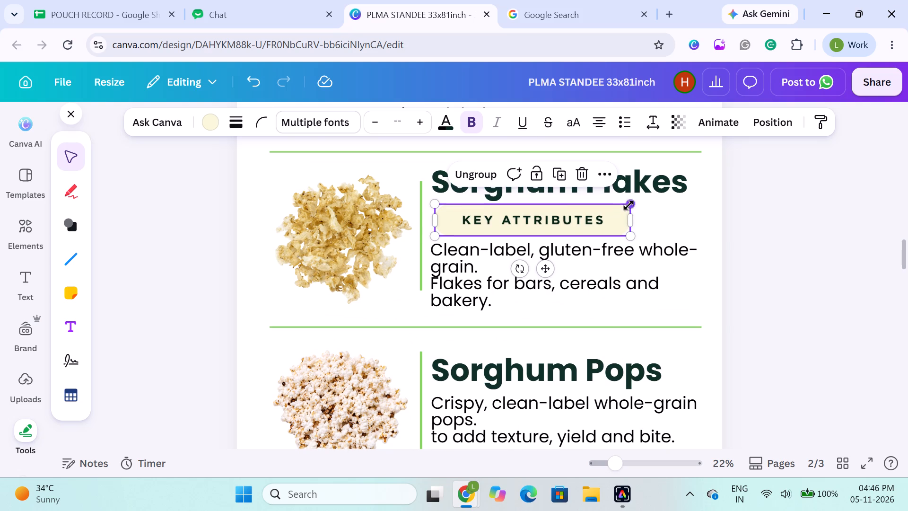
drag(629, 205, 605, 212)
drag(548, 219, 563, 216)
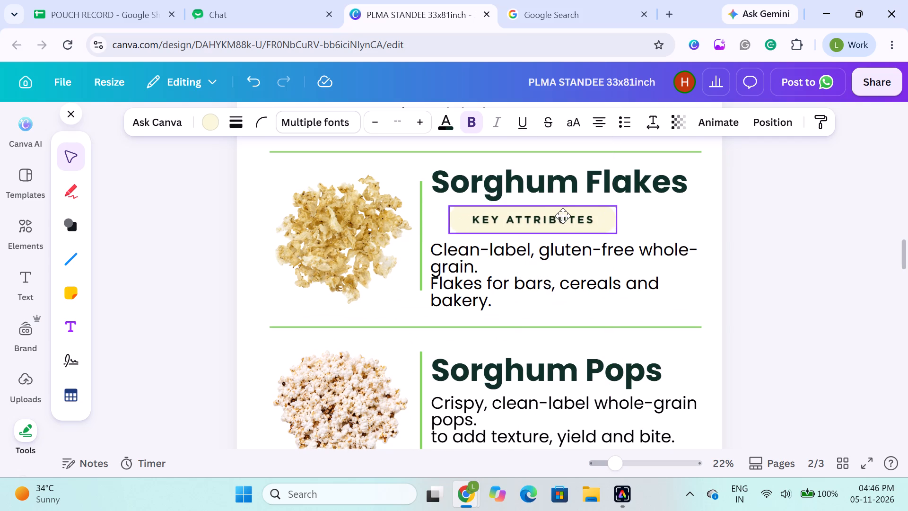
drag(563, 216, 561, 215)
click(199, 242)
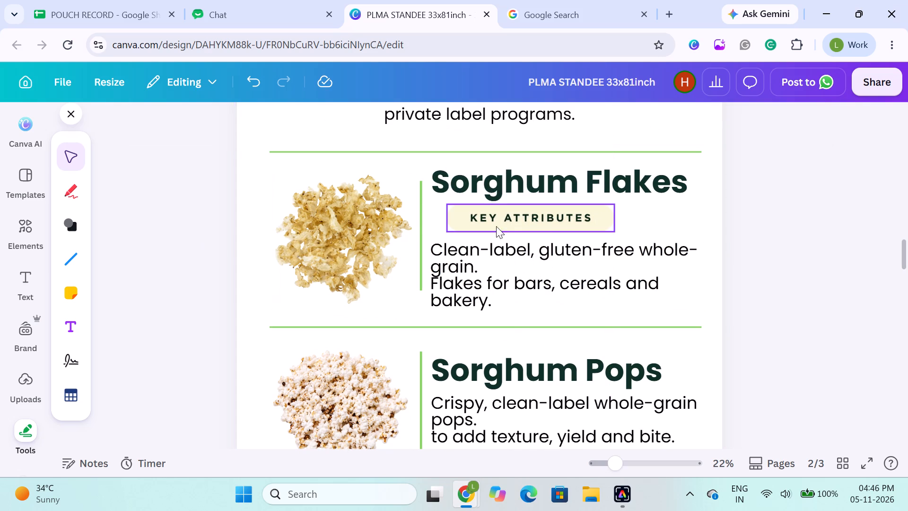
Widen the badge on both sides so its left edge lines up with the Sorghum Flakes heading and it spans most of the heading.
click(546, 218)
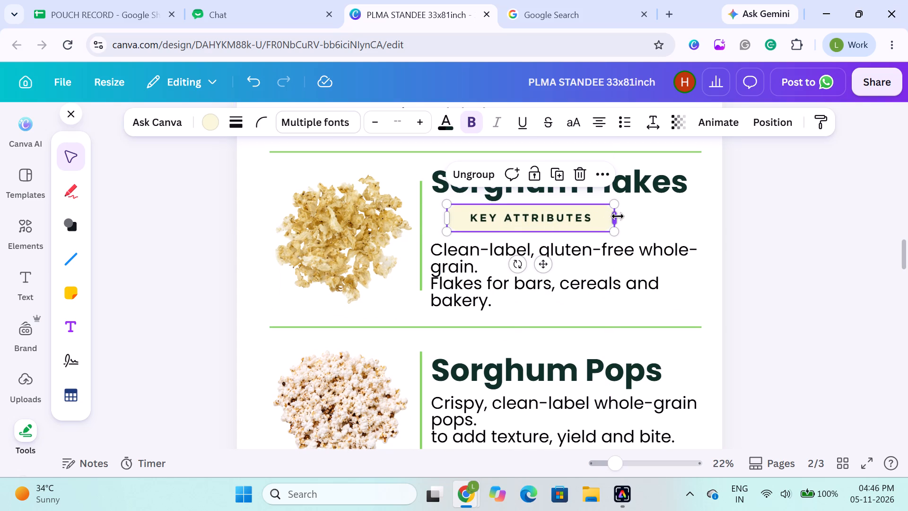
drag(618, 216, 681, 215)
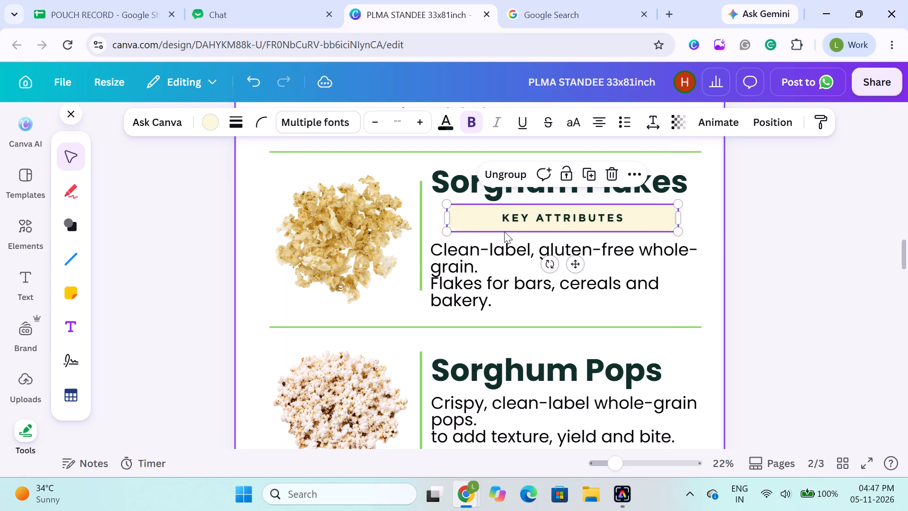
drag(451, 221, 437, 227)
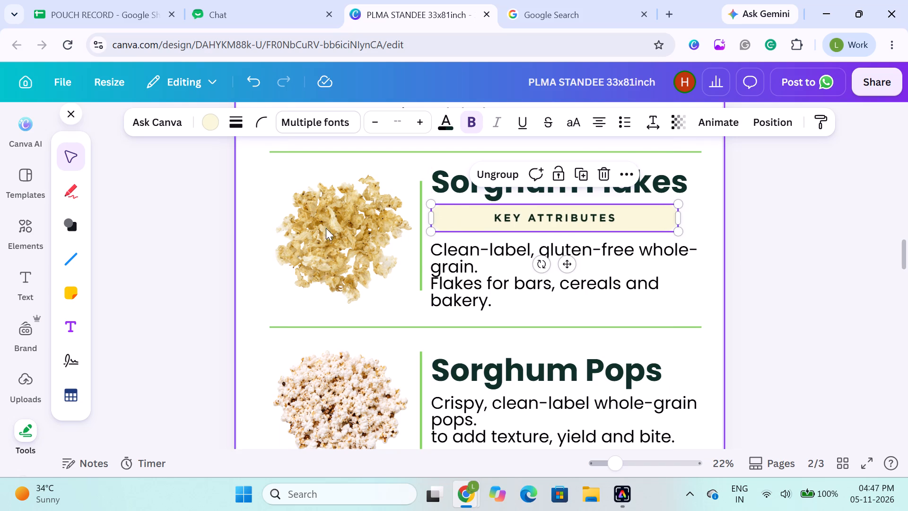
click(203, 218)
Copy the Structure & Crunch tag text under Sorghum Flakes on page 3.
scroll(478, 240, up, 1)
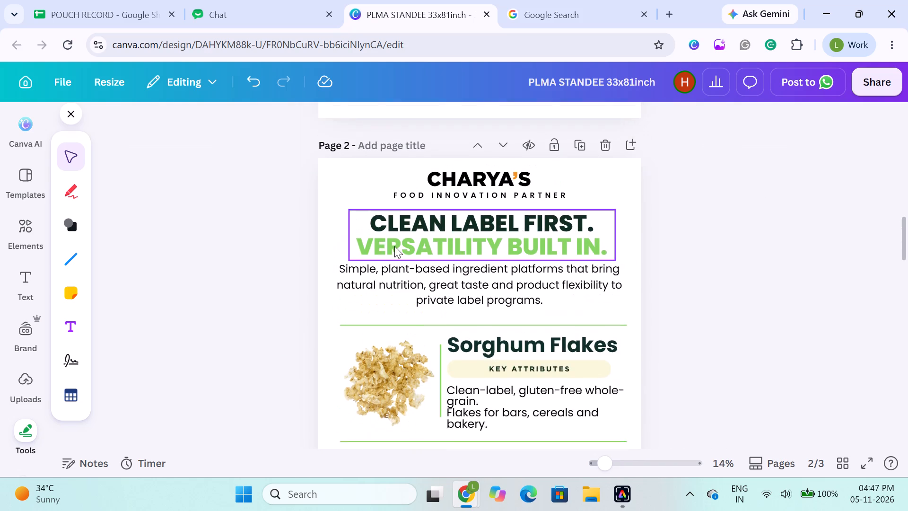
scroll(272, 222, up, 1)
scroll(350, 179, up, 2)
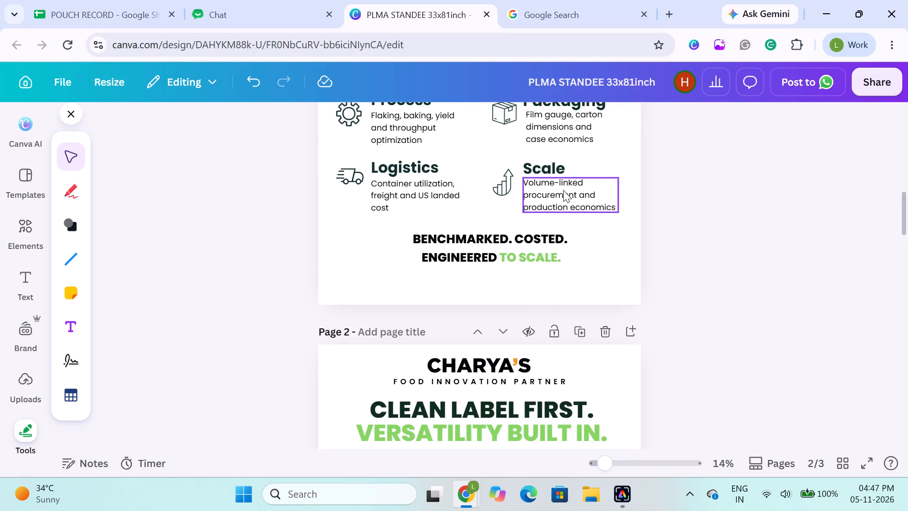
scroll(510, 248, down, 4)
scroll(432, 306, down, 2)
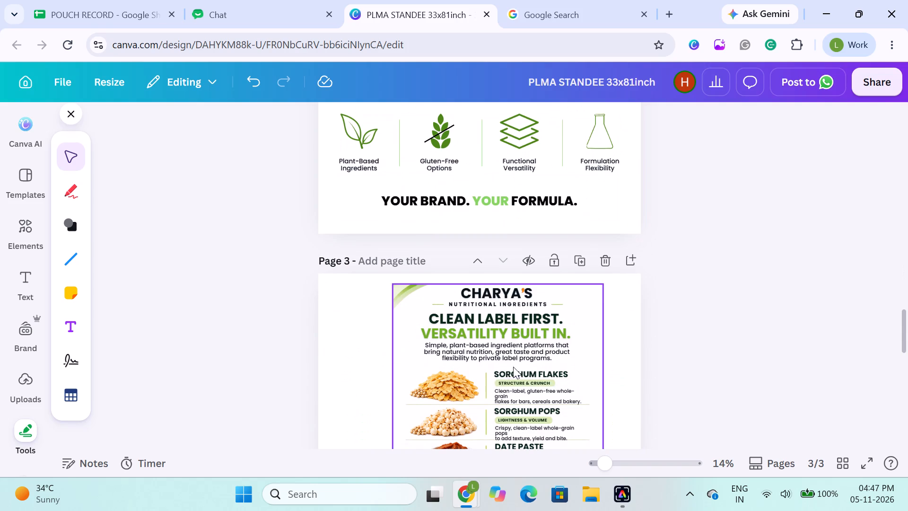
scroll(519, 369, down, 1)
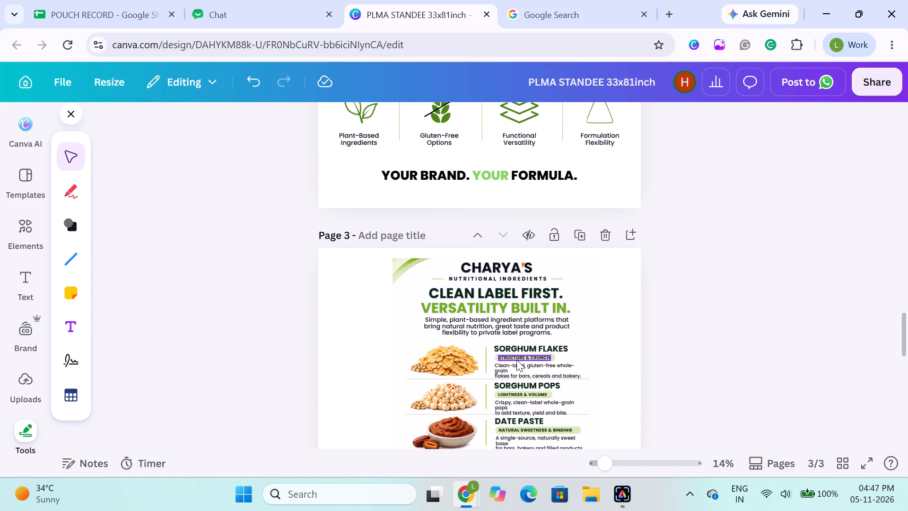
click(516, 360)
key(ctrl+c)
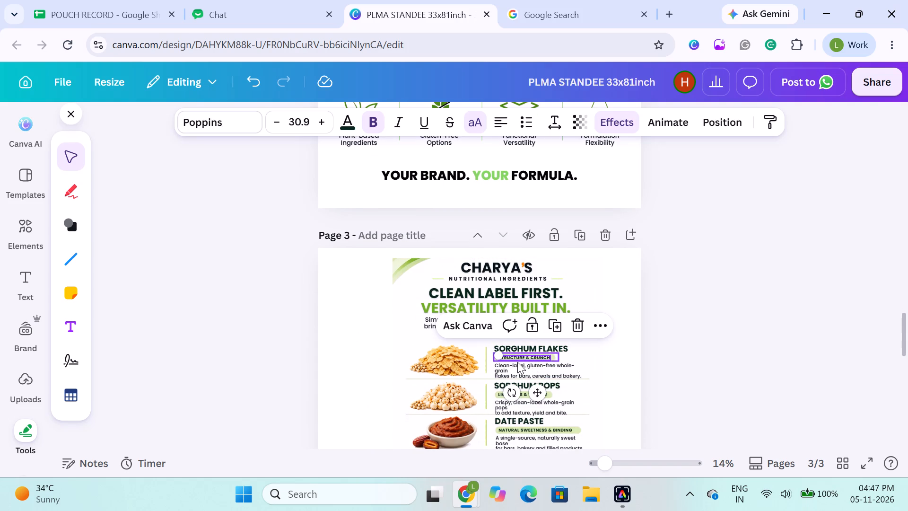
Ungroup the Key Attributes badge under the Sorghum Flakes heading on page 2.
scroll(505, 221, up, 4)
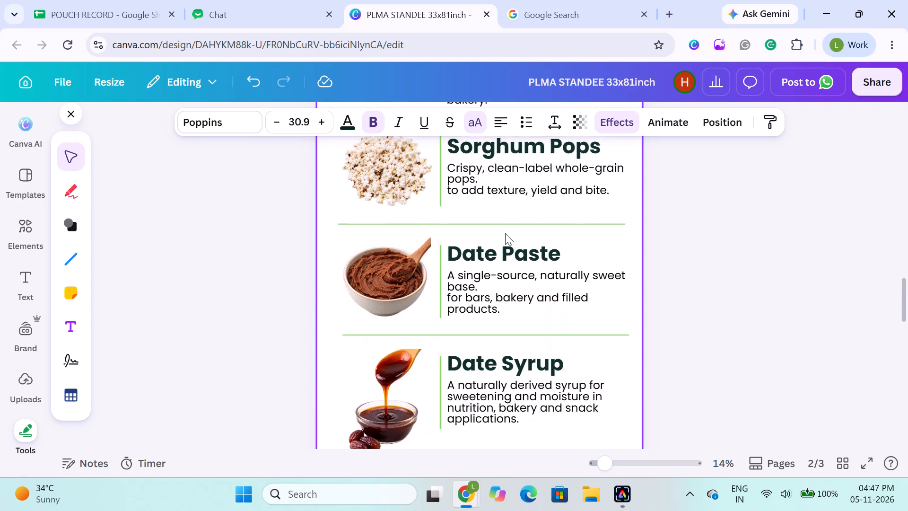
scroll(513, 216, up, 1)
scroll(516, 368, down, 2)
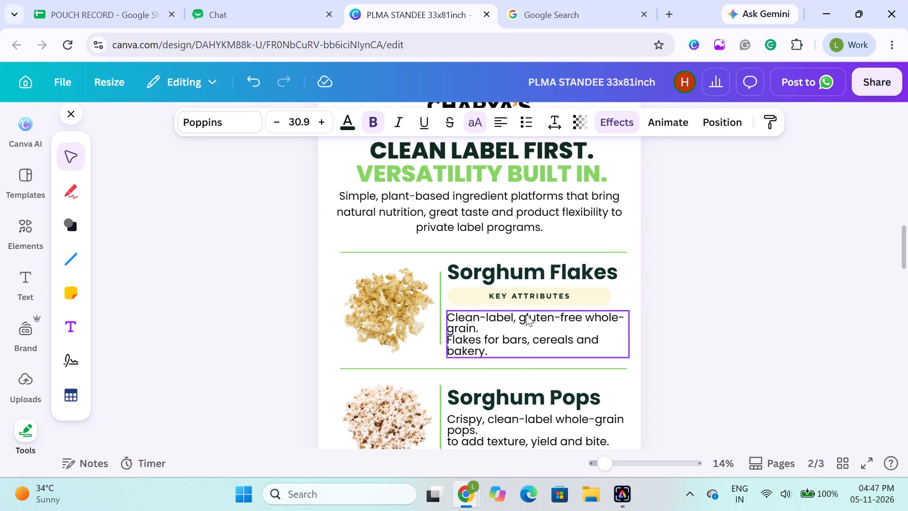
double_click(522, 299)
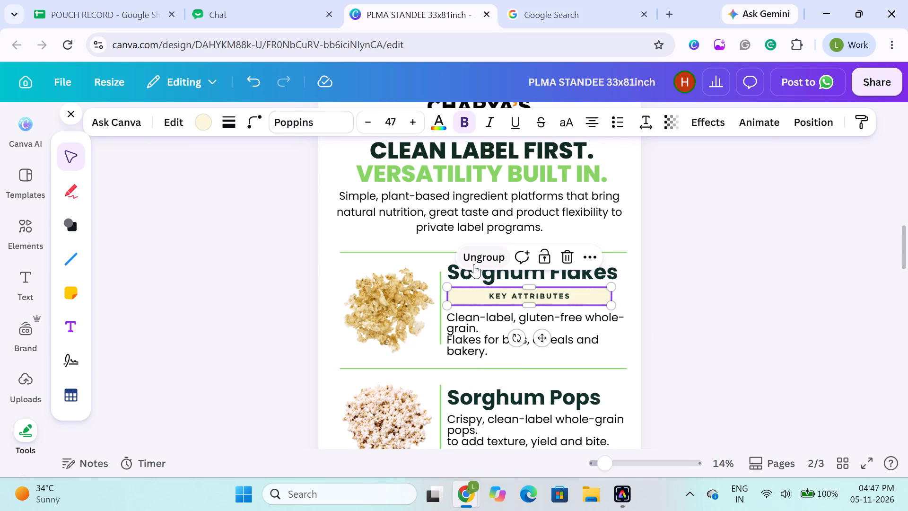
click(473, 261)
click(266, 302)
Replace the badge text with the copied STRUCTURE & CRUNCH, narrow its text box and remove the trailing blank line.
double_click(538, 298)
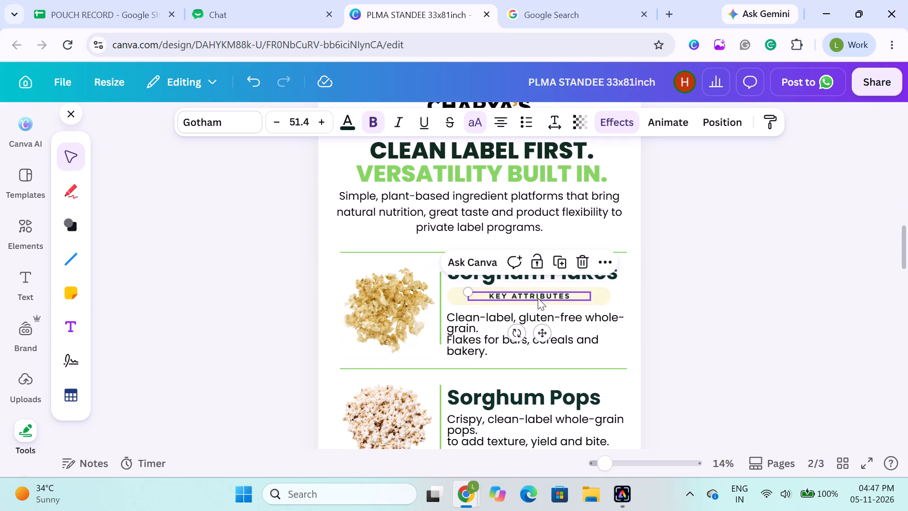
key(ctrl+v)
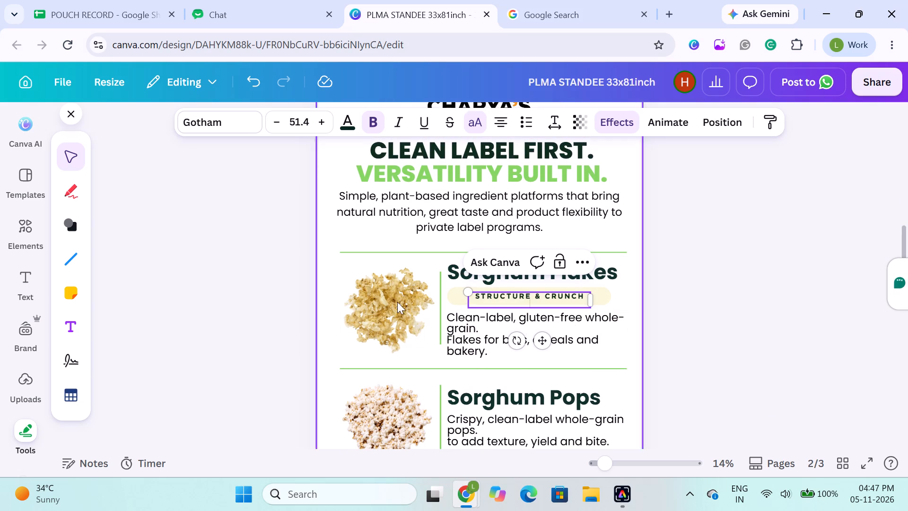
click(294, 300)
click(541, 298)
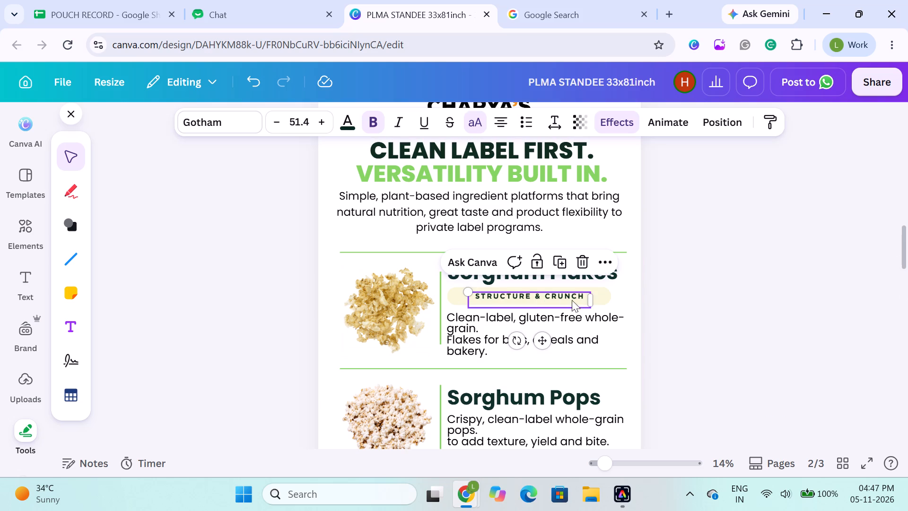
drag(592, 300, 608, 298)
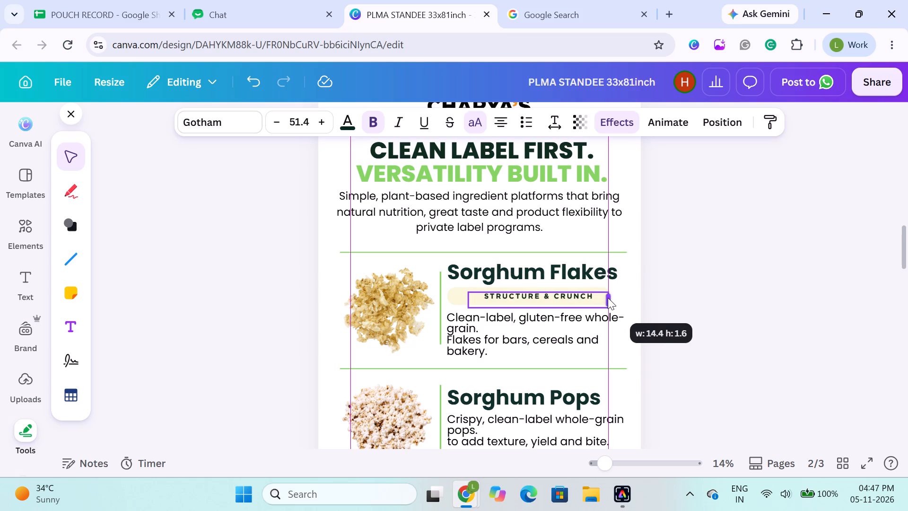
drag(608, 298, 581, 302)
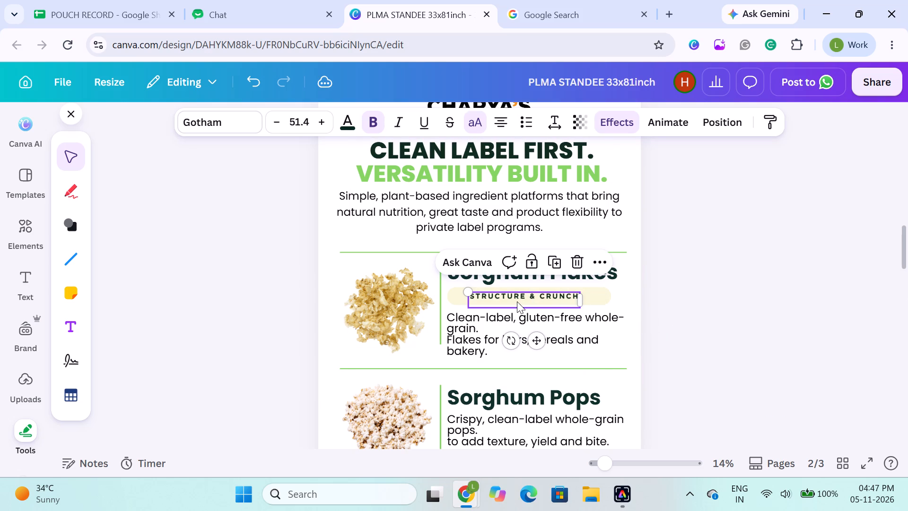
click(531, 300)
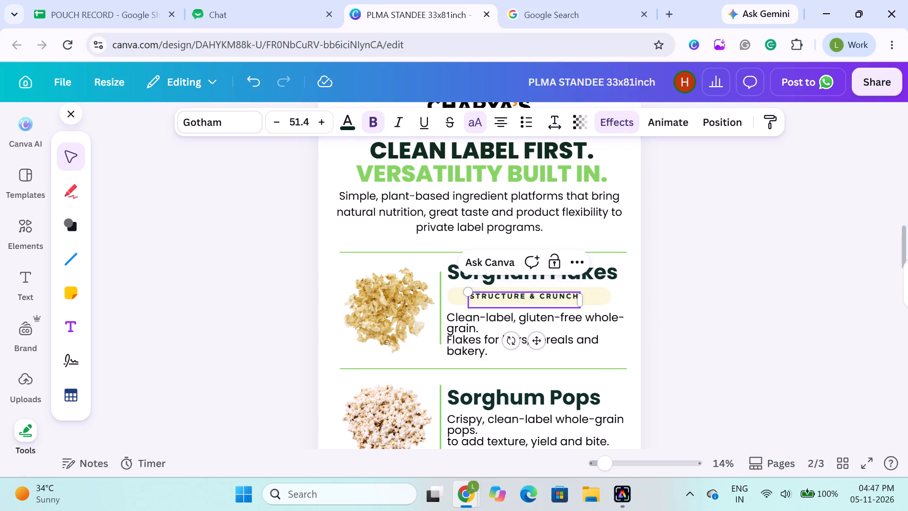
key(BackSpace)
click(212, 301)
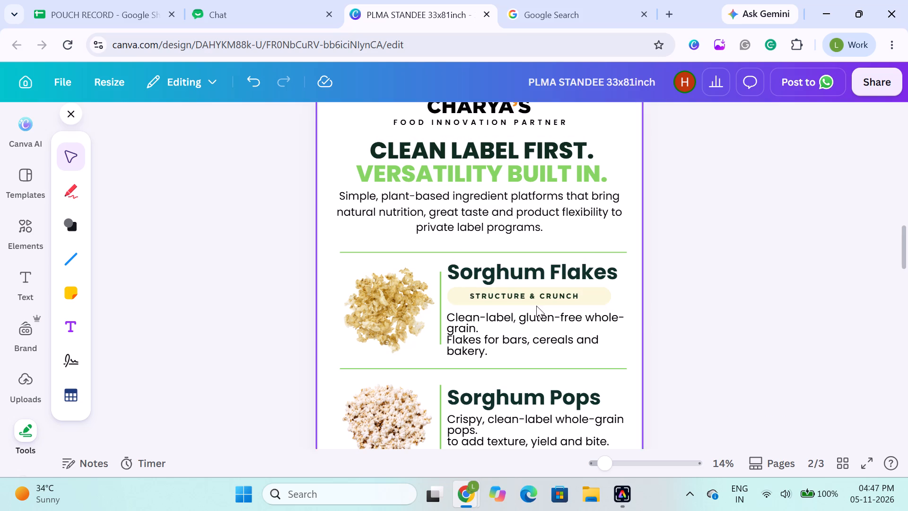
Set the STRUCTURE & CRUNCH text to font size 56.4 and widen its box so the text fits on one line.
click(540, 300)
click(323, 124)
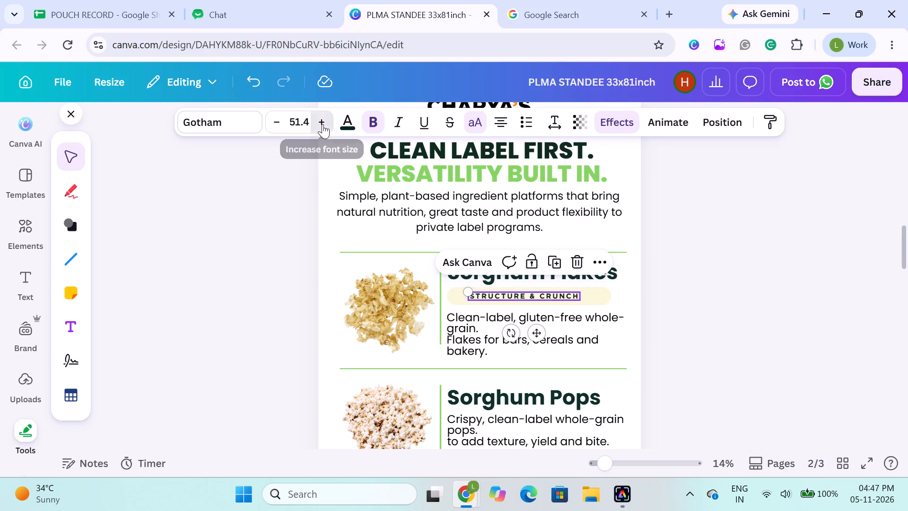
drag(586, 301, 592, 299)
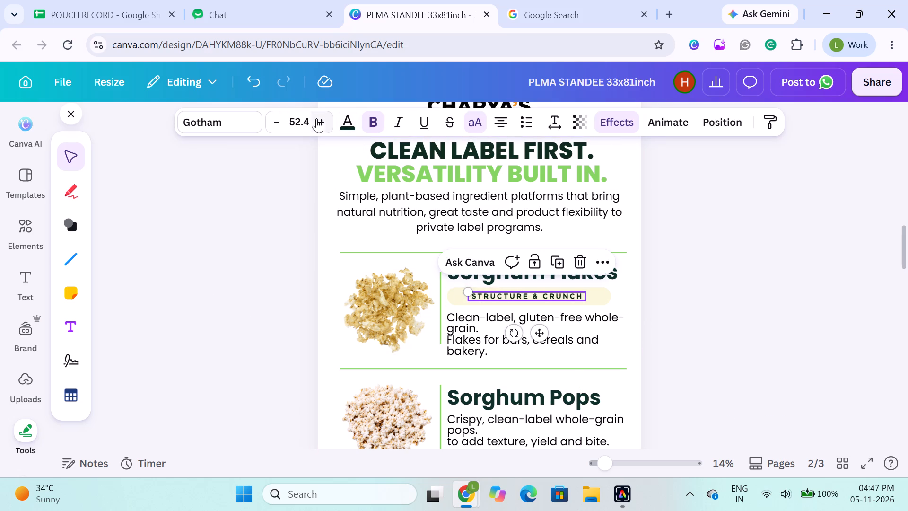
double_click(322, 120)
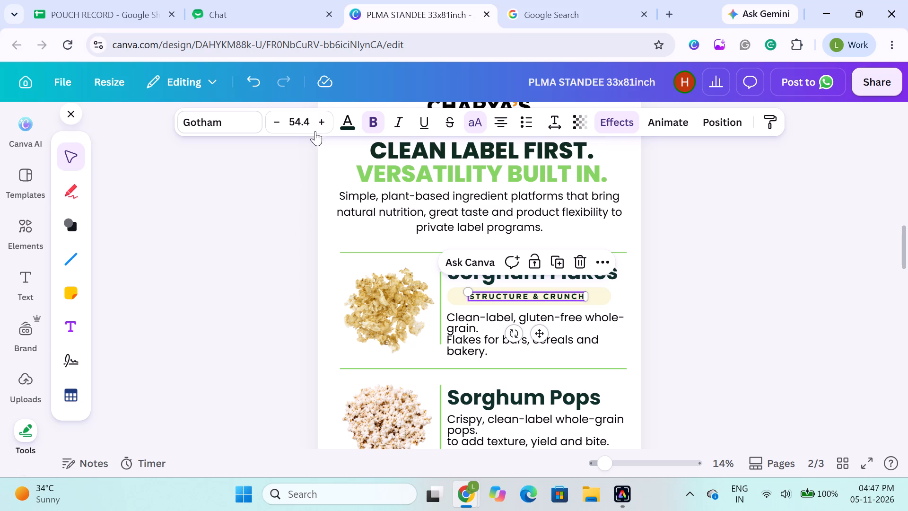
click(237, 227)
click(513, 298)
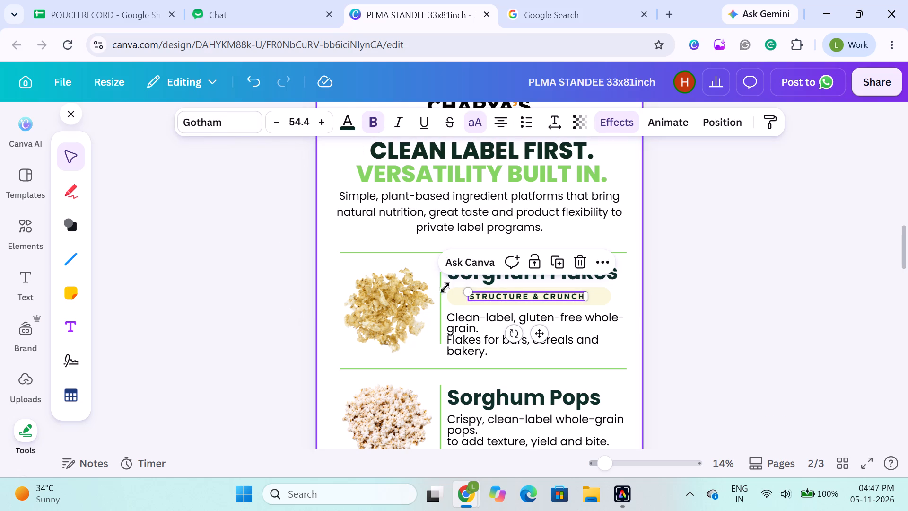
double_click(322, 120)
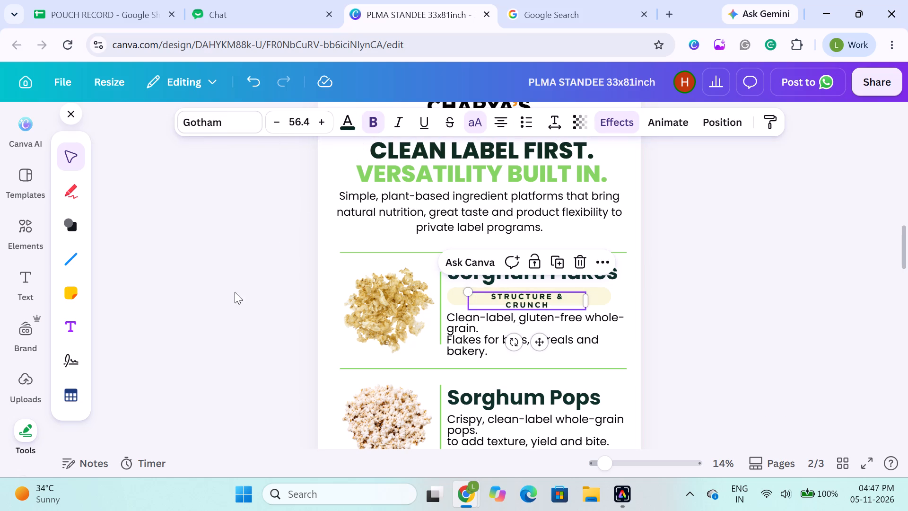
click(235, 292)
click(500, 300)
drag(590, 299, 598, 300)
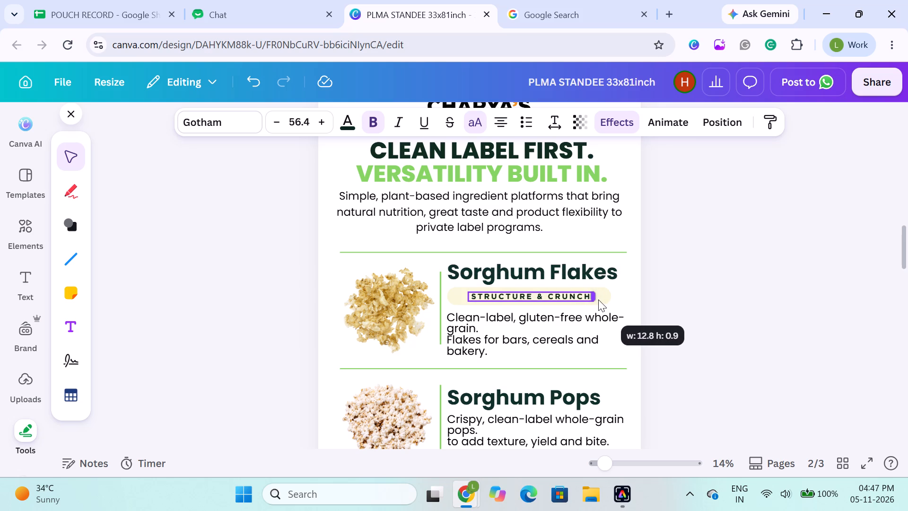
drag(598, 300, 597, 300)
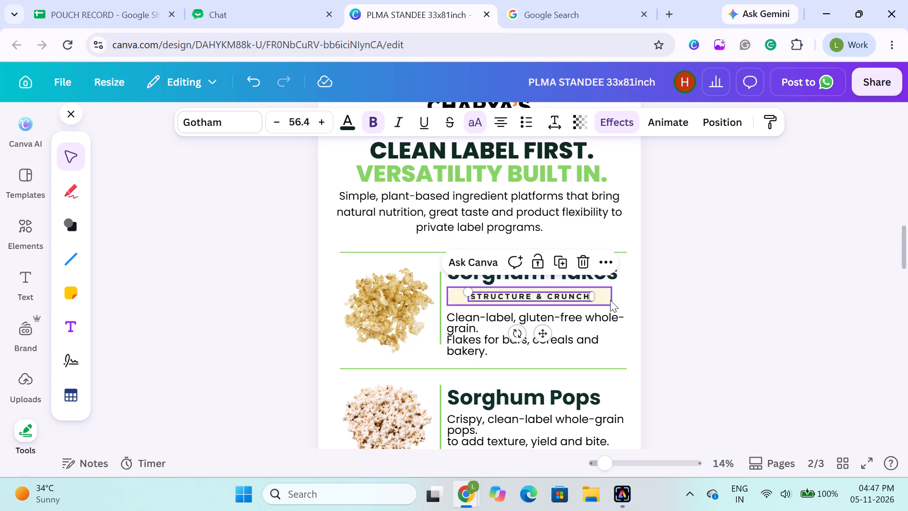
Align the STRUCTURE & CRUNCH text to the centre and middle of its cream pill and group the two.
shift+click(610, 299)
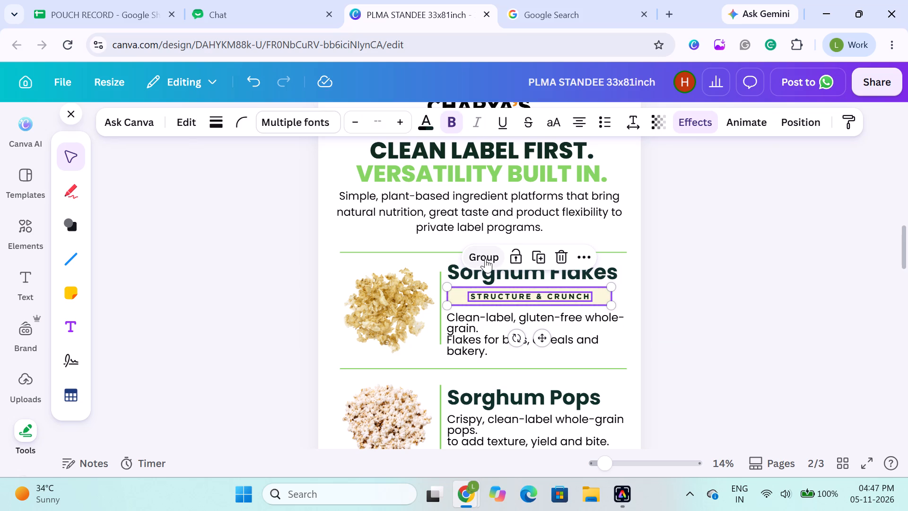
click(810, 121)
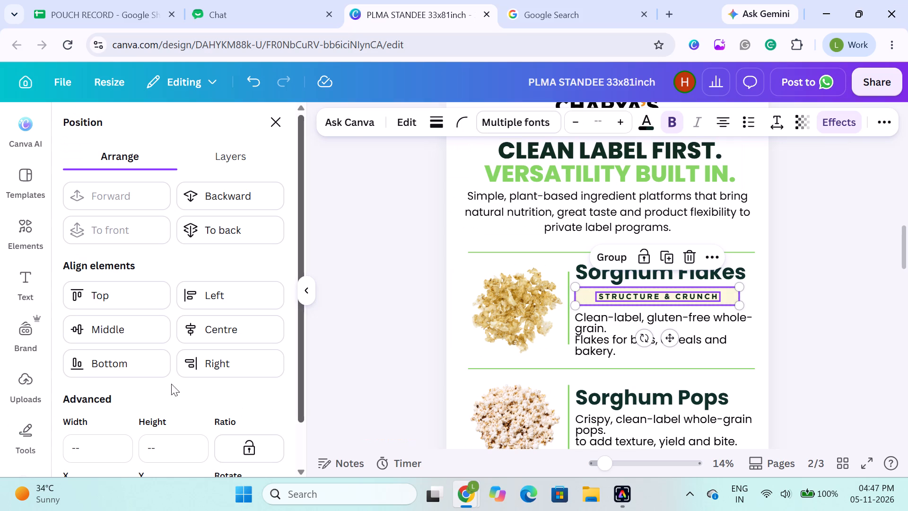
click(208, 328)
click(125, 324)
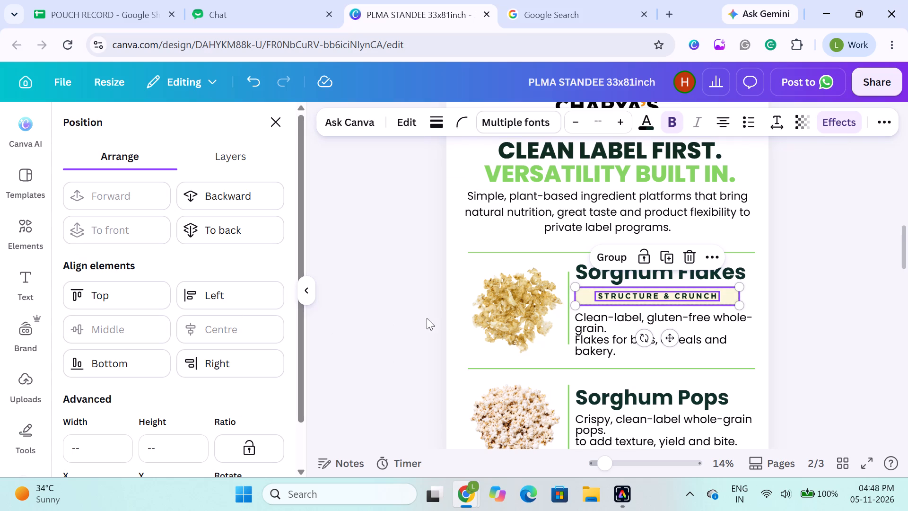
click(609, 259)
click(354, 310)
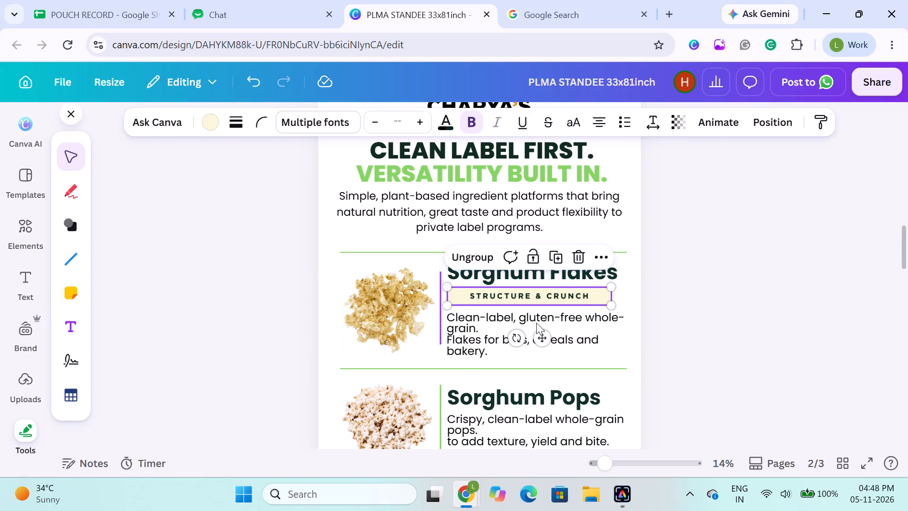
Examine the product tag badges in the page 3 reference layout and compare them with the page 2 badge.
click(776, 298)
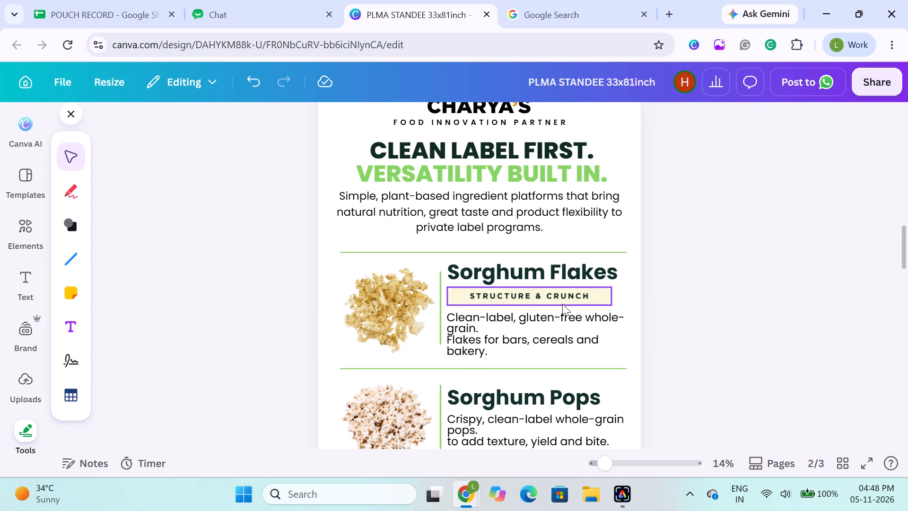
click(256, 268)
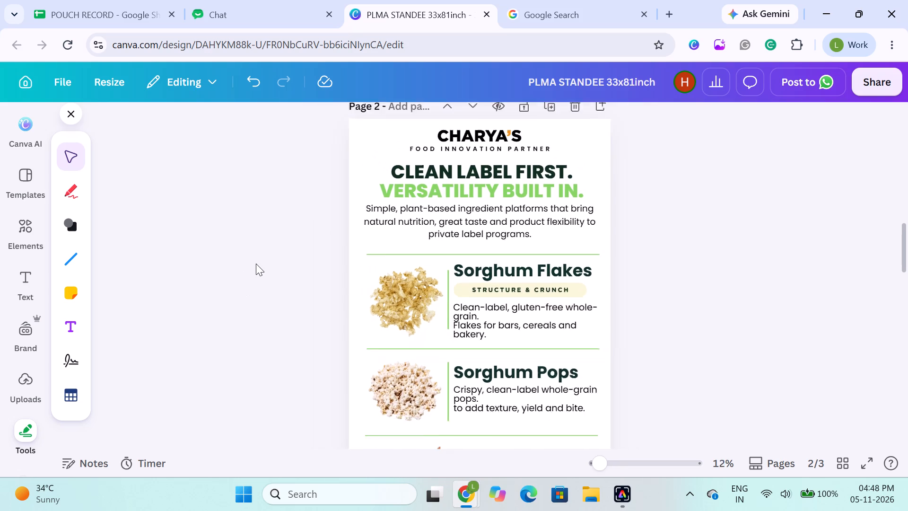
scroll(472, 427, down, 6)
scroll(497, 276, up, 1)
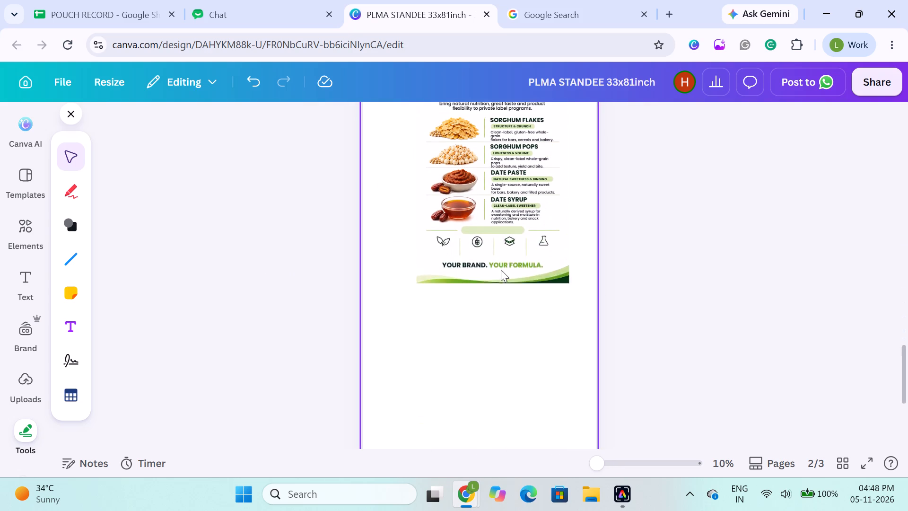
scroll(499, 248, up, 1)
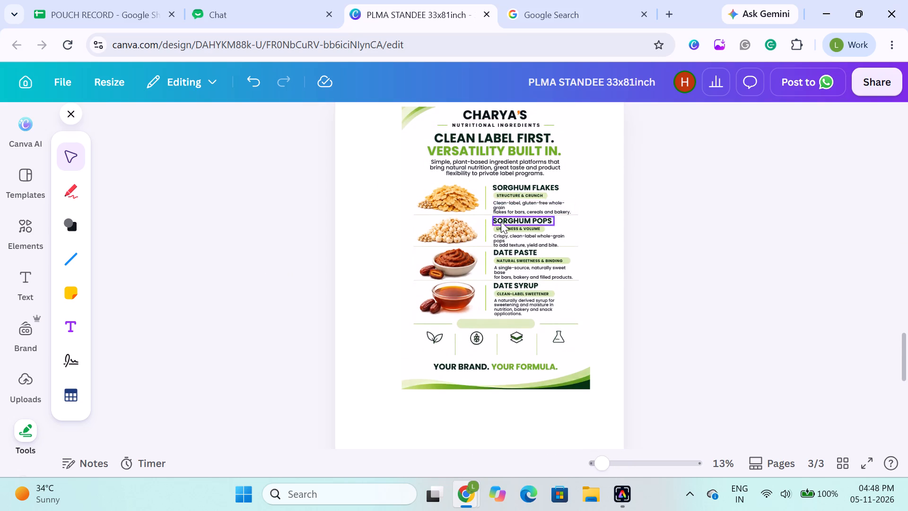
scroll(487, 226, up, 2)
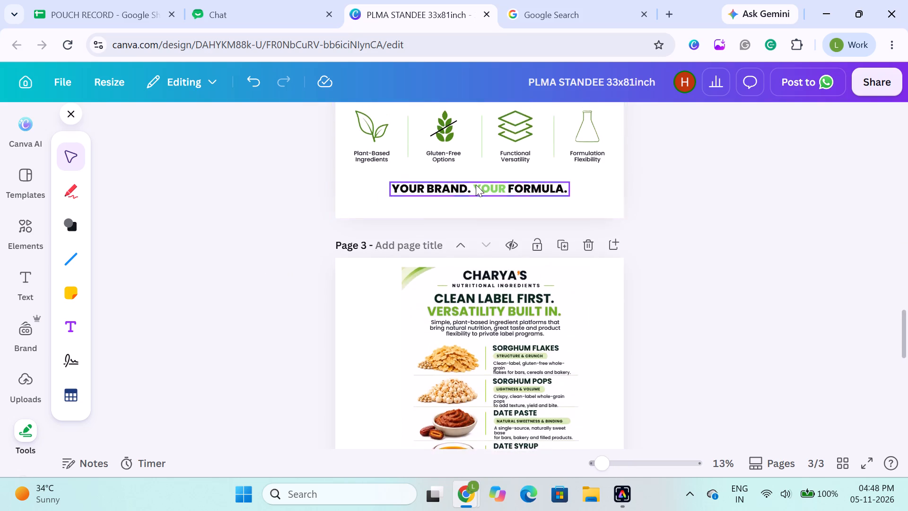
scroll(476, 185, up, 2)
scroll(519, 253, down, 2)
scroll(515, 254, up, 2)
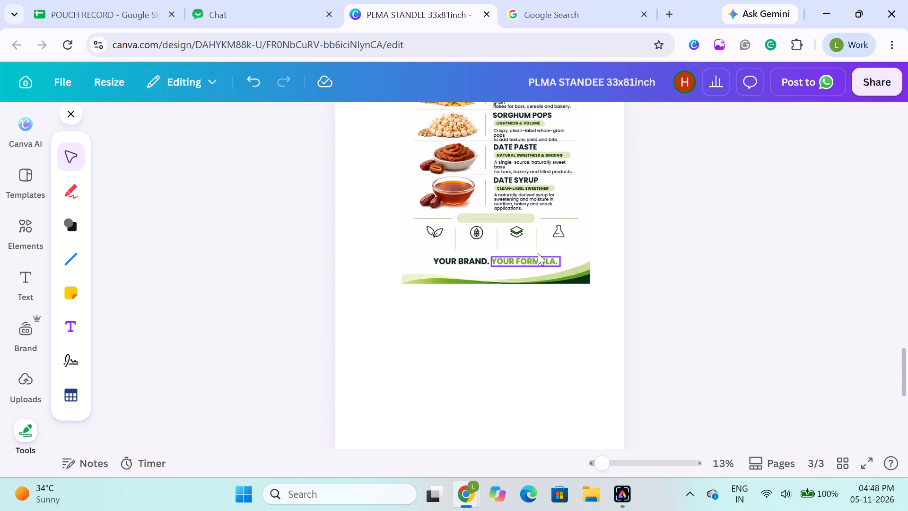
scroll(544, 244, up, 3)
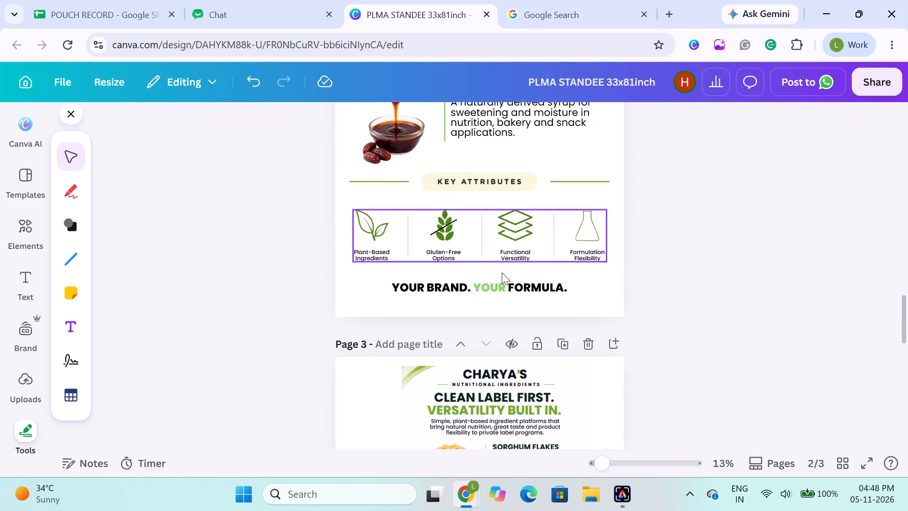
scroll(521, 397, up, 1)
scroll(516, 249, up, 1)
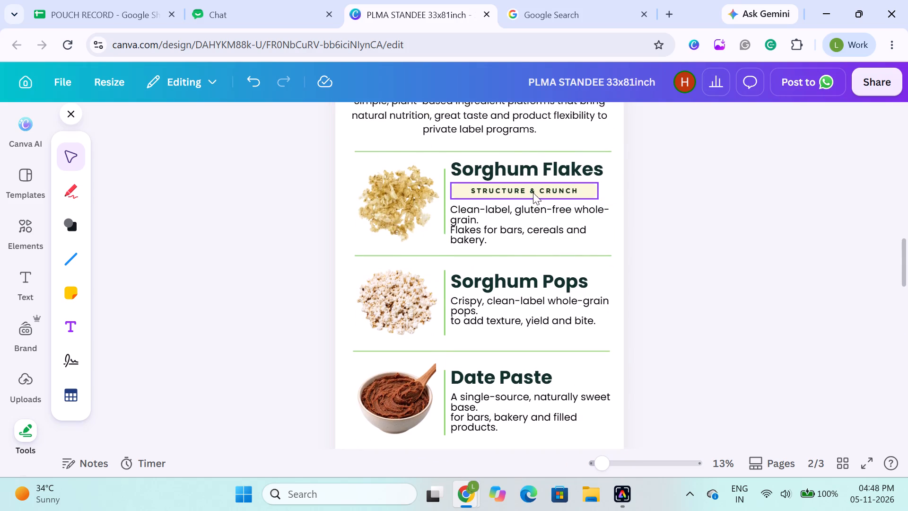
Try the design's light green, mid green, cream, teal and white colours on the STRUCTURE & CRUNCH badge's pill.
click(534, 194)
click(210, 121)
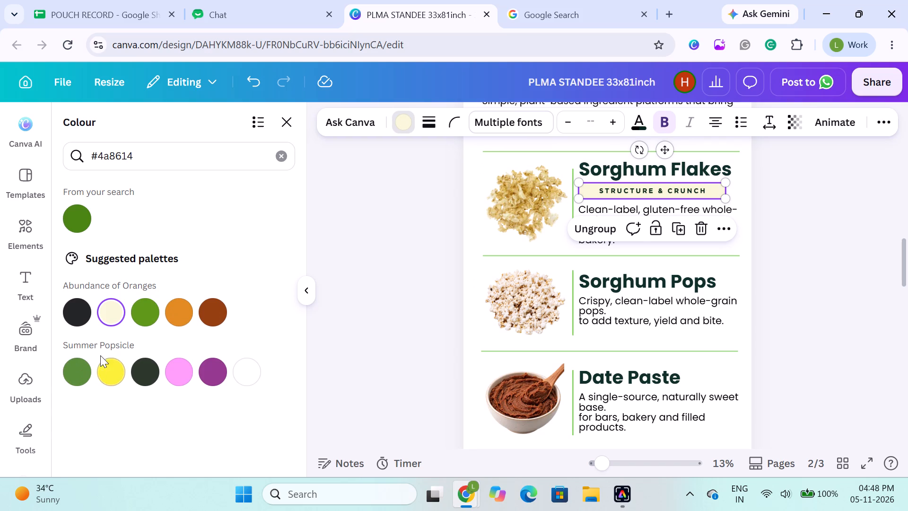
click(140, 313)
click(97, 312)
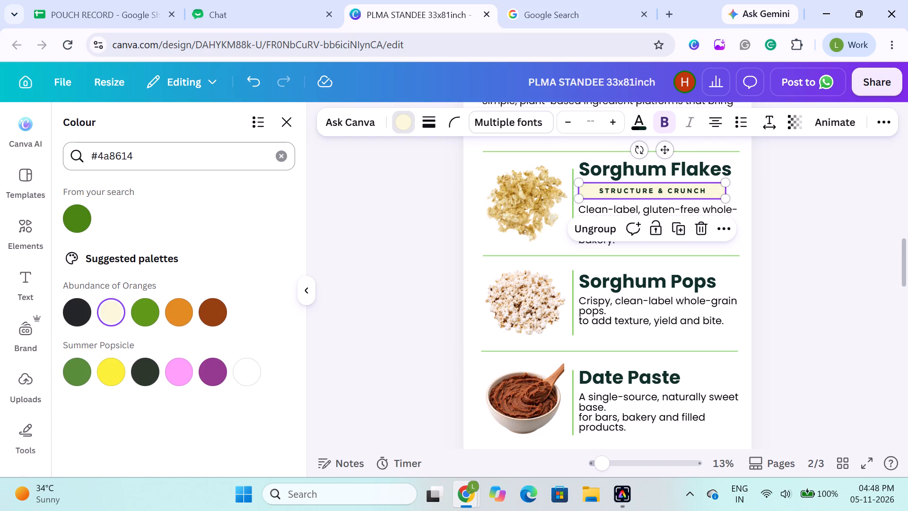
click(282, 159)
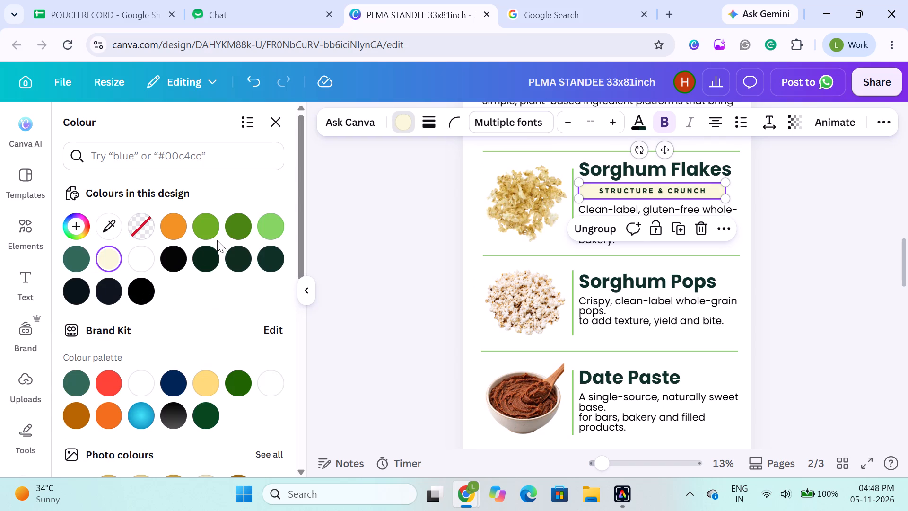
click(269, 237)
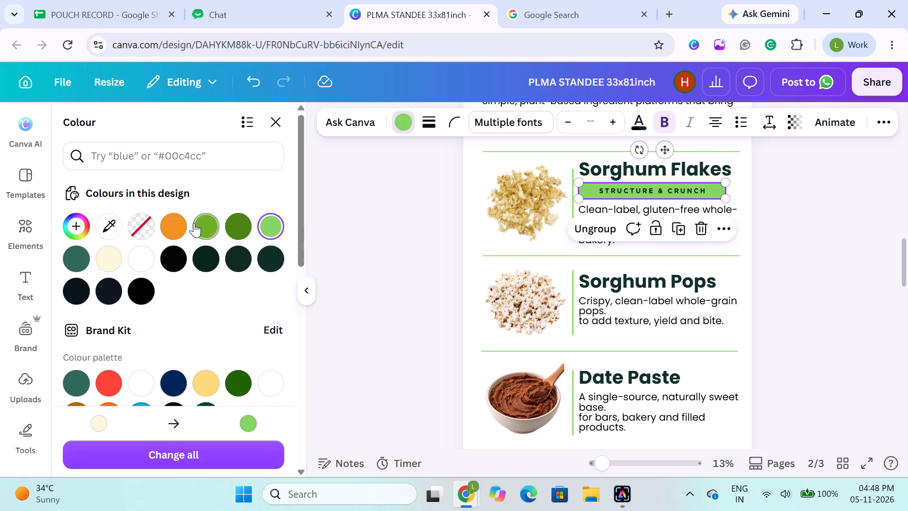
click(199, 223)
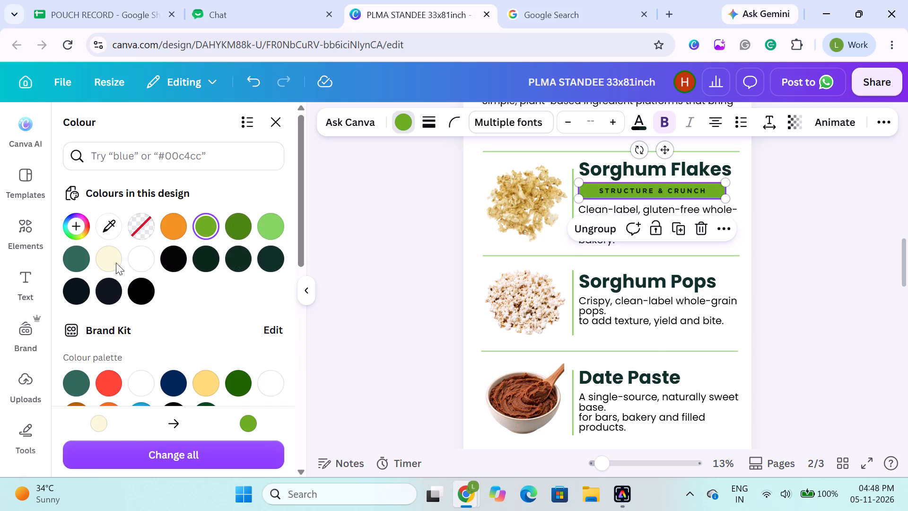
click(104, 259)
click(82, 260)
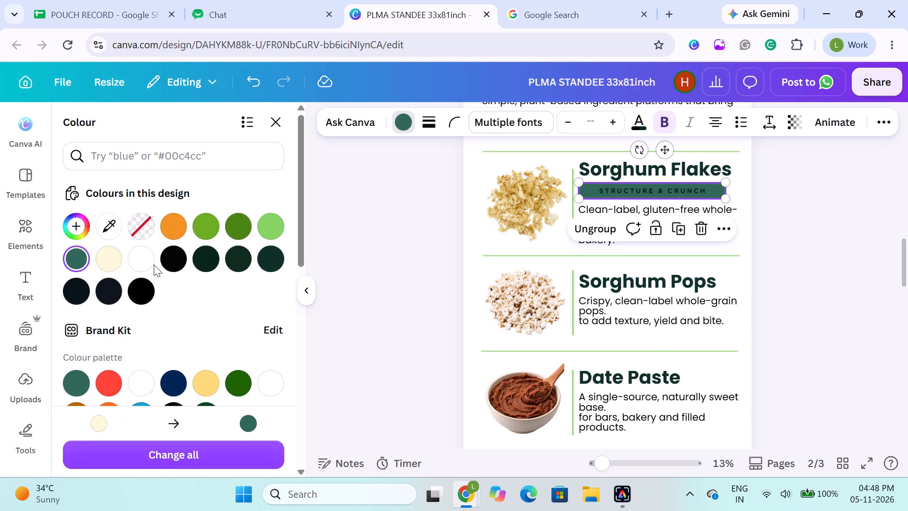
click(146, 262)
Fill the STRUCTURE & CRUNCH badge's pill with the lime green #C1FF72 from the default solid colours.
scroll(142, 311, down, 1)
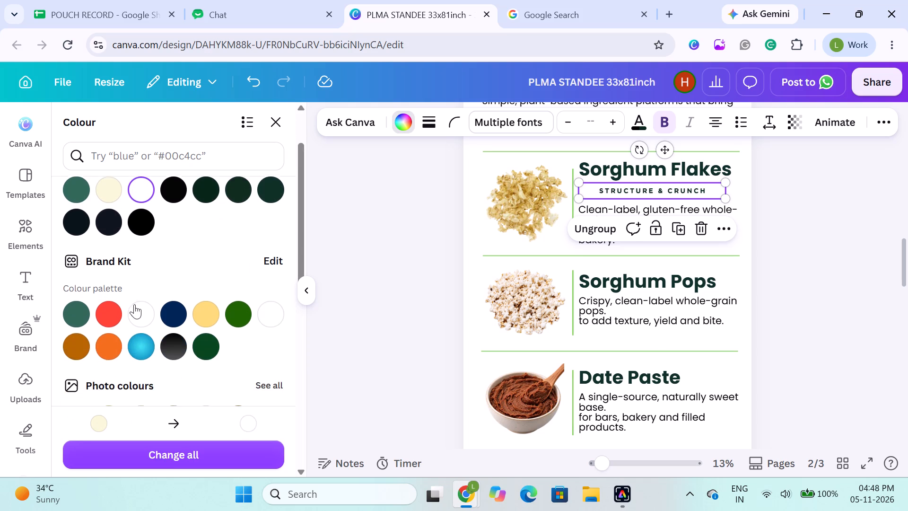
scroll(134, 304, down, 2)
scroll(179, 283, down, 1)
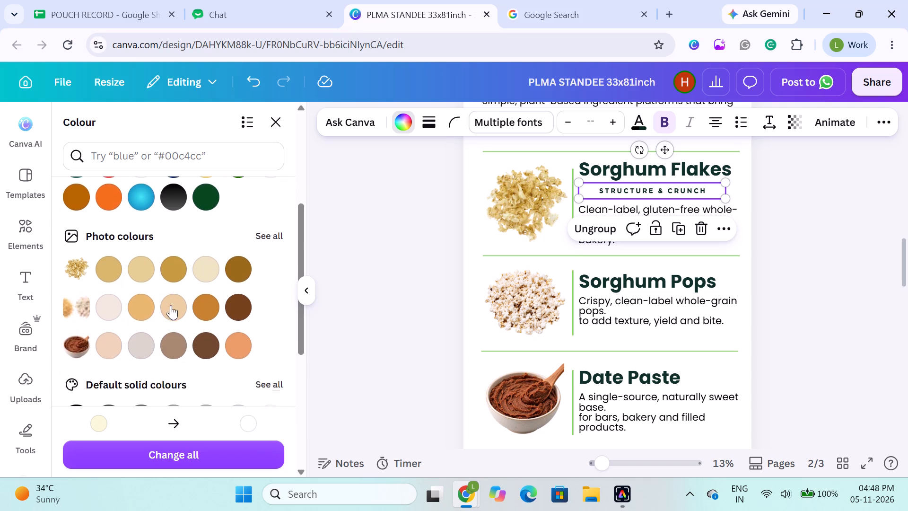
scroll(170, 318, down, 1)
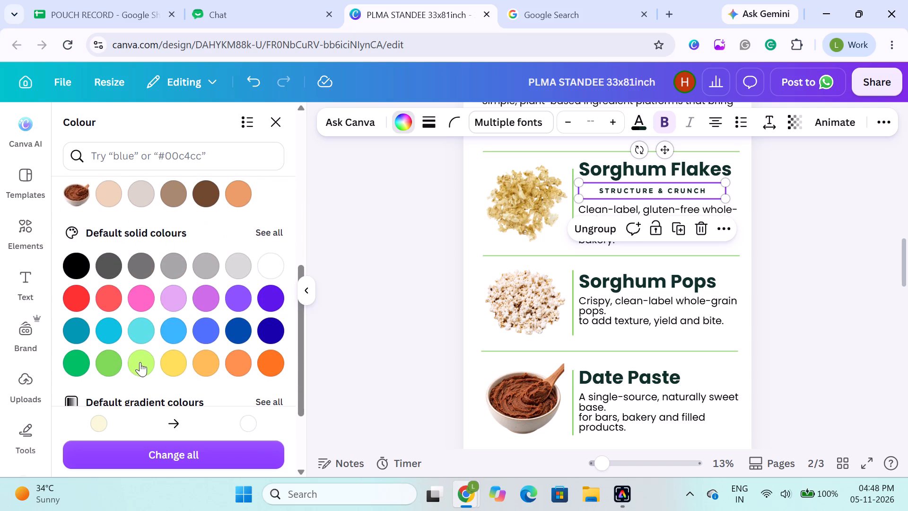
click(141, 362)
click(112, 363)
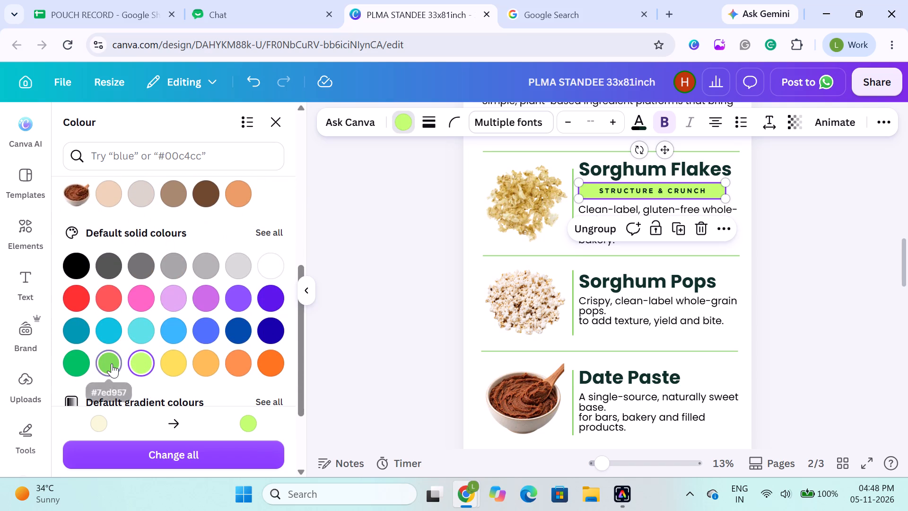
click(137, 366)
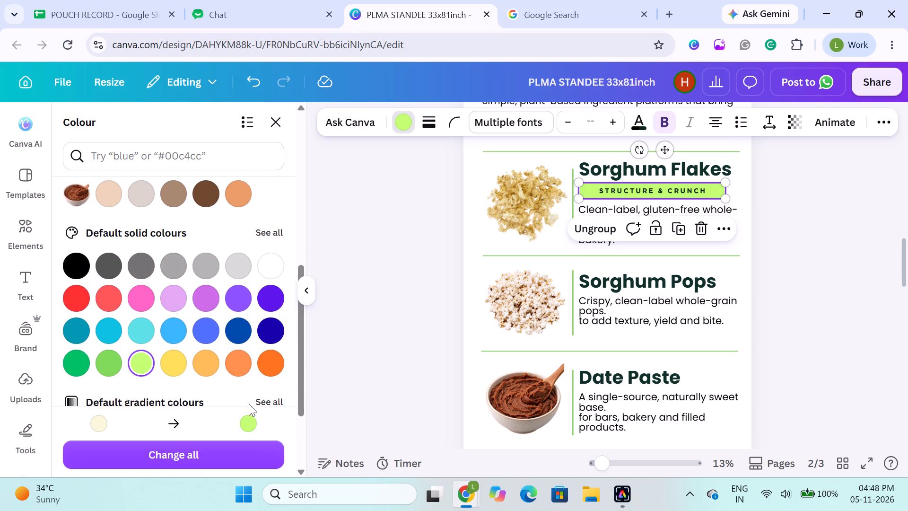
click(387, 324)
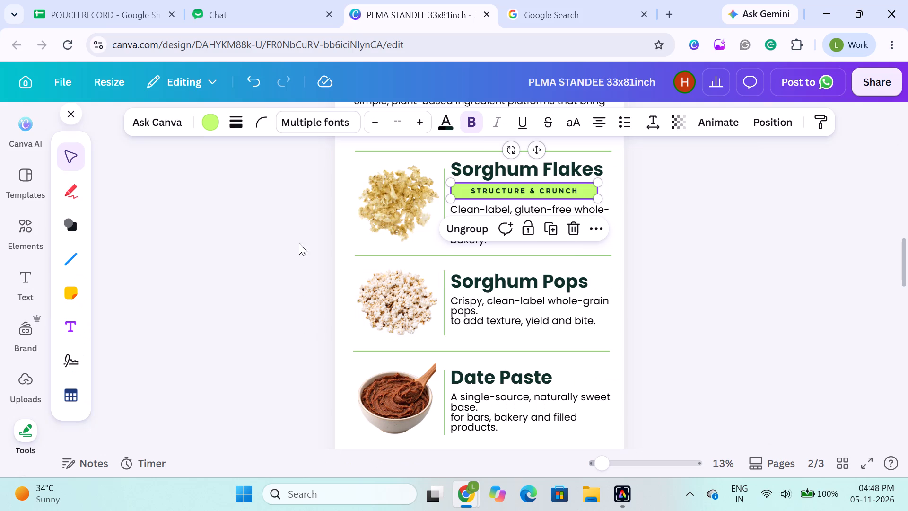
Soften the STRUCTURE & CRUNCH pill's lime fill to a pale green, about #DBFFAD.
click(214, 126)
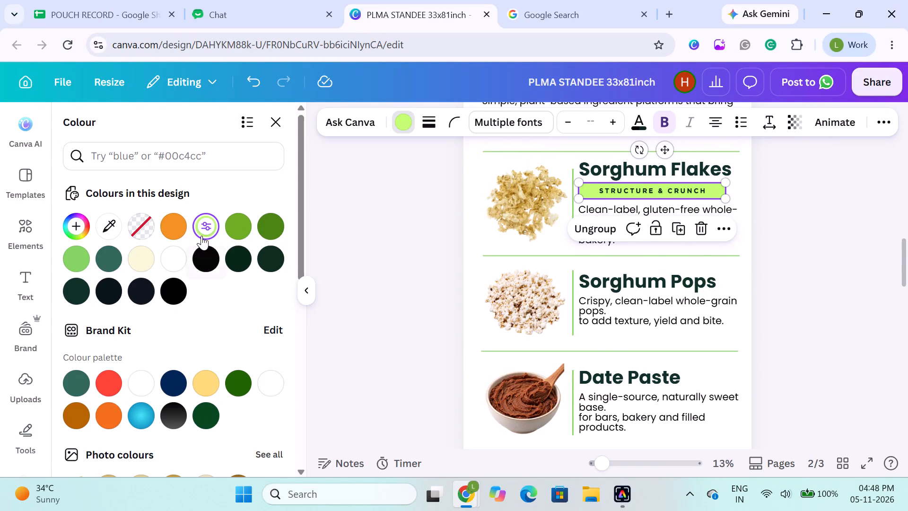
click(204, 230)
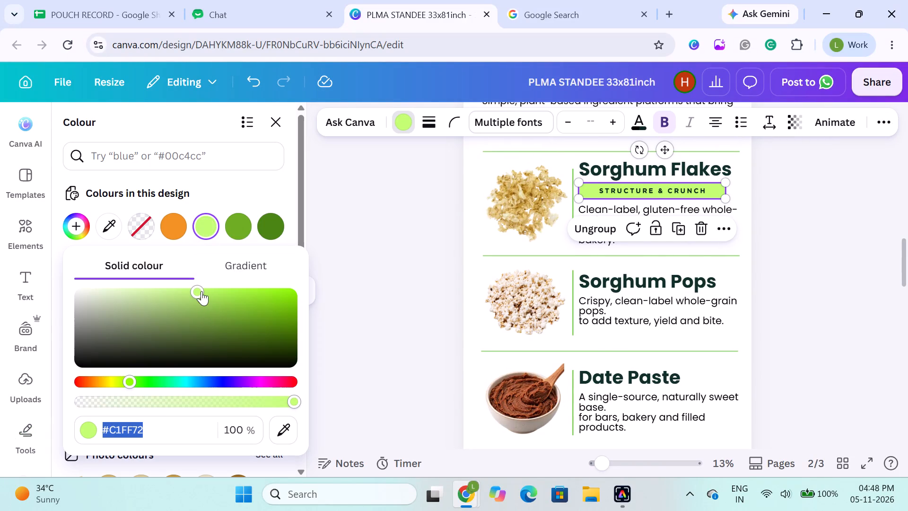
drag(200, 290, 156, 300)
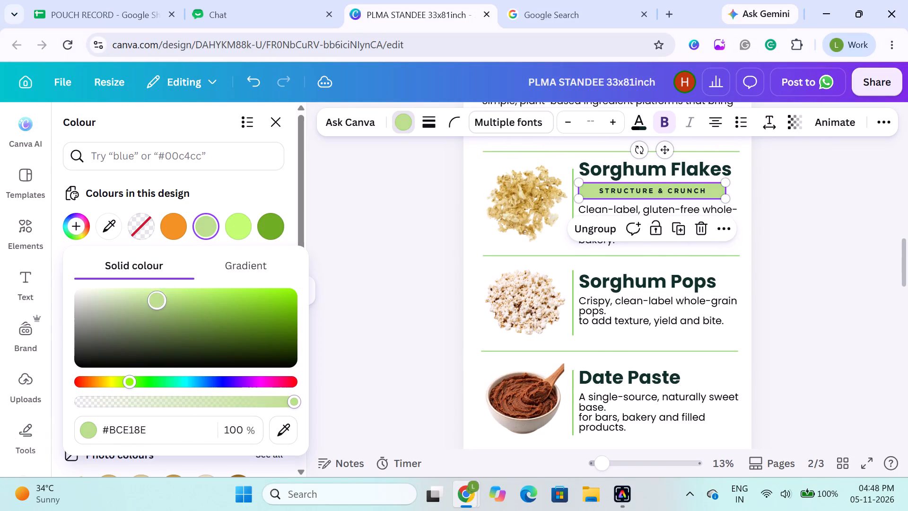
drag(156, 300, 146, 288)
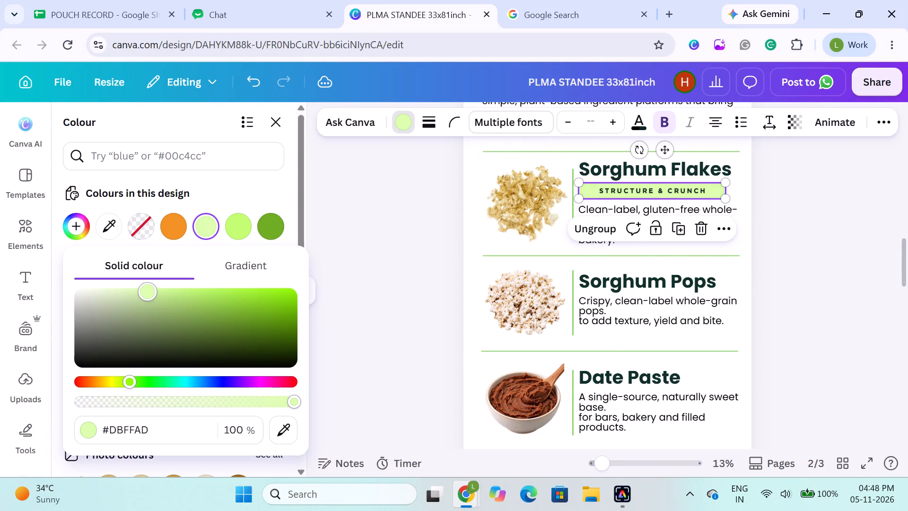
drag(146, 288, 144, 288)
click(383, 240)
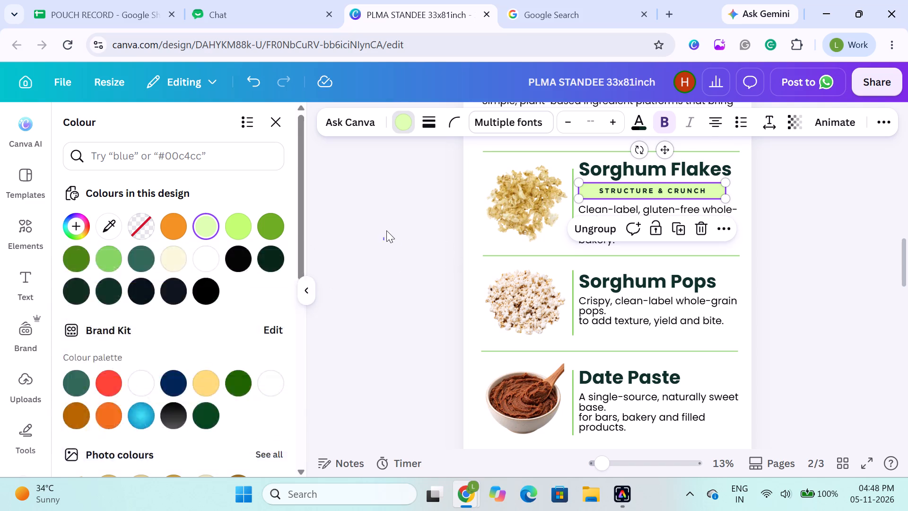
click(792, 244)
Duplicate the pale green STRUCTURE & CRUNCH badge and place the copy under the Sorghum Pops heading.
click(514, 192)
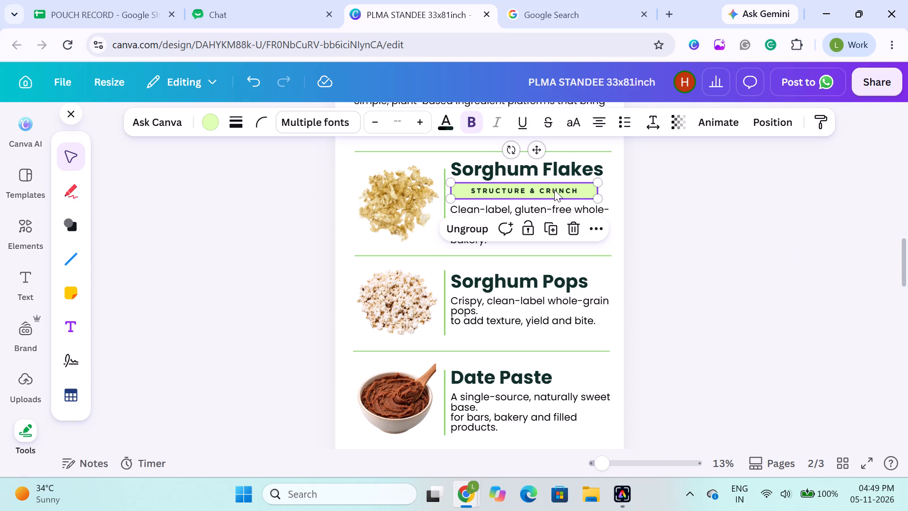
key(ctrl+d)
drag(552, 189, 546, 292)
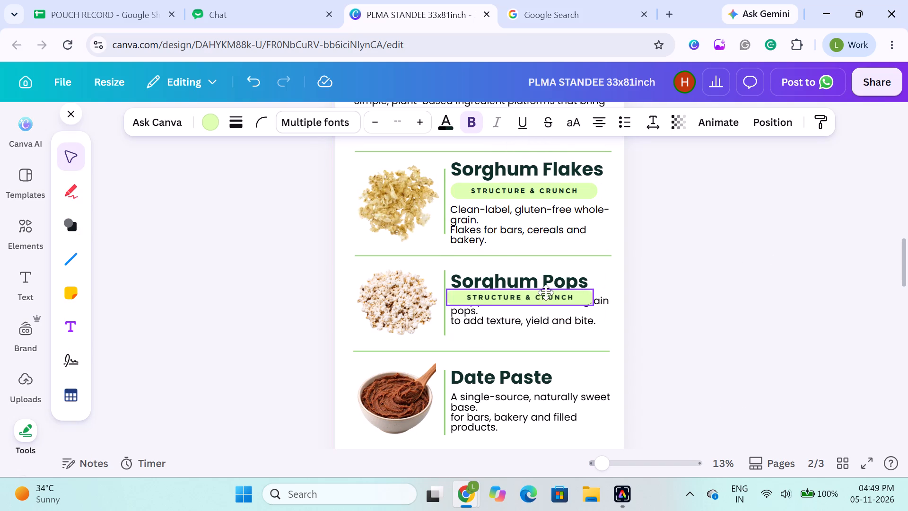
drag(546, 292, 554, 293)
Move the Sorghum Pops heading and its badge up and the description down so the three lines do not overlap.
drag(535, 281, 535, 270)
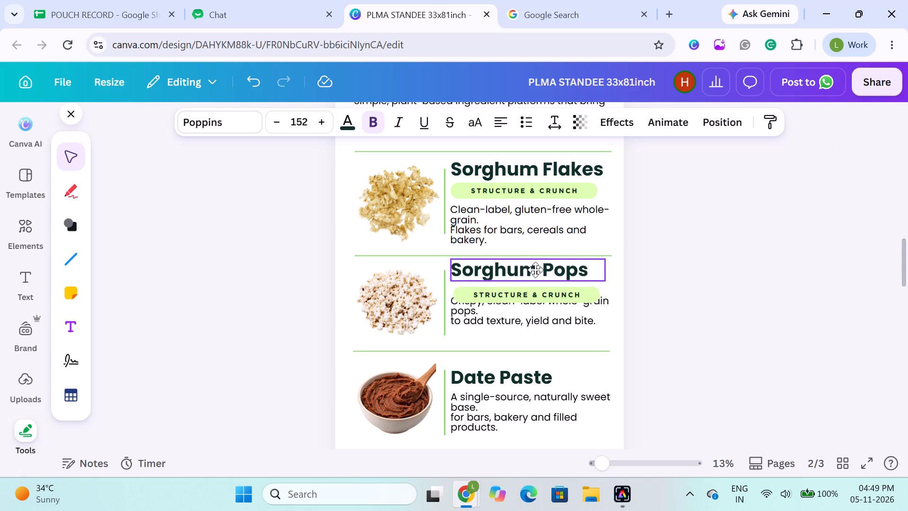
drag(535, 270, 535, 266)
drag(533, 291, 533, 285)
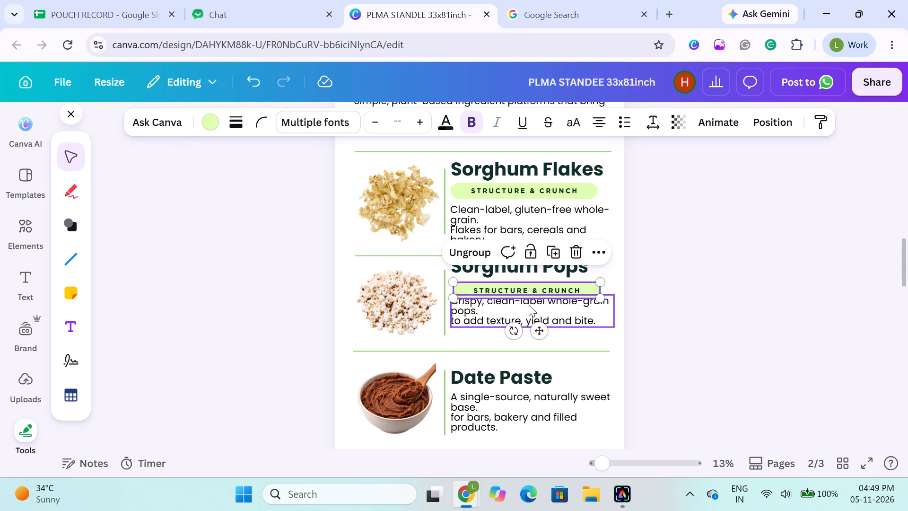
drag(528, 308, 528, 320)
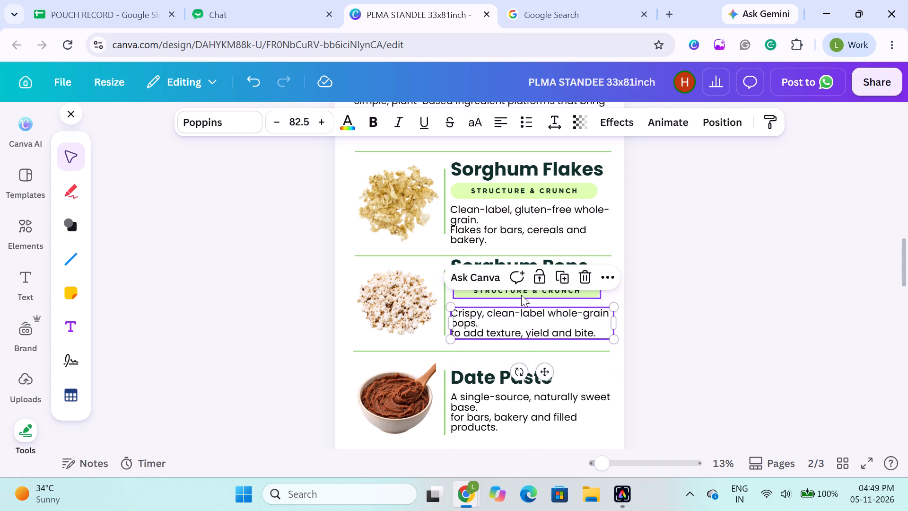
Fine-tune the positions of the Sorghum Pops heading, badge and description, bringing the description up closer beneath the badge.
click(521, 295)
click(517, 271)
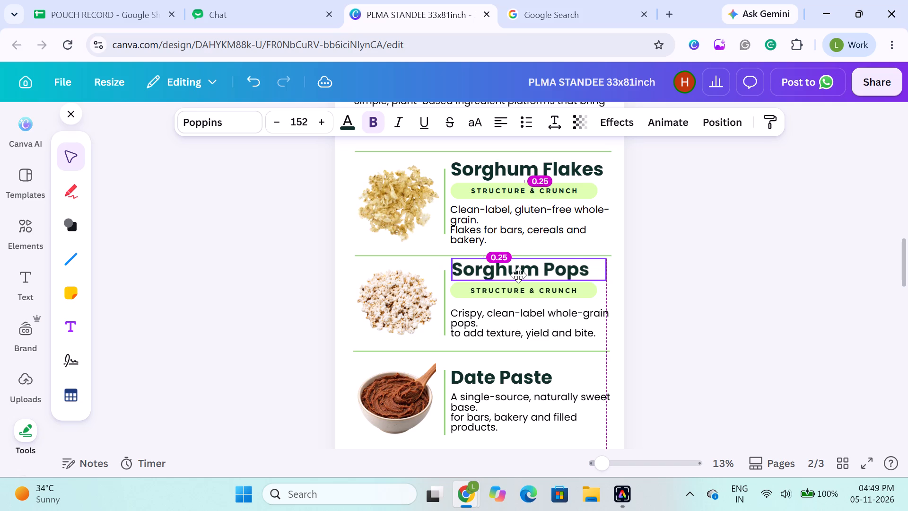
click(487, 295)
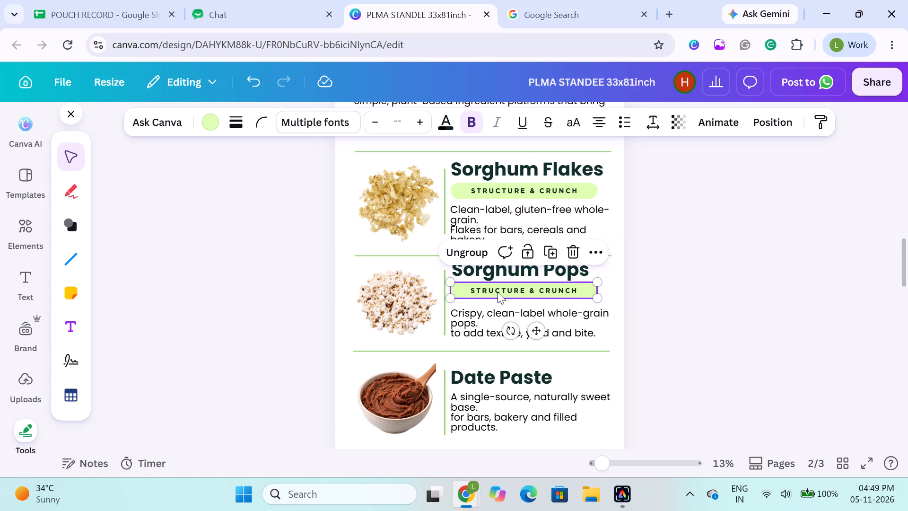
click(498, 292)
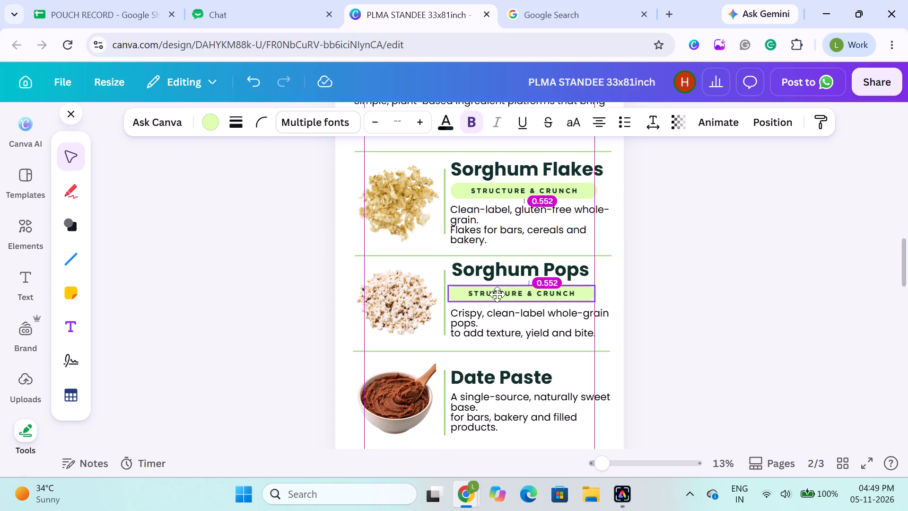
click(318, 293)
click(465, 325)
click(476, 324)
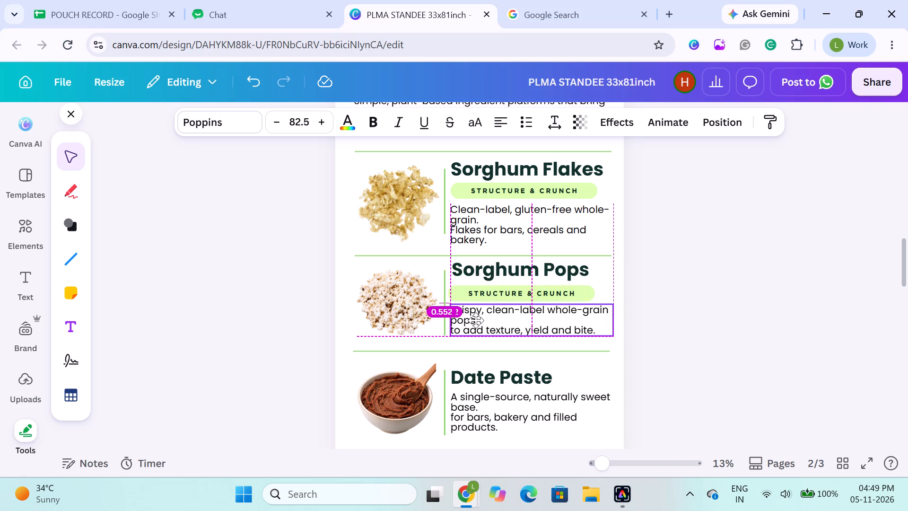
click(290, 332)
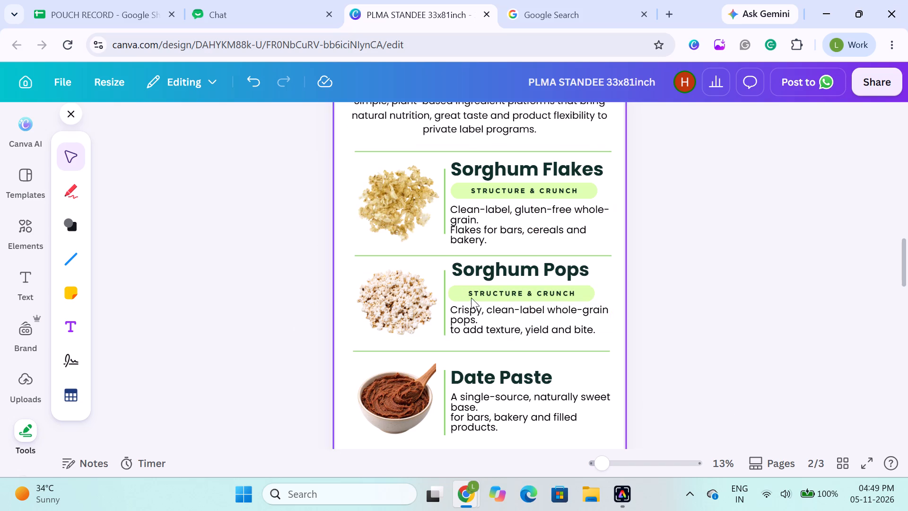
Nudge the Sorghum Flakes description up closer beneath its STRUCTURE & CRUNCH badge.
click(496, 224)
key(Up)
key(Up)
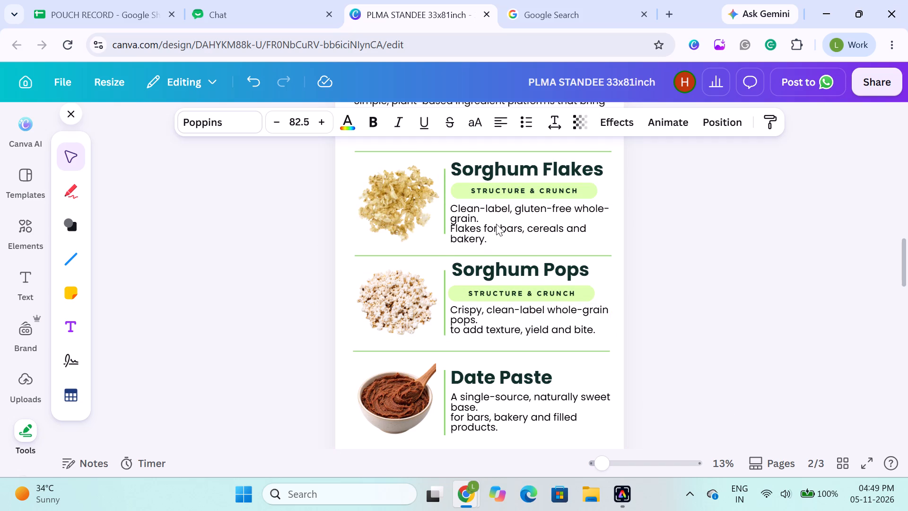
key(Up)
key(Up)
key(Up)
click(309, 248)
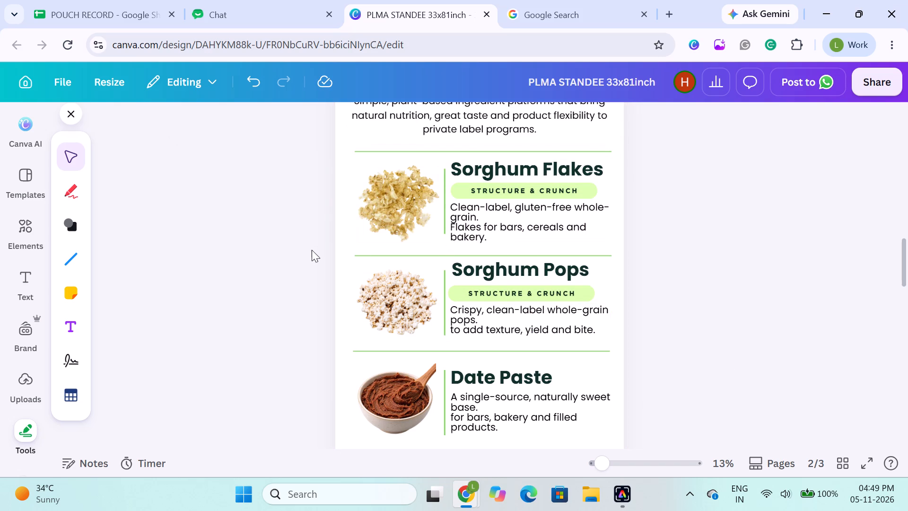
Nudge the Sorghum Pops badge up slightly towards its heading and bring the description up closer beneath it.
click(534, 294)
key(Up)
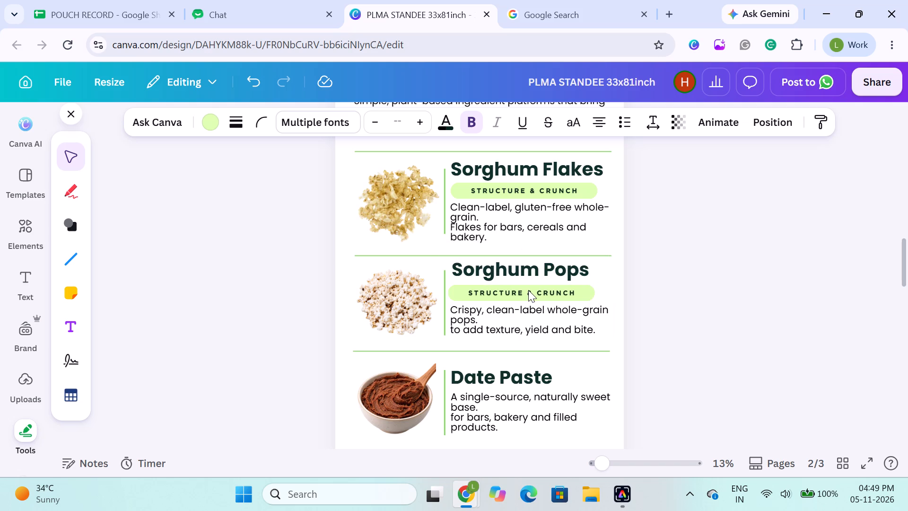
key(Up)
key(Up)
key(Down)
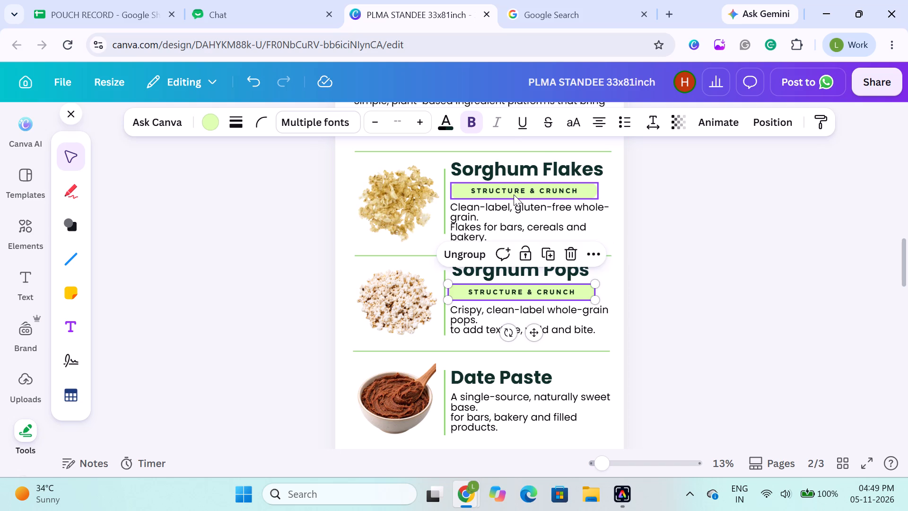
click(514, 194)
click(528, 292)
key(Up)
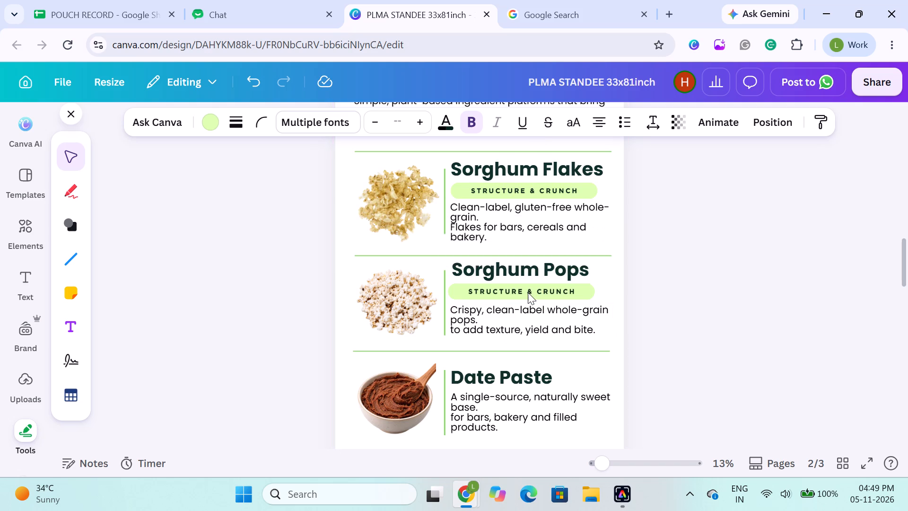
key(Up)
click(521, 312)
key(Up)
key(Up)
key(Up)
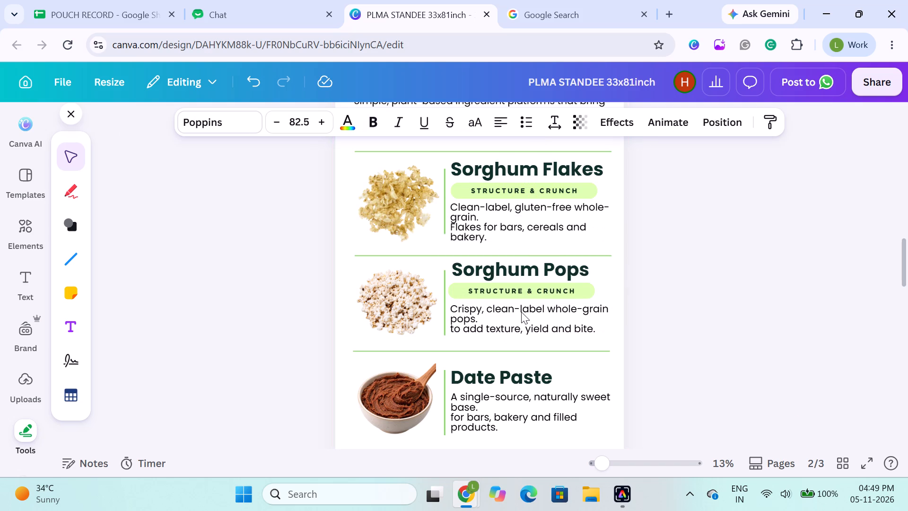
key(Up)
key(Up)
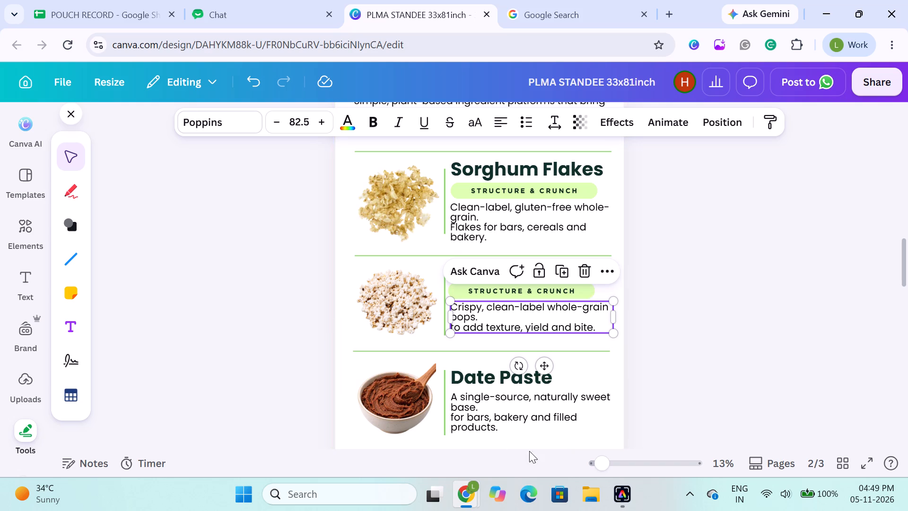
Ungroup the Sorghum Pops badge and replace its text with LIGHTNESS & VOLUME, copied from page 3's Sorghum Pops tag.
scroll(555, 390, down, 3)
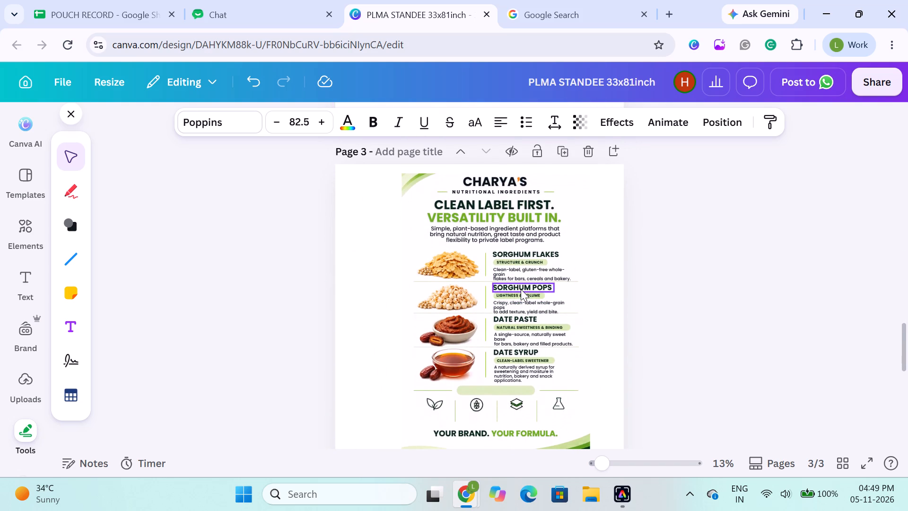
double_click(522, 291)
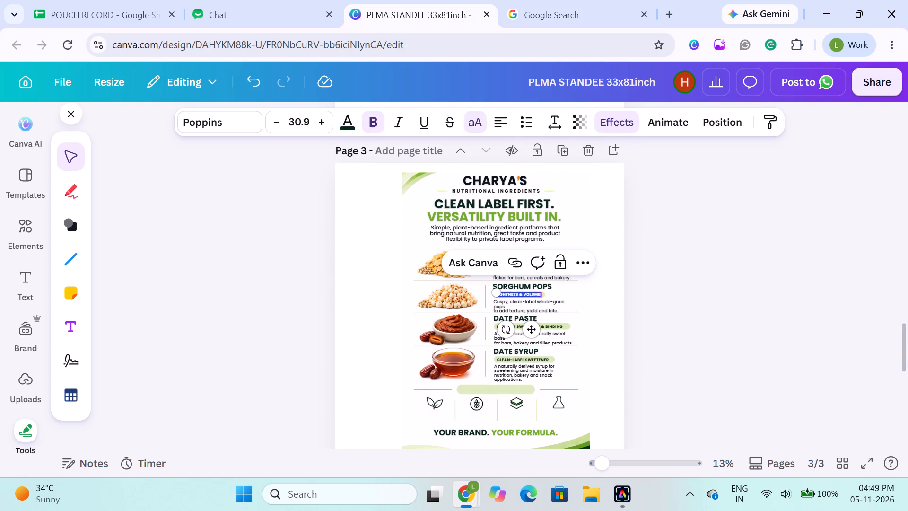
key(ctrl+c)
click(307, 294)
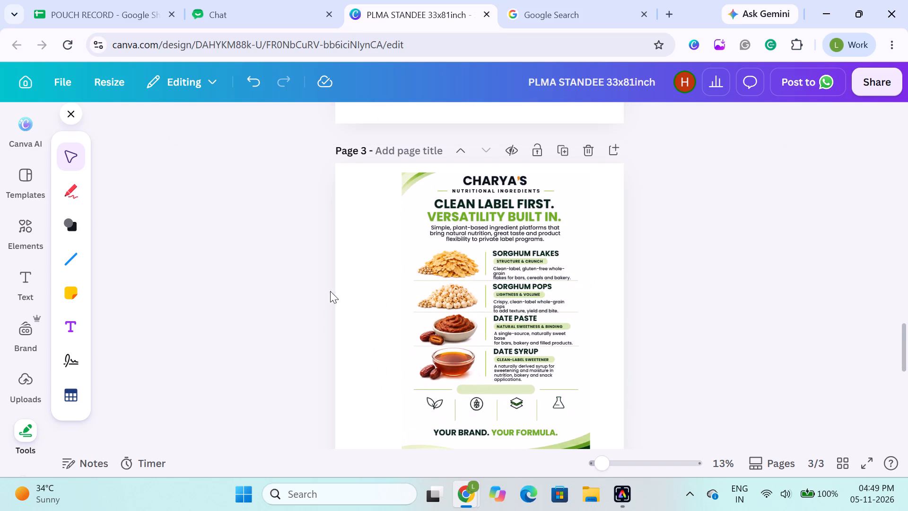
scroll(396, 277, up, 4)
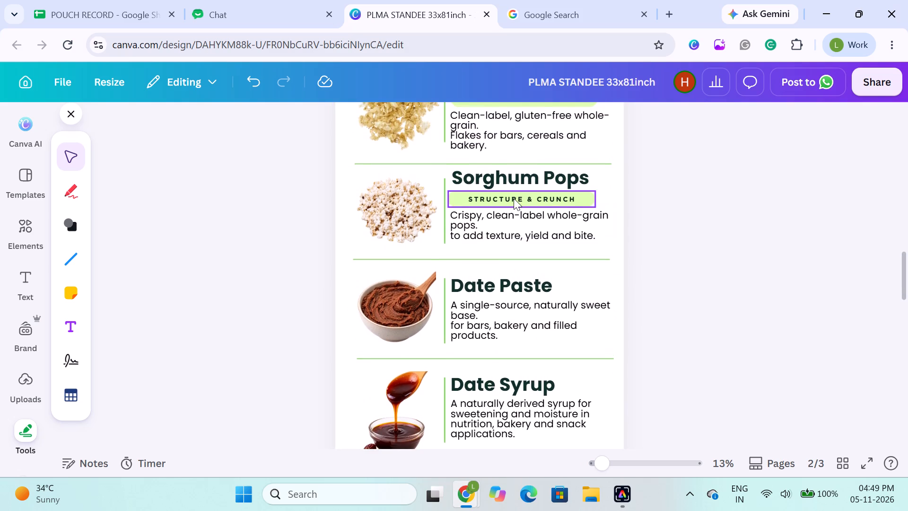
click(514, 198)
click(470, 160)
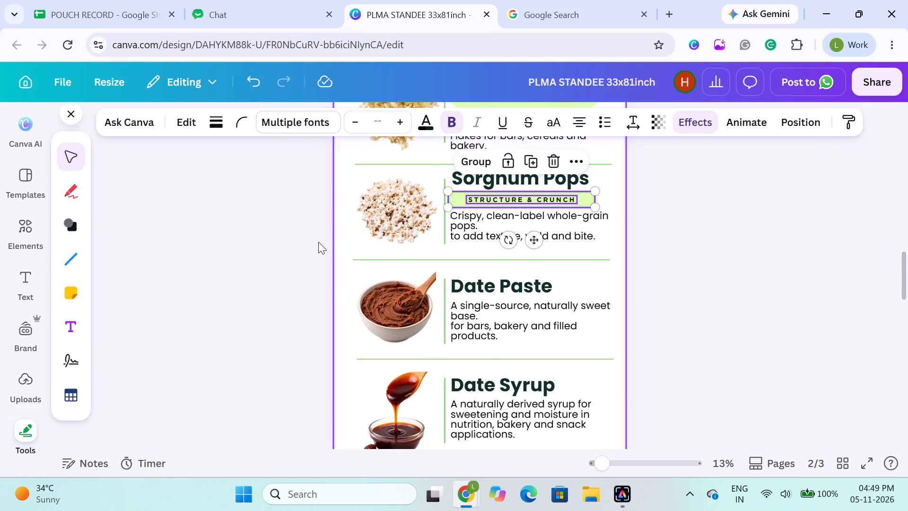
click(310, 247)
double_click(546, 198)
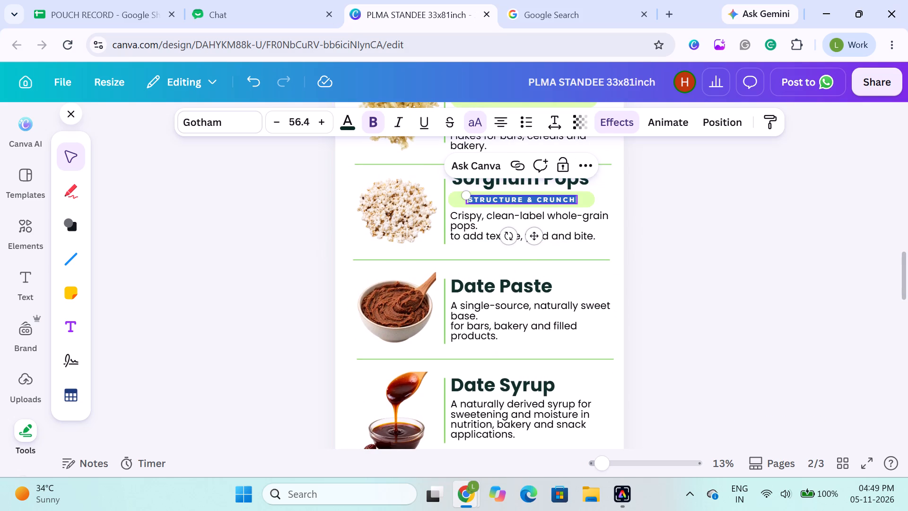
key(ctrl+v)
click(217, 230)
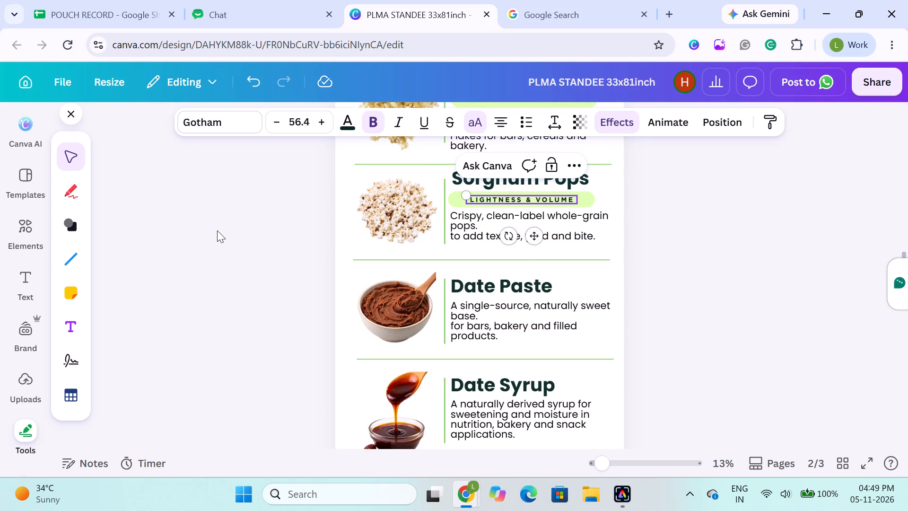
Narrow the LIGHTNESS & VOLUME text box to about 12 in so it fits its text.
click(506, 203)
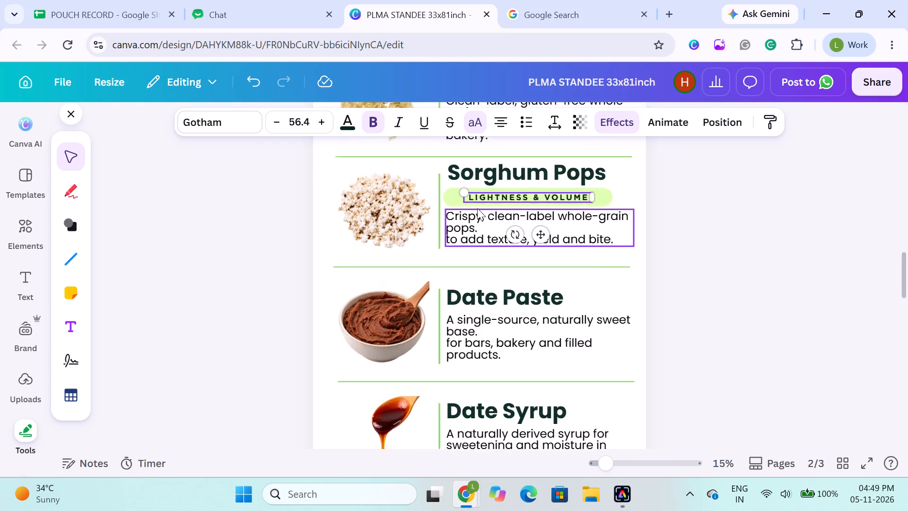
drag(623, 191, 617, 193)
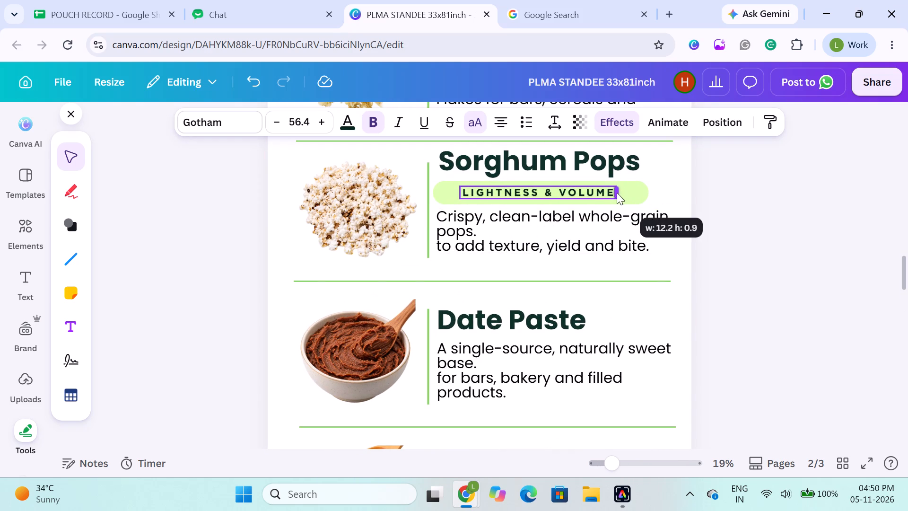
drag(617, 193, 614, 194)
Centre the LIGHTNESS & VOLUME text horizontally on its pale green pill and group the two together.
shift+click(636, 192)
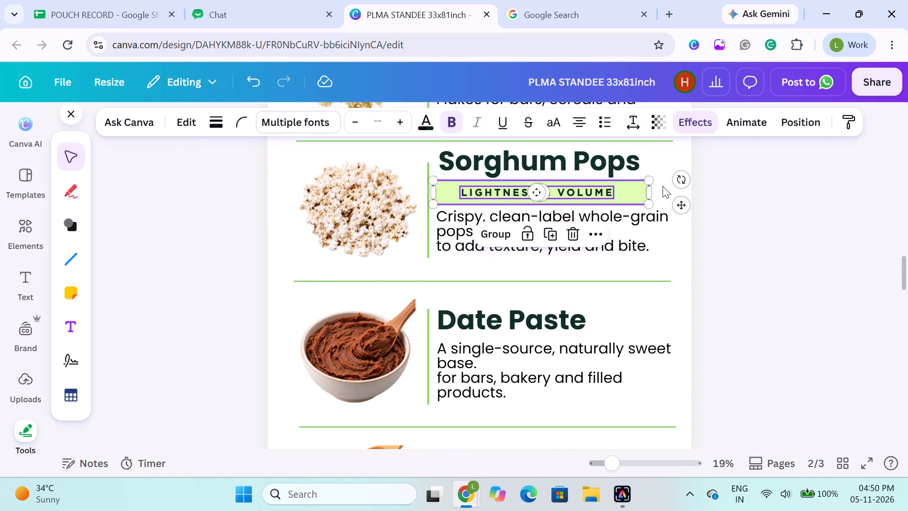
drag(759, 147, 795, 122)
click(799, 121)
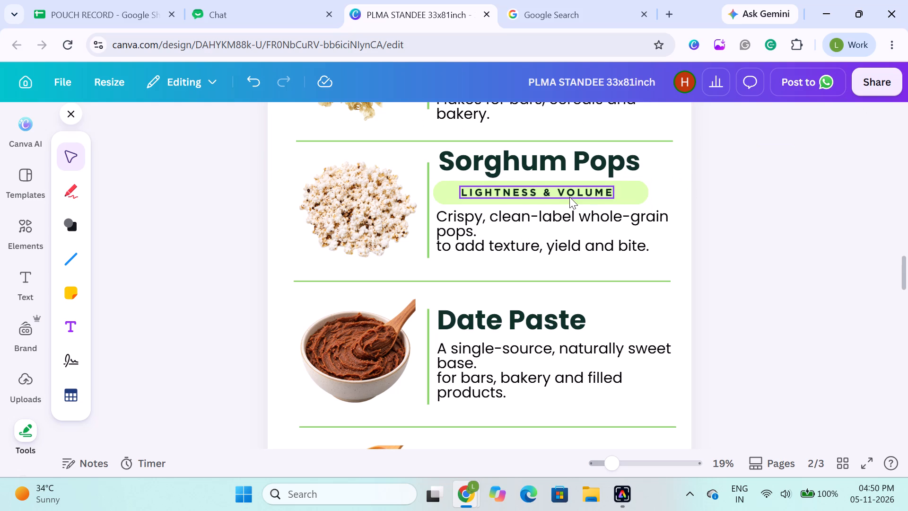
click(569, 197)
shift+click(638, 196)
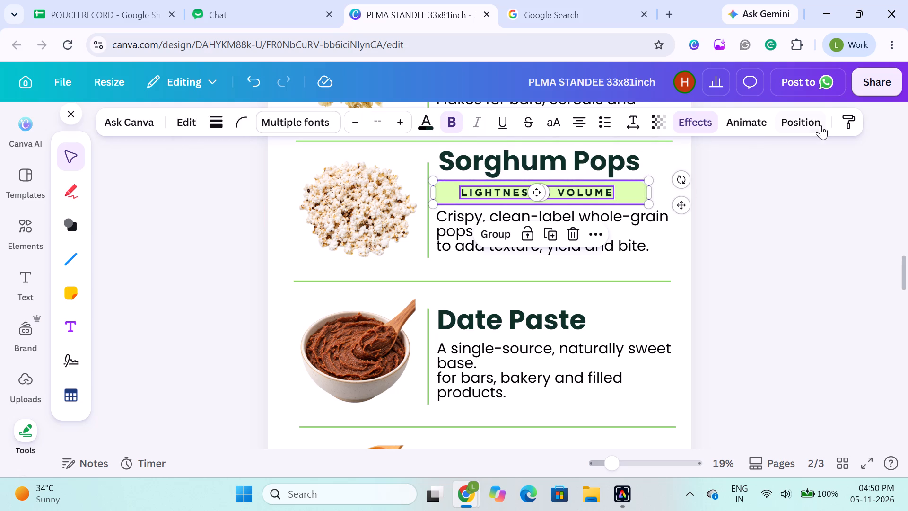
click(815, 125)
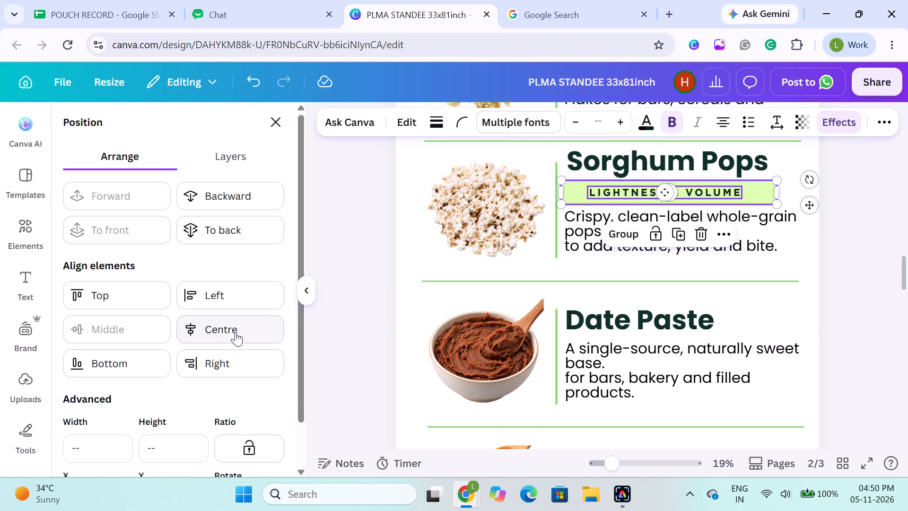
click(236, 332)
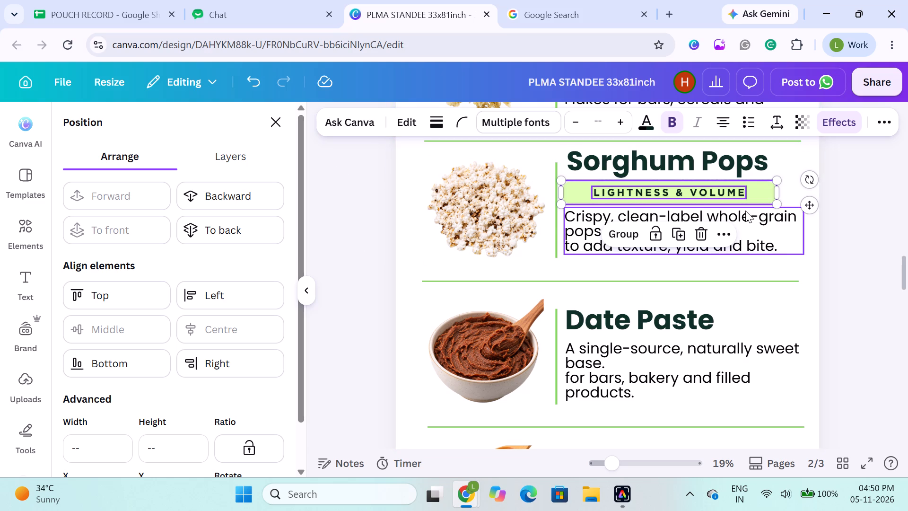
scroll(577, 218, up, 1)
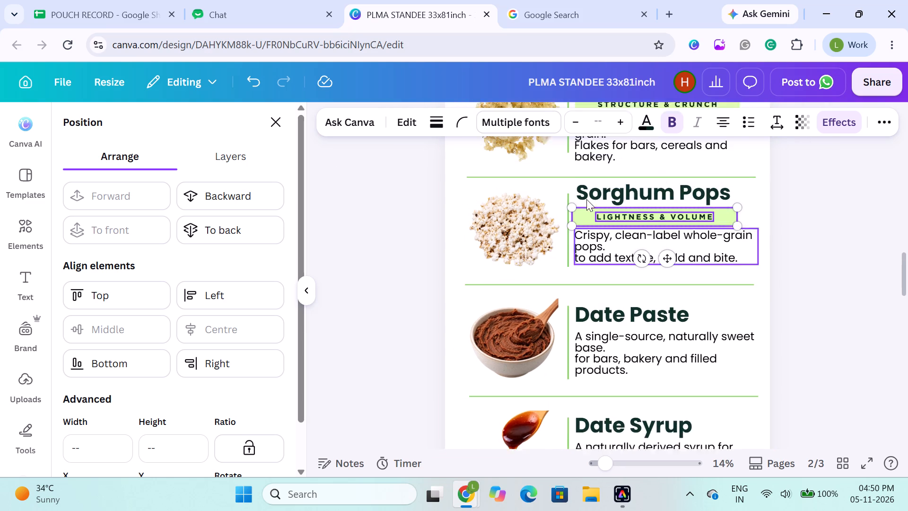
scroll(586, 199, up, 1)
click(604, 207)
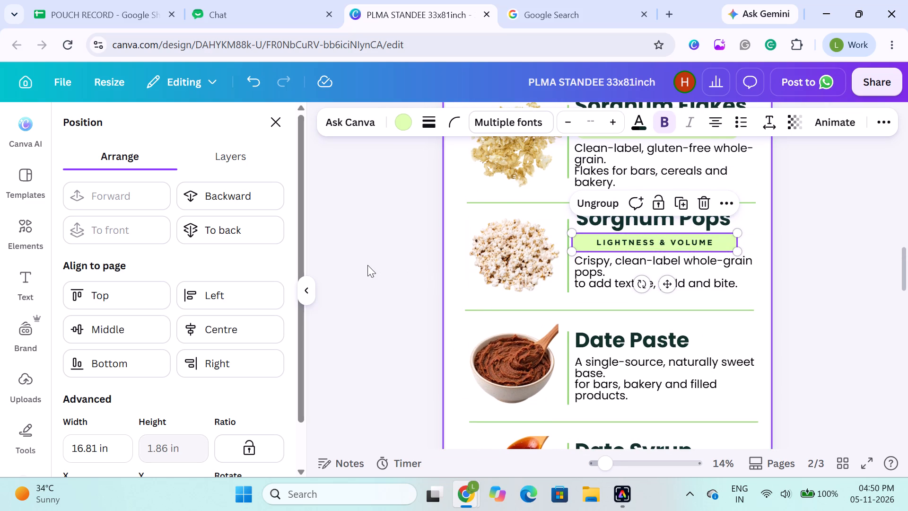
click(368, 265)
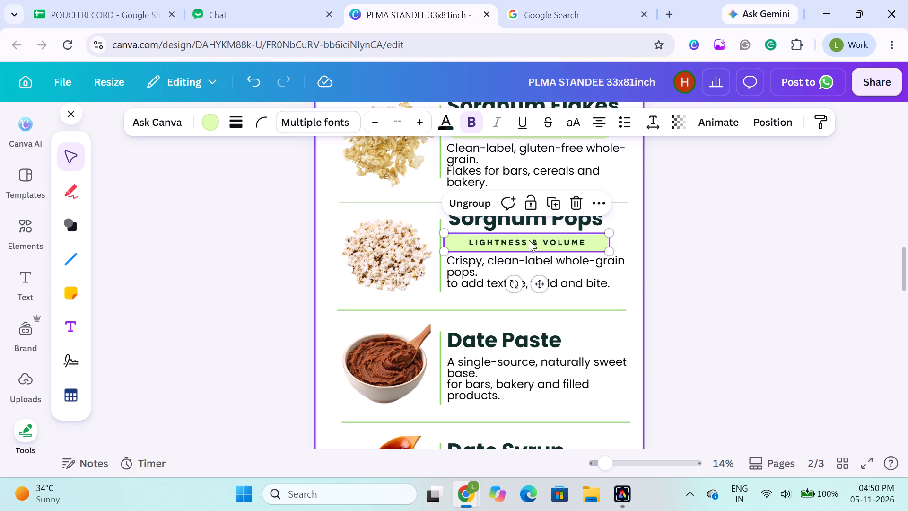
Duplicate the LIGHTNESS & VOLUME badge and place the copy in the Date Paste section beneath the heading.
key(ctrl+d)
drag(539, 241, 552, 354)
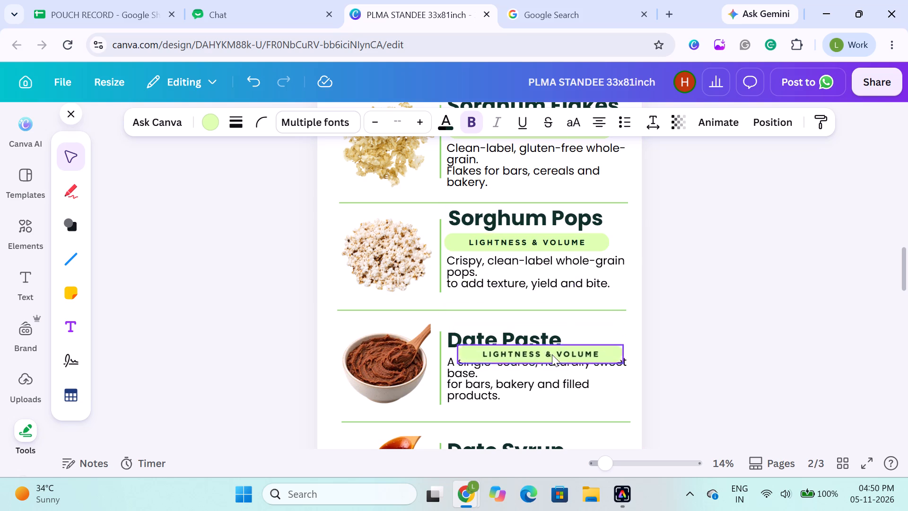
drag(552, 354, 549, 359)
Space out the Date Paste section with the heading moved up, the badge directly beneath it and the description lower.
drag(515, 342, 513, 326)
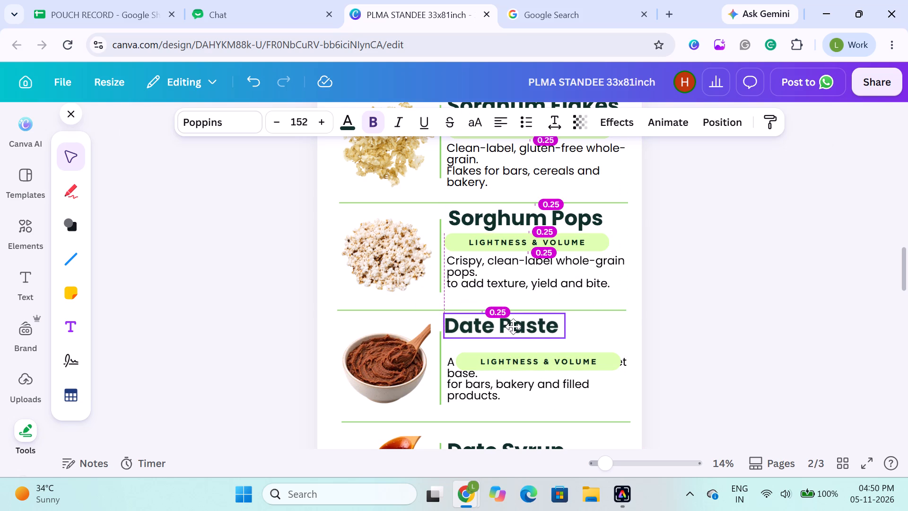
drag(513, 326, 513, 330)
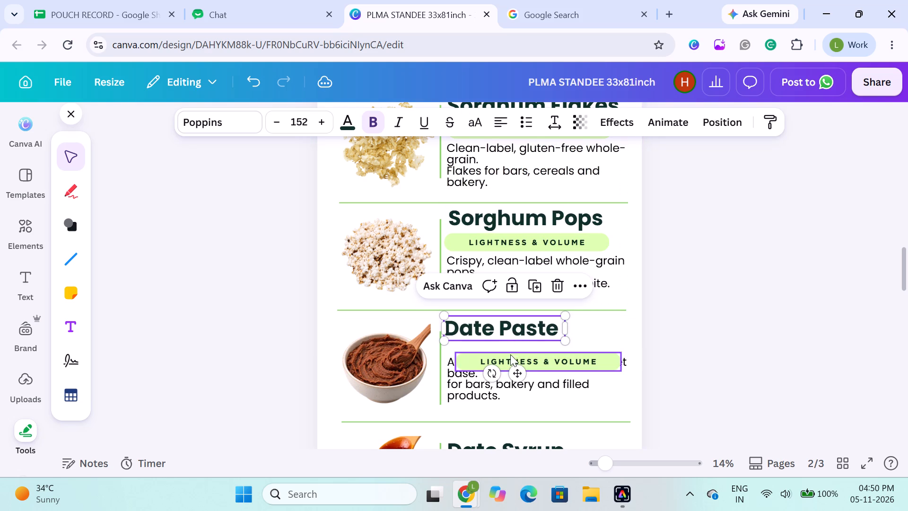
drag(511, 358, 504, 349)
drag(489, 370, 489, 379)
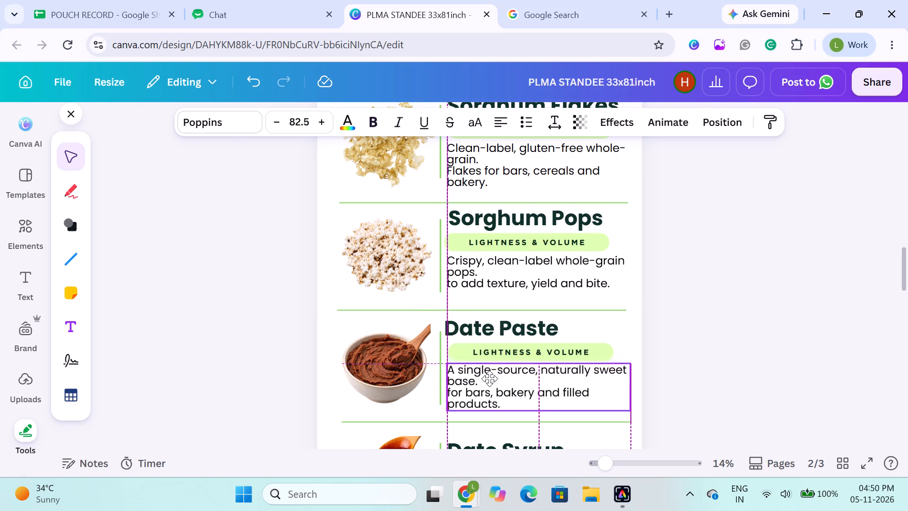
drag(489, 379, 489, 380)
Ungroup the Date Paste badge and replace its text with NATURAL SWEETNESS & BINDING, copied from page 3's Date Paste tag.
scroll(465, 370, down, 4)
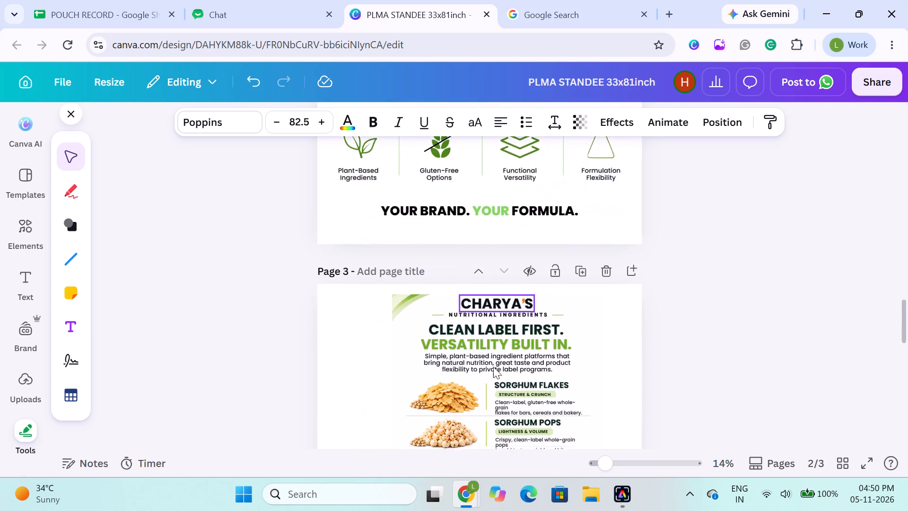
double_click(526, 408)
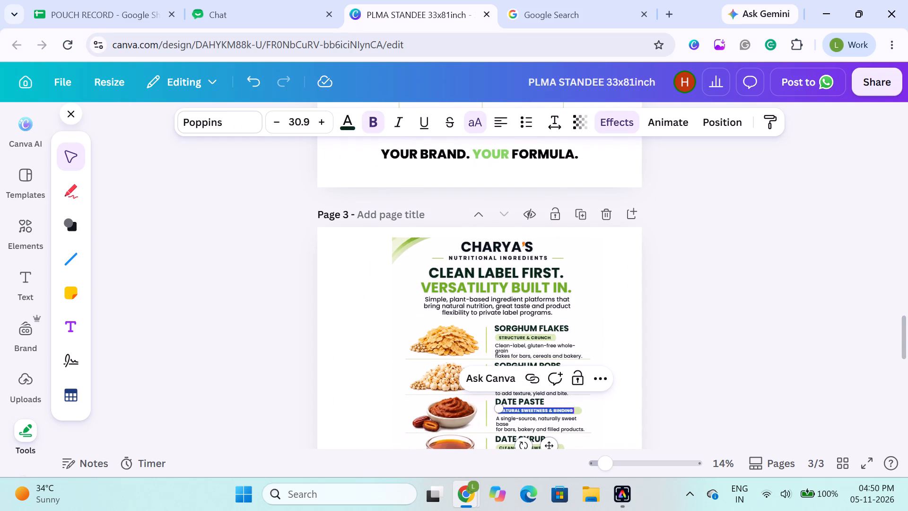
key(ctrl+c)
scroll(526, 220, up, 1)
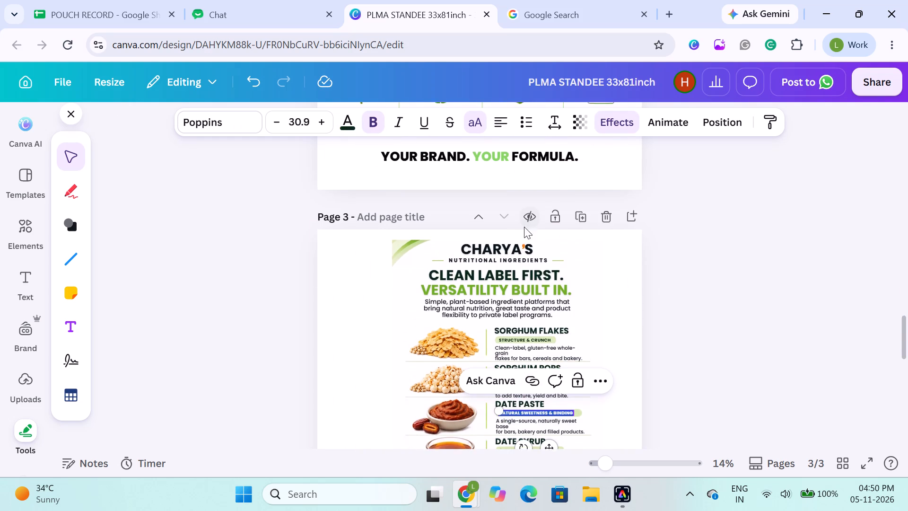
scroll(524, 227, up, 3)
click(515, 207)
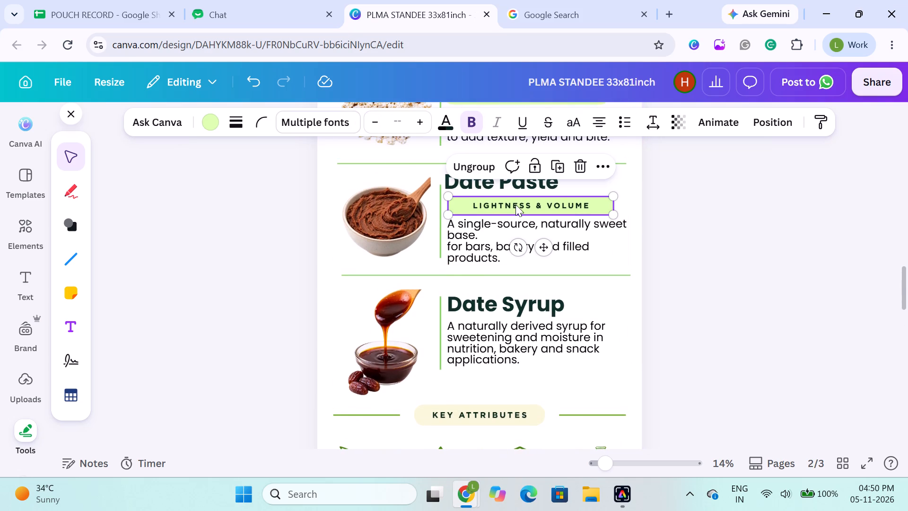
click(478, 161)
click(255, 204)
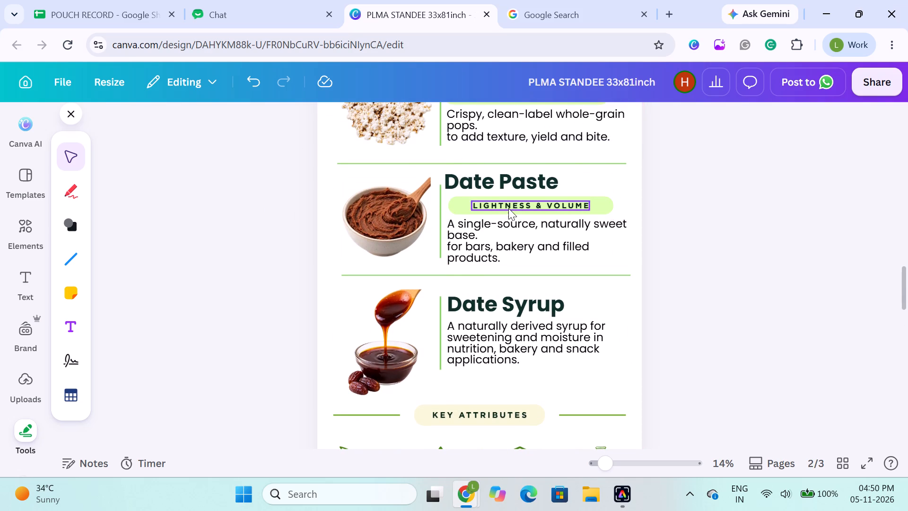
double_click(509, 208)
key(ctrl+v)
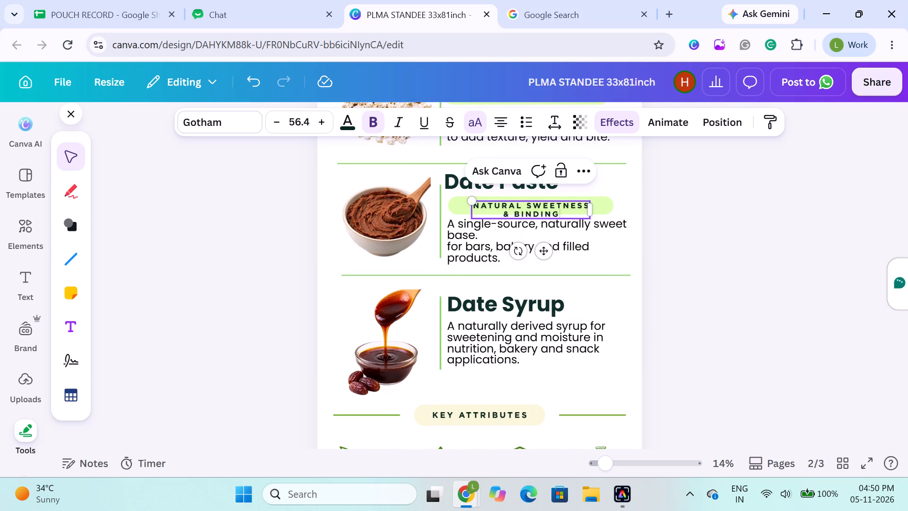
click(270, 216)
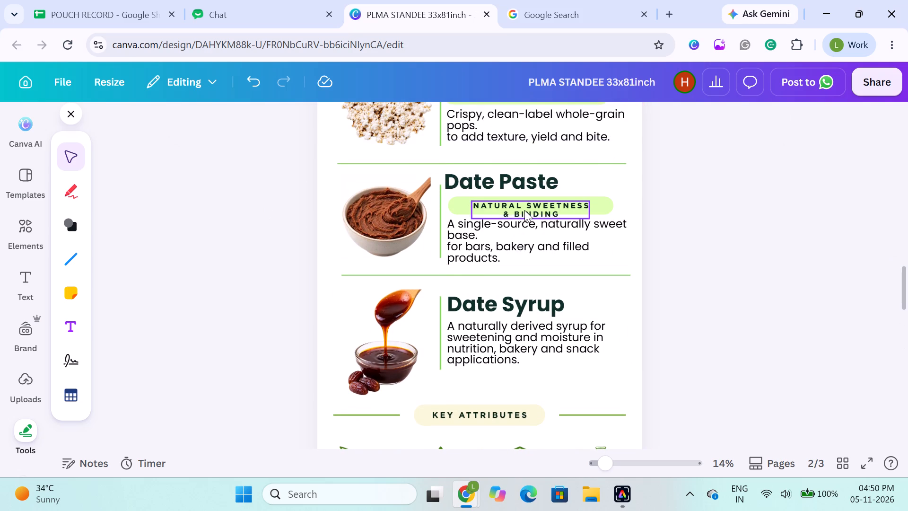
Widen the NATURAL SWEETNESS & BINDING text box so only BINDING wraps, and move it over the Date Paste pill.
click(524, 210)
drag(591, 208, 606, 207)
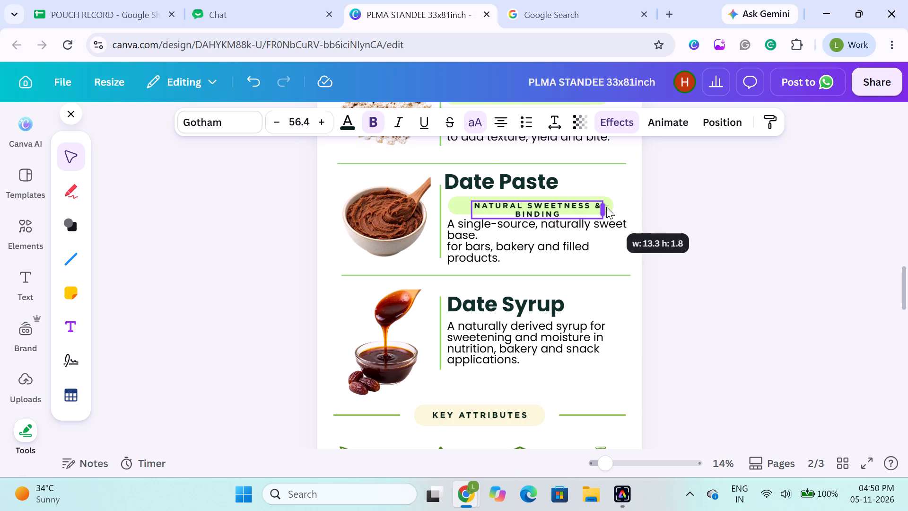
drag(606, 207, 608, 207)
drag(492, 208, 489, 206)
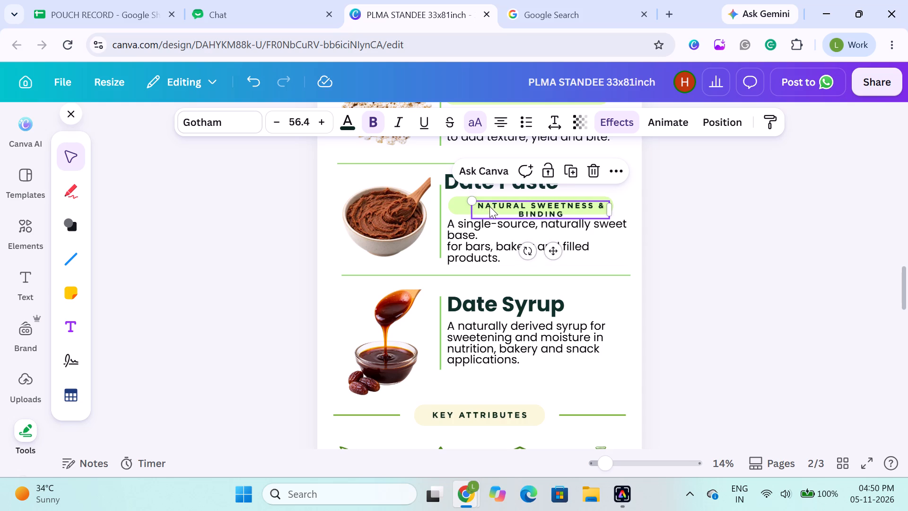
drag(489, 206, 482, 205)
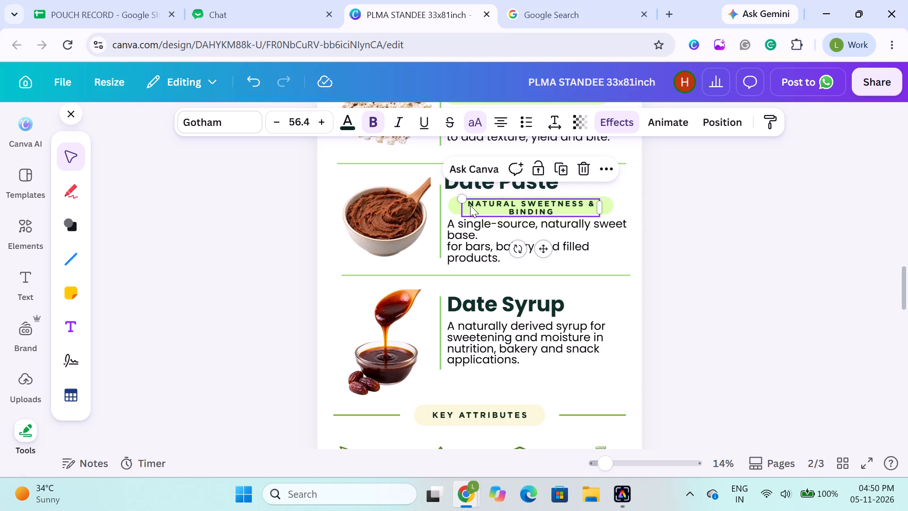
click(248, 223)
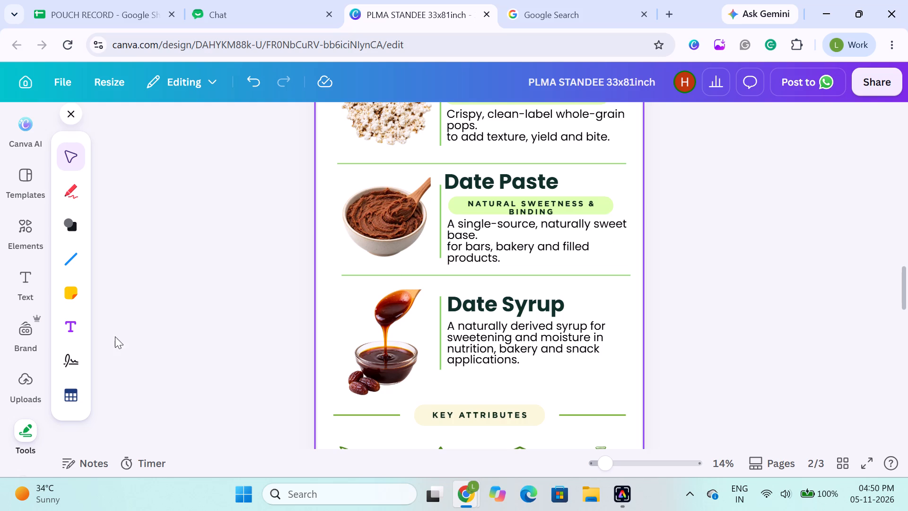
click(267, 284)
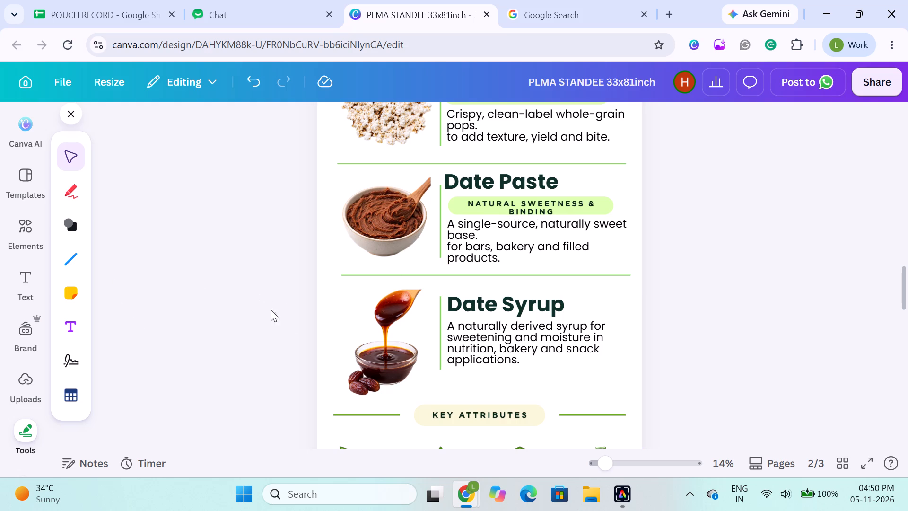
Extend the Date Paste badge's pale green pill downward to about 2.1 in high so it covers both text lines.
scroll(358, 311, down, 4)
scroll(514, 391, down, 3)
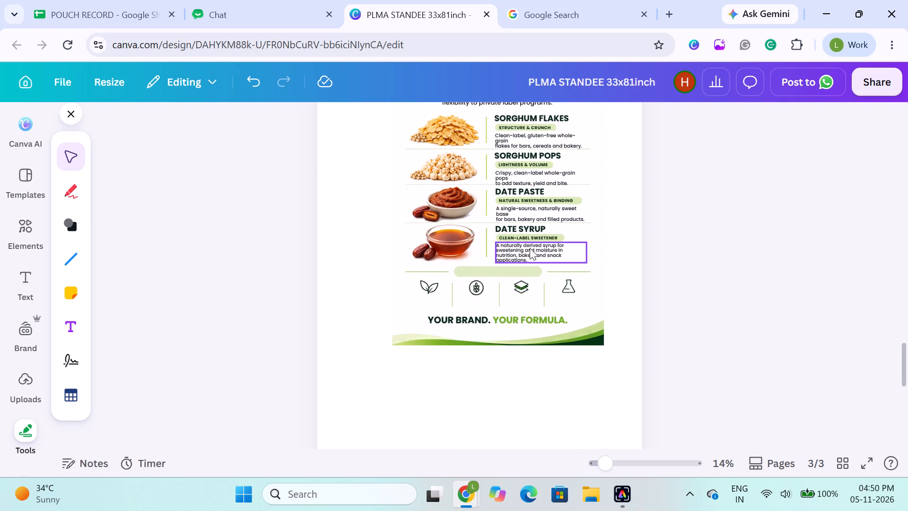
scroll(533, 226, up, 1)
scroll(554, 302, up, 1)
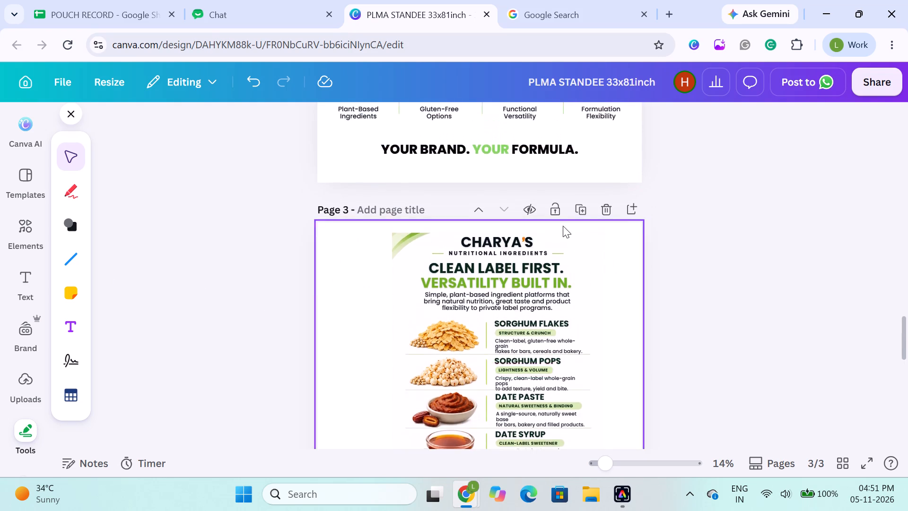
scroll(562, 226, up, 1)
scroll(537, 164, up, 1)
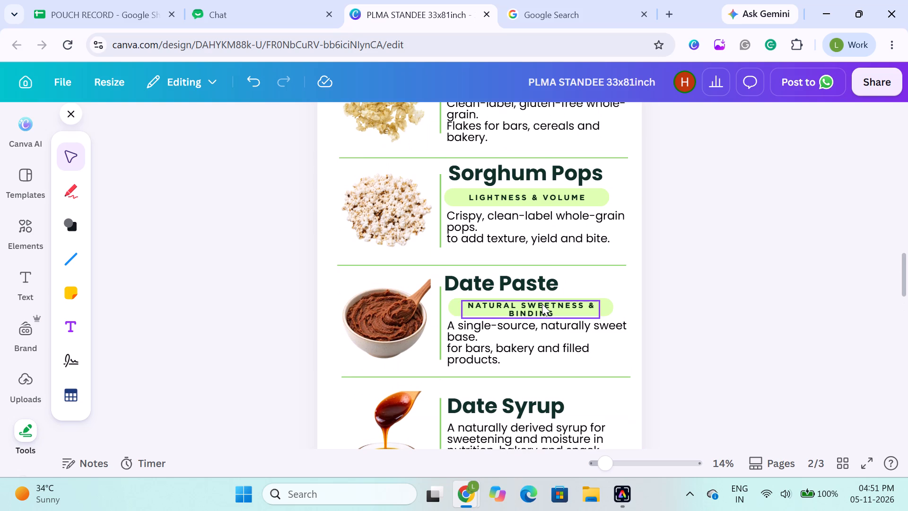
click(542, 304)
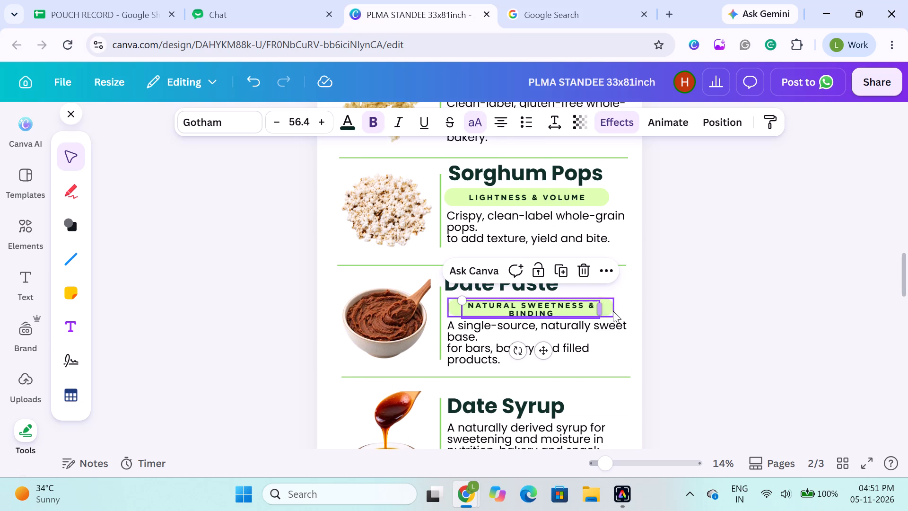
click(611, 311)
click(535, 318)
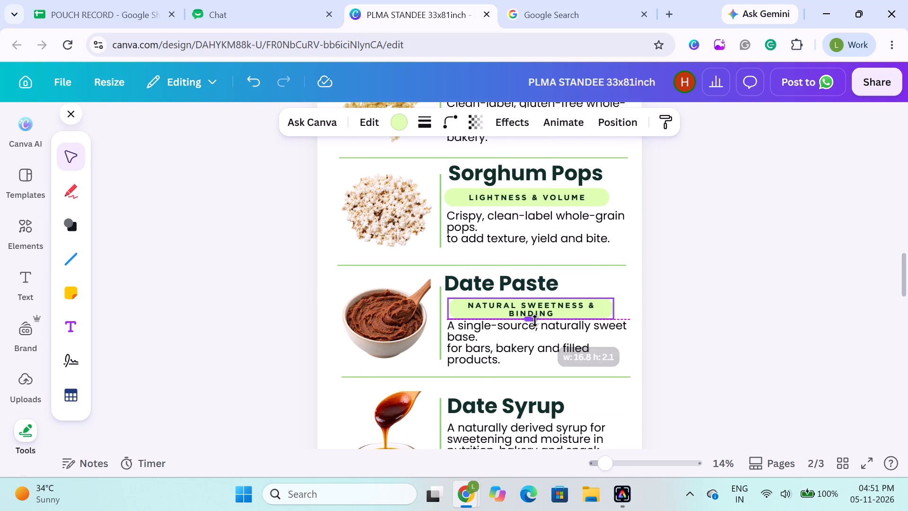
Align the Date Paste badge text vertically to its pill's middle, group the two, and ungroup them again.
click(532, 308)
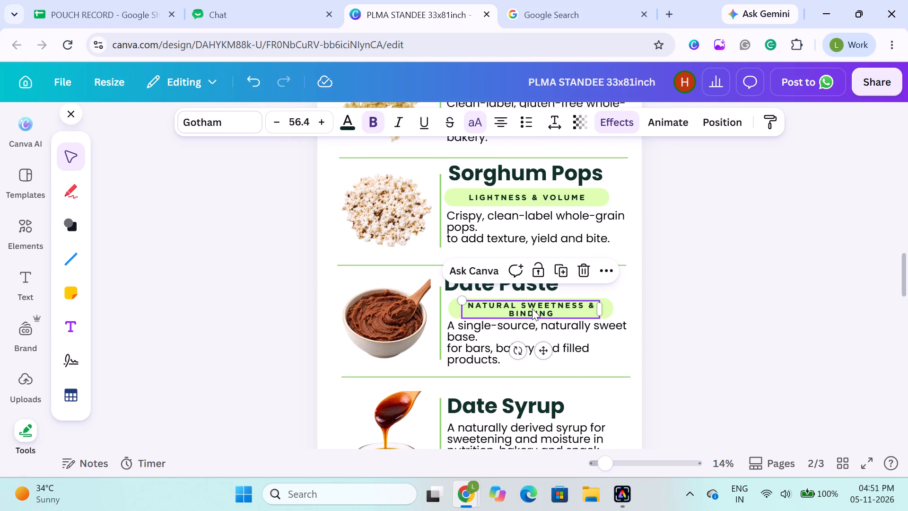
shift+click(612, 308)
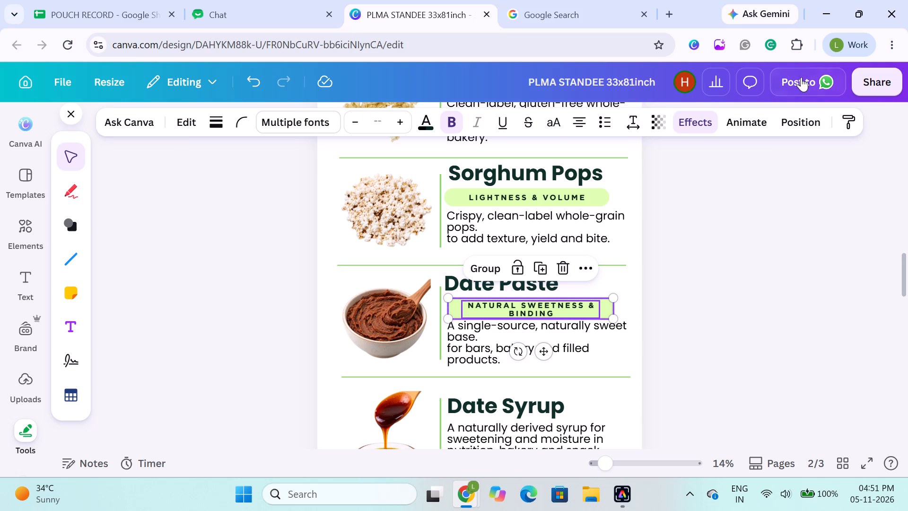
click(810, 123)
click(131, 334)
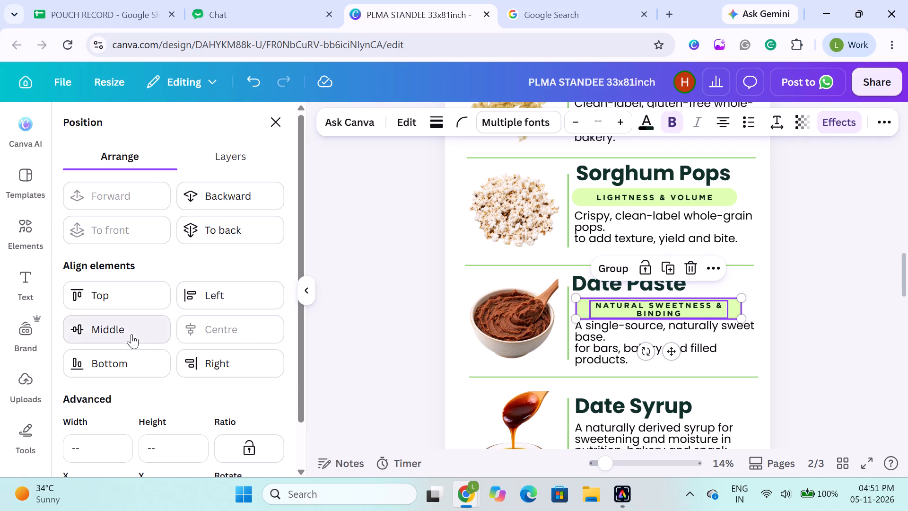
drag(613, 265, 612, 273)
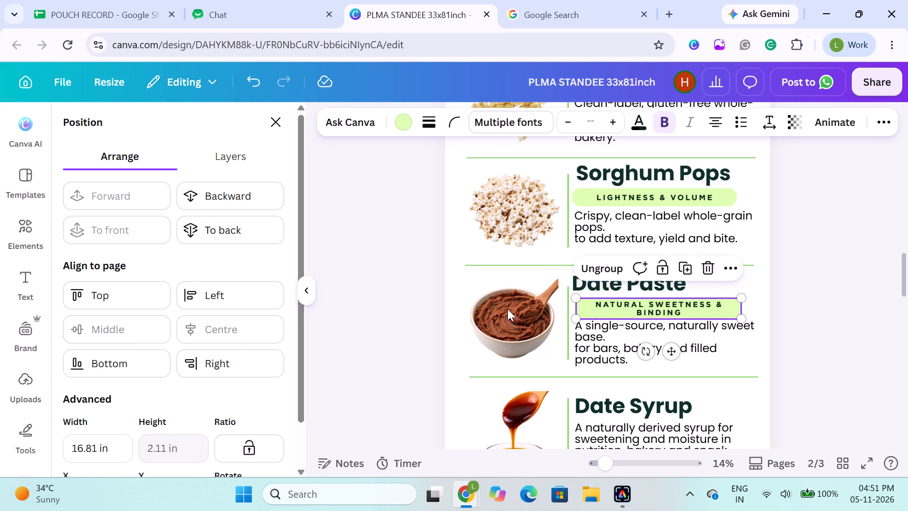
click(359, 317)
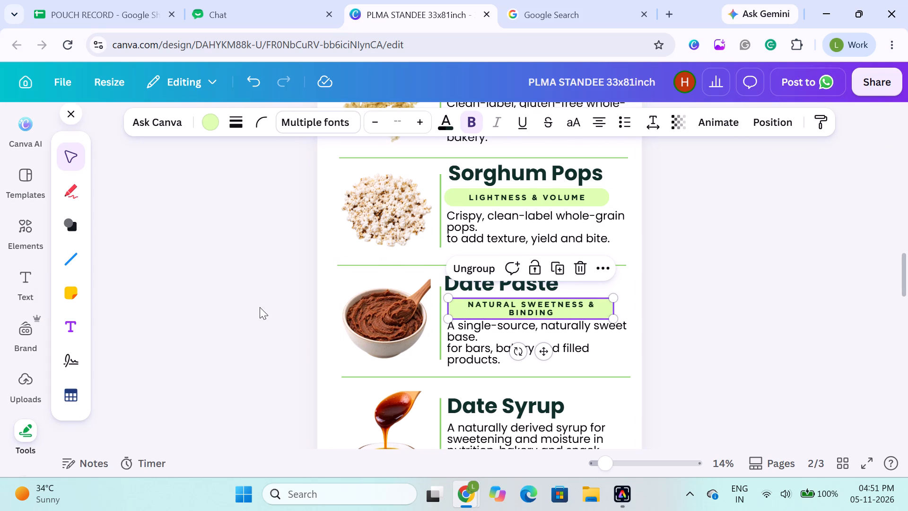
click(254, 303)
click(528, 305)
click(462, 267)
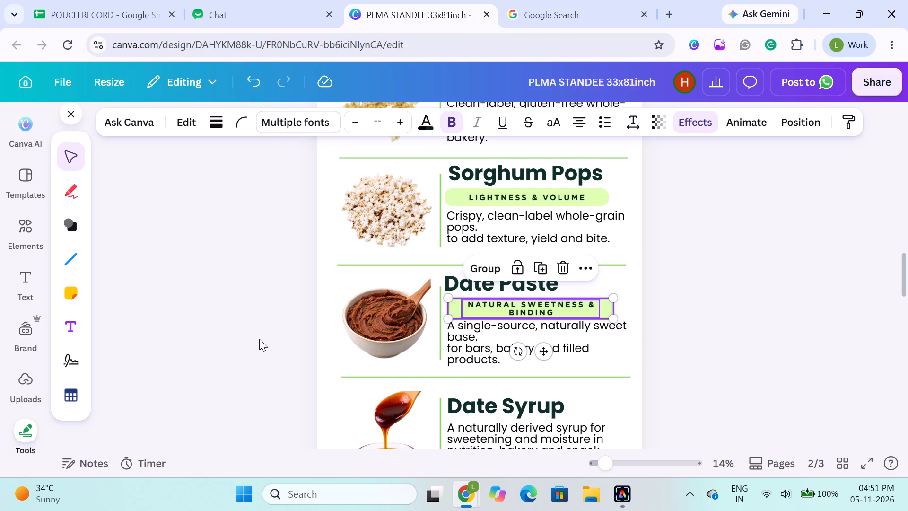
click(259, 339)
Narrow the NATURAL SWEETNESS & BINDING text box slightly, keeping the text on two lines.
click(495, 305)
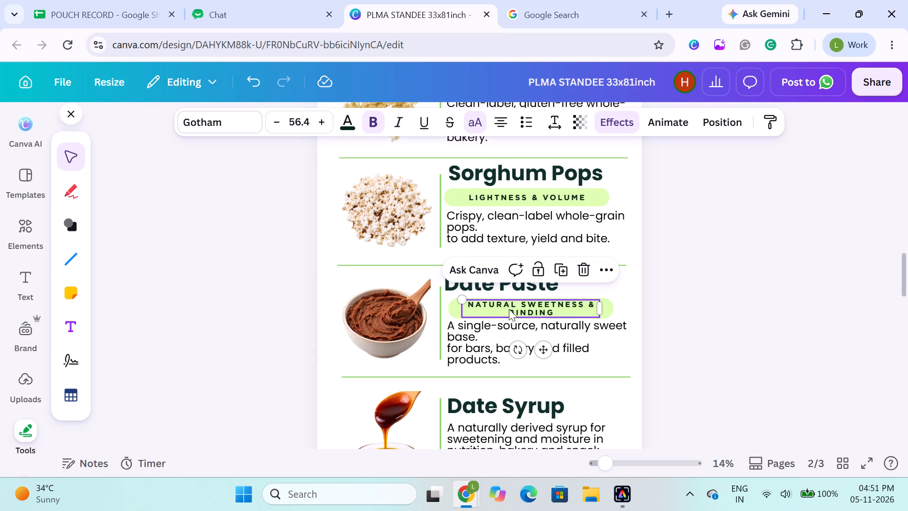
drag(603, 308, 599, 308)
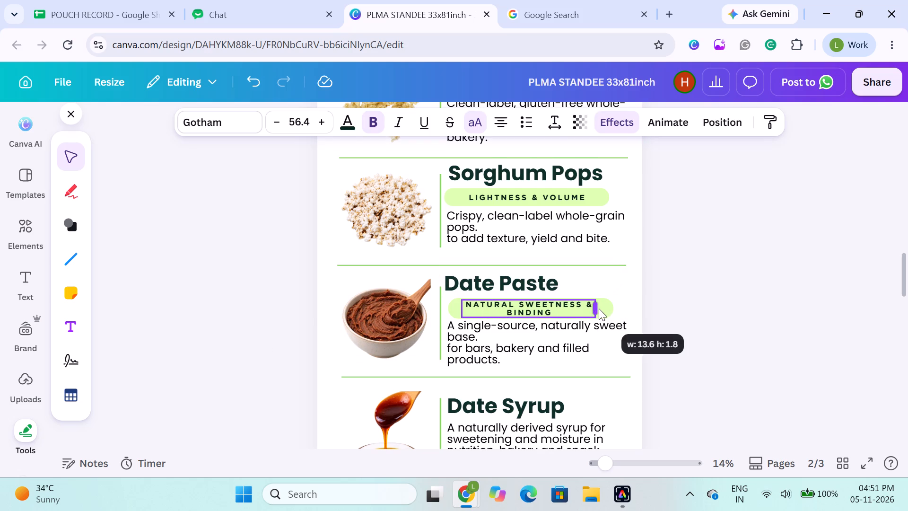
drag(599, 308, 594, 308)
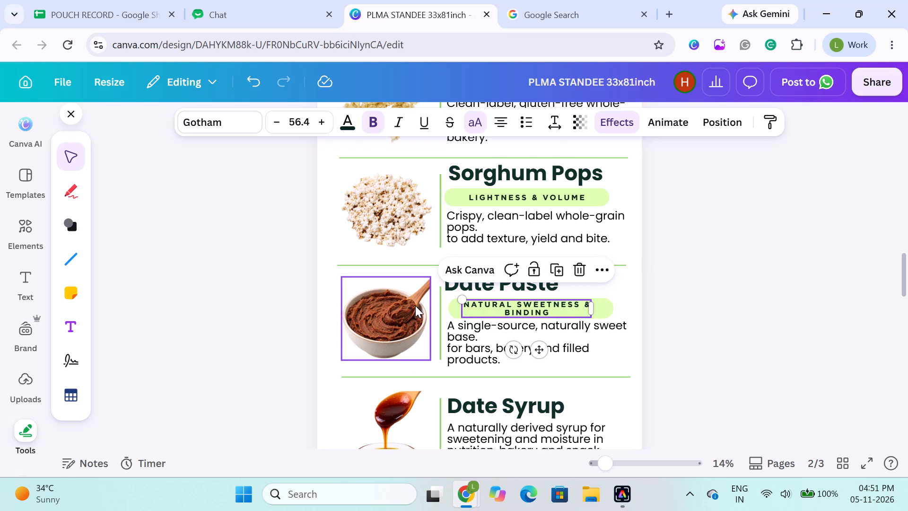
click(236, 303)
Extend the Date Paste badge's pale green pill slightly upward to add room above the two-line text.
click(480, 313)
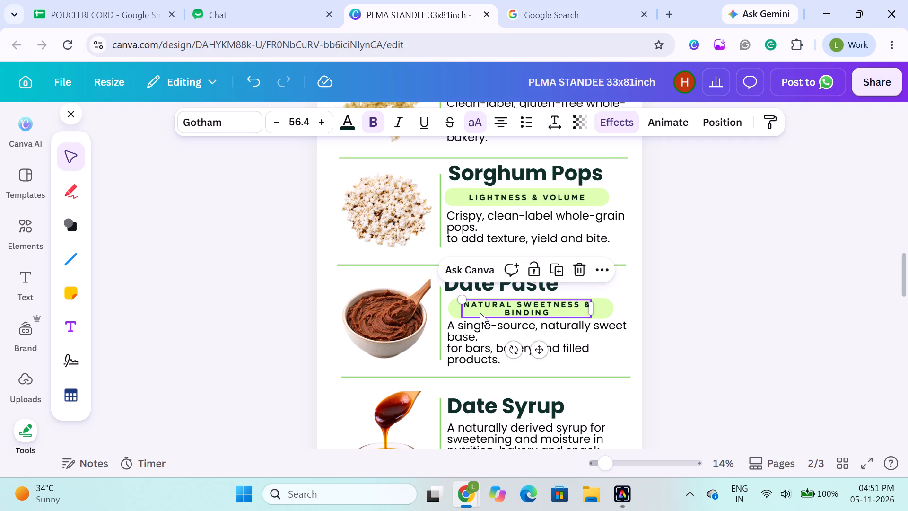
shift+click(603, 308)
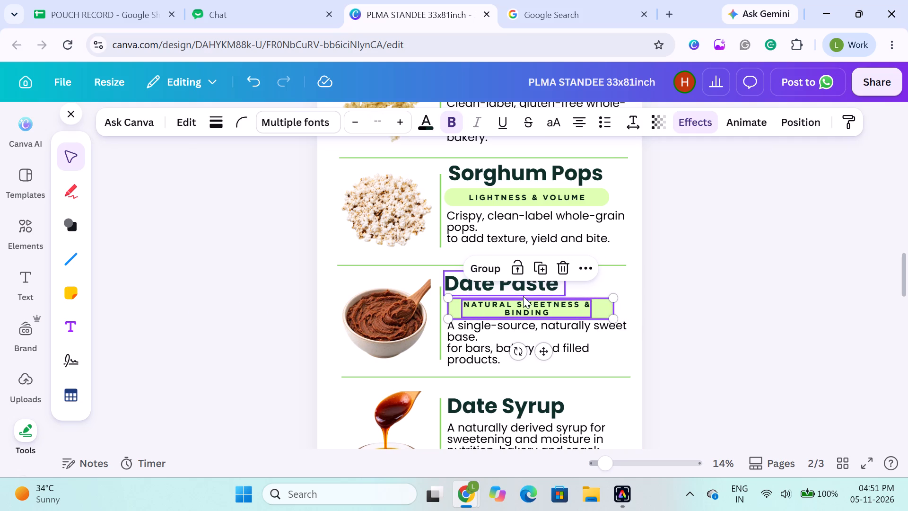
click(689, 295)
click(599, 308)
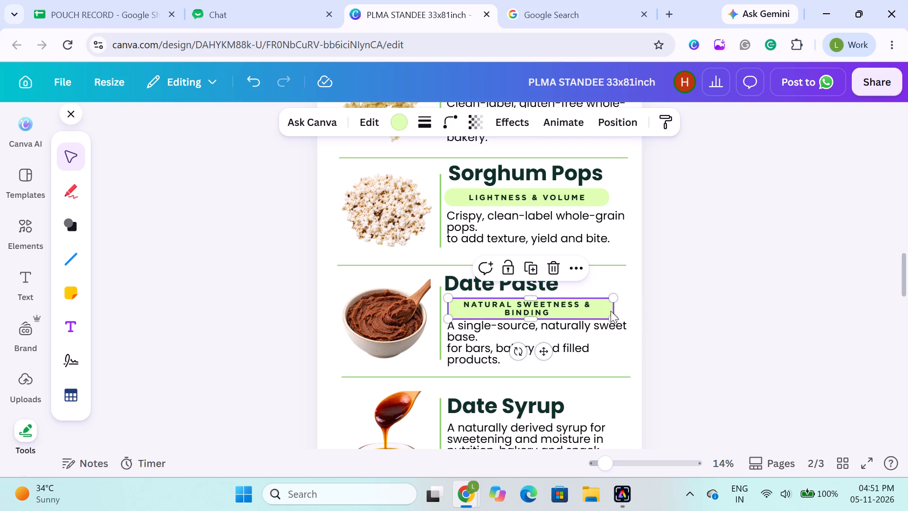
click(535, 300)
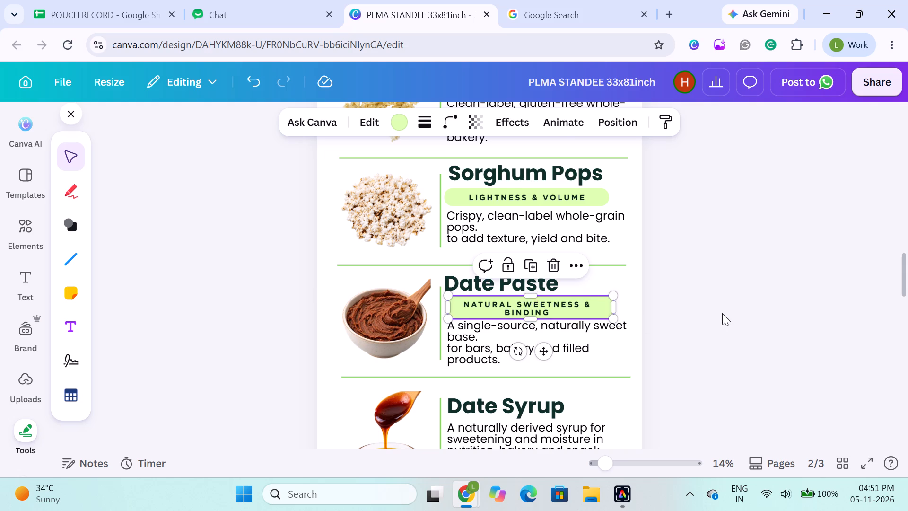
click(722, 313)
Centre the NATURAL SWEETNESS & BINDING text horizontally and vertically on its pale green pill and group the two together.
click(542, 307)
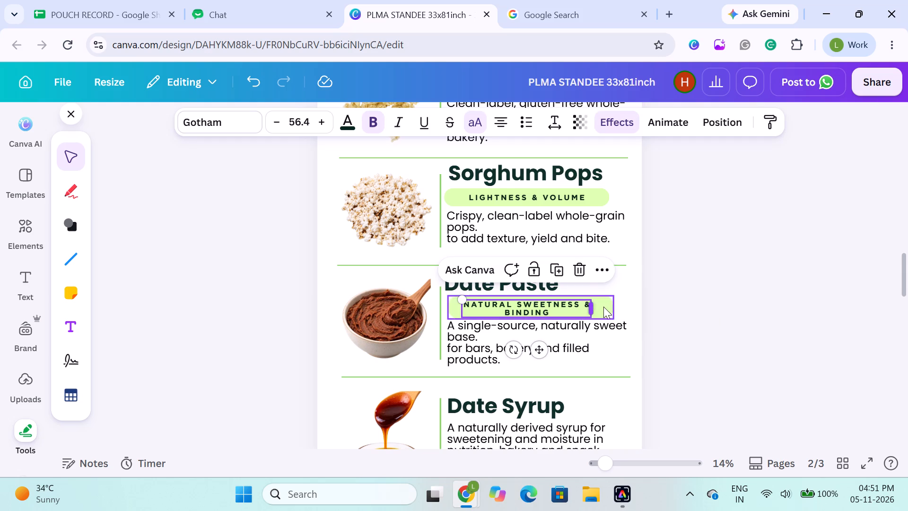
shift+click(605, 306)
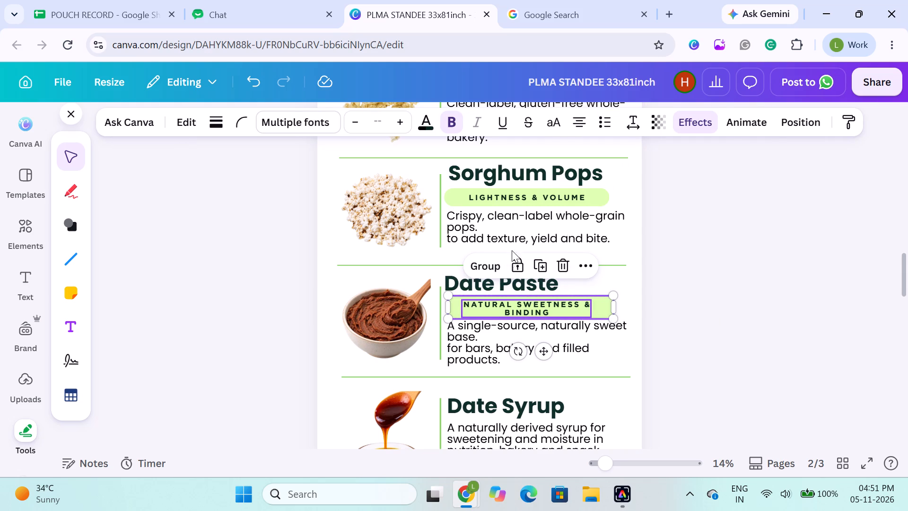
click(802, 125)
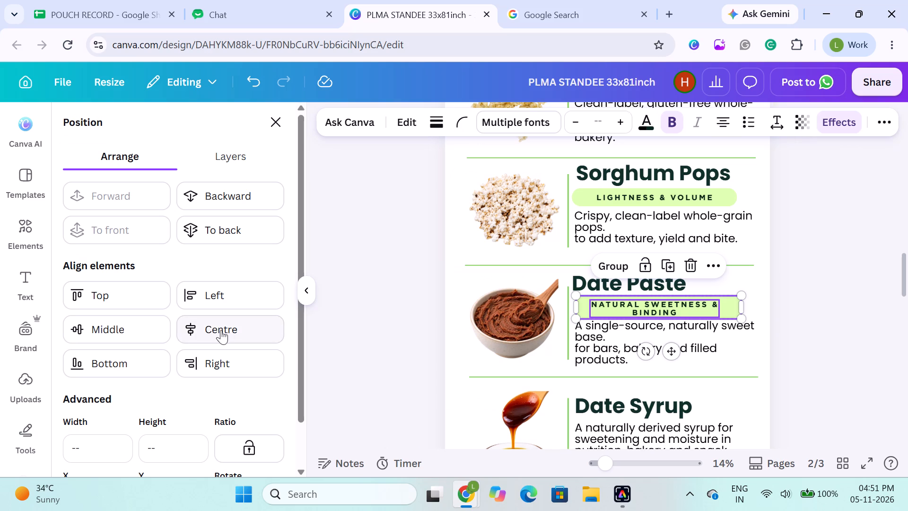
click(218, 330)
click(139, 332)
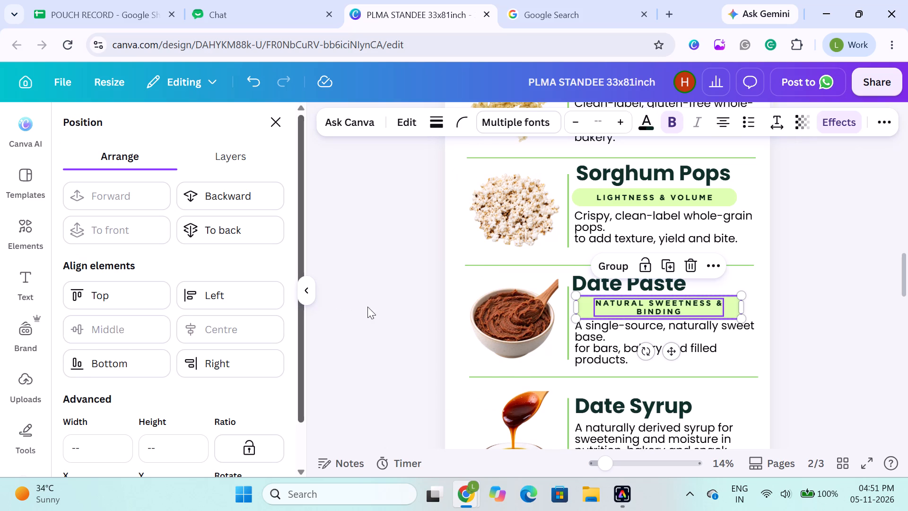
click(367, 307)
click(270, 301)
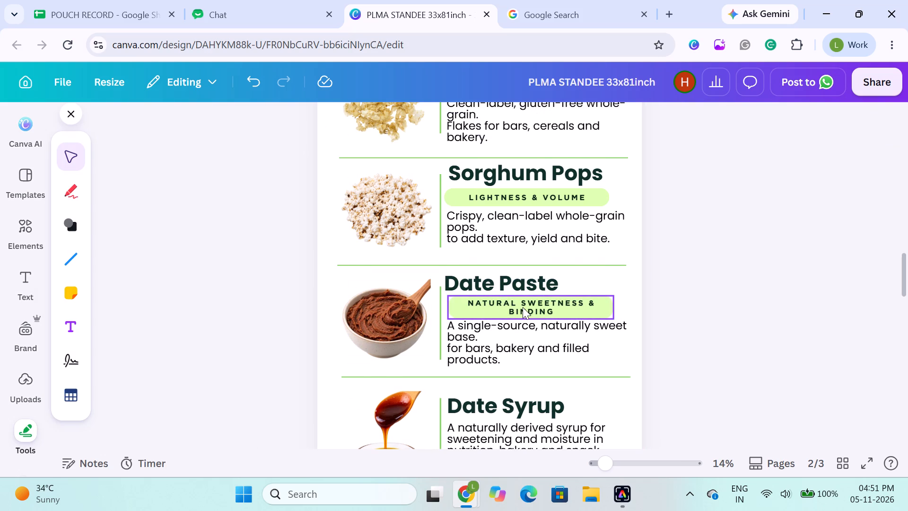
click(523, 307)
shift+click(611, 308)
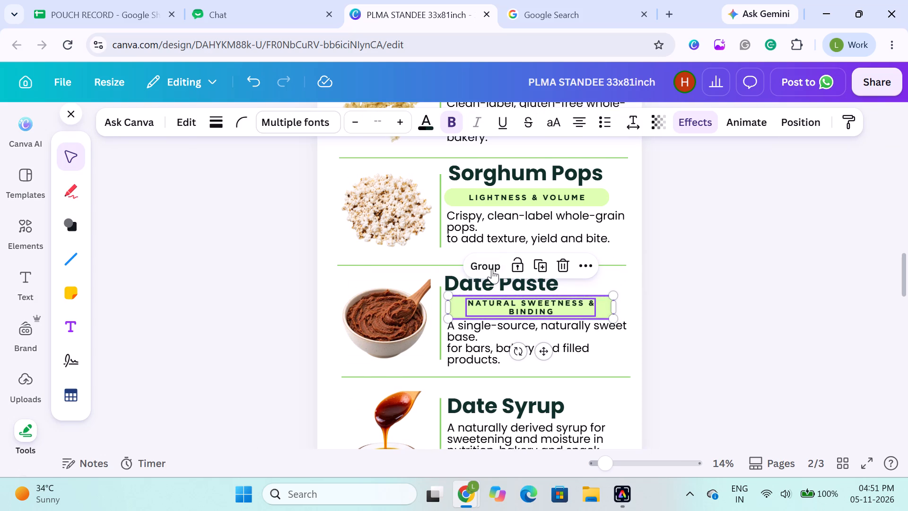
click(492, 269)
click(275, 306)
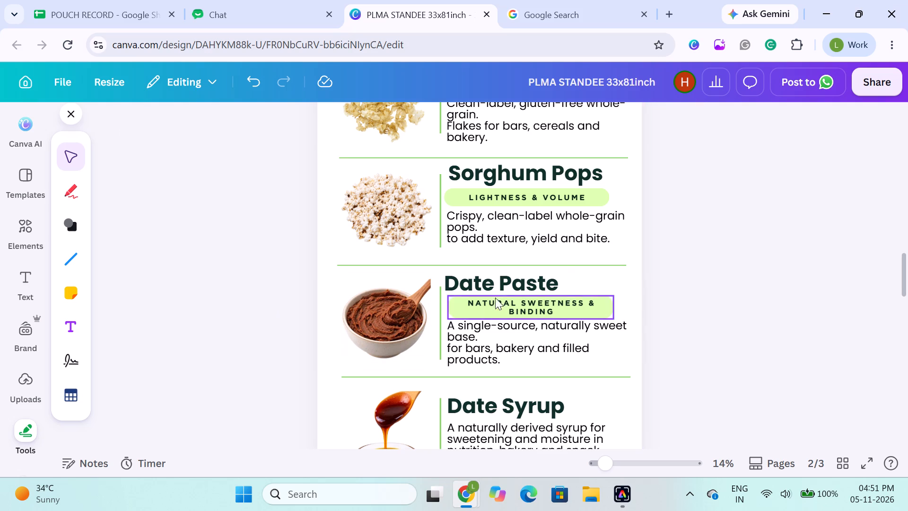
Nudge the Date Paste heading slightly up and its description slightly down to give the taller badge more space.
click(506, 290)
key(Up)
key(Up)
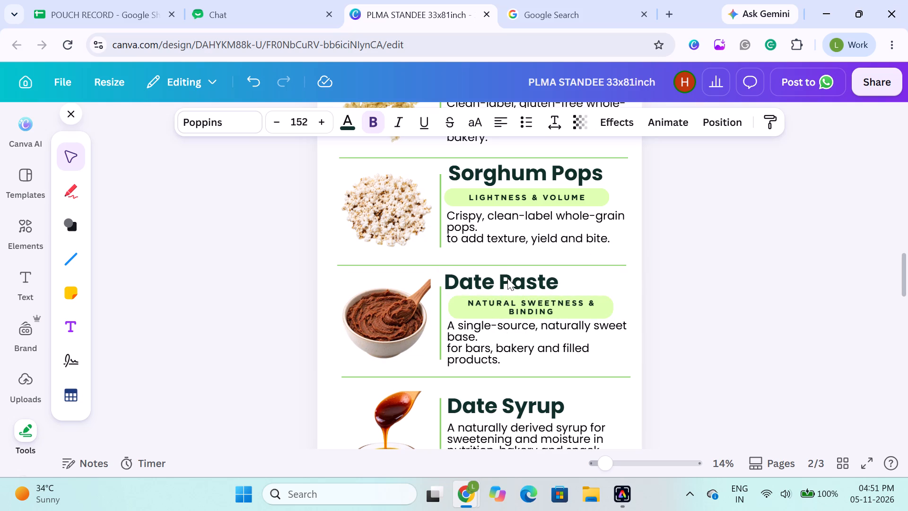
key(Up)
key(Up)
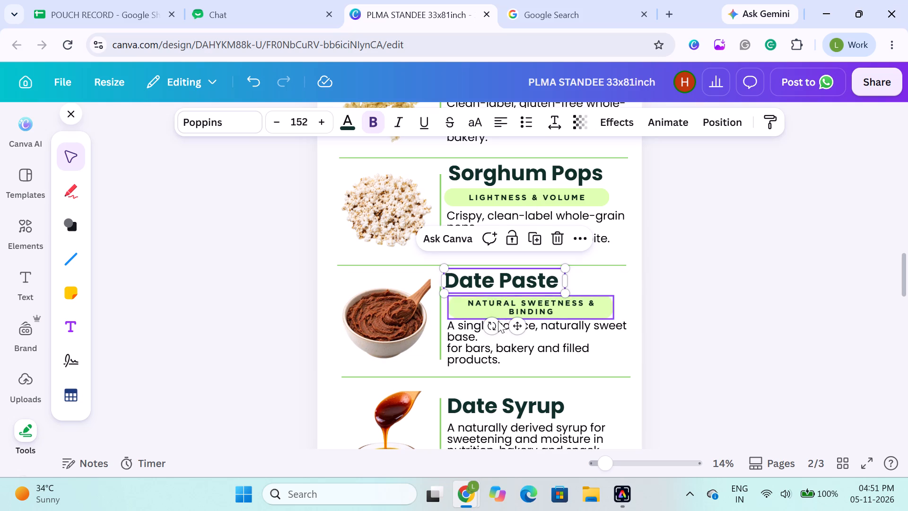
click(494, 336)
key(Down)
key(Down)
key(Down)
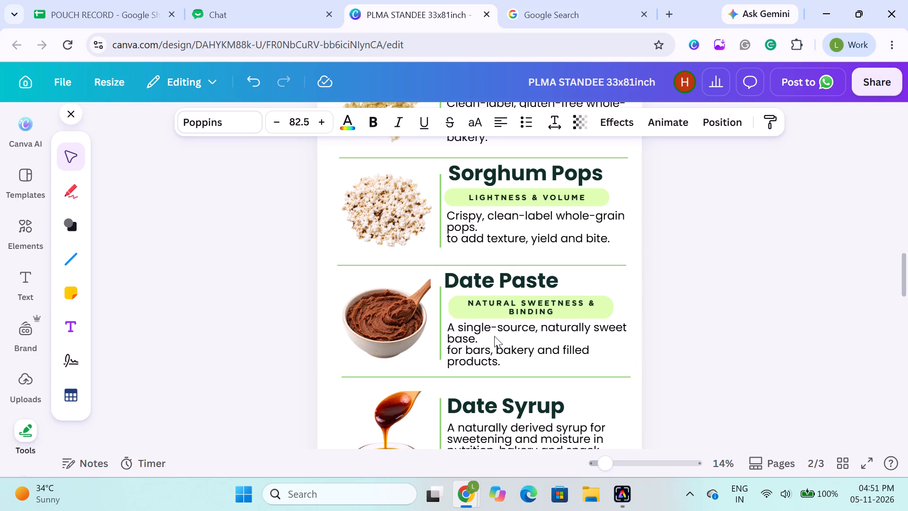
key(Down)
click(266, 313)
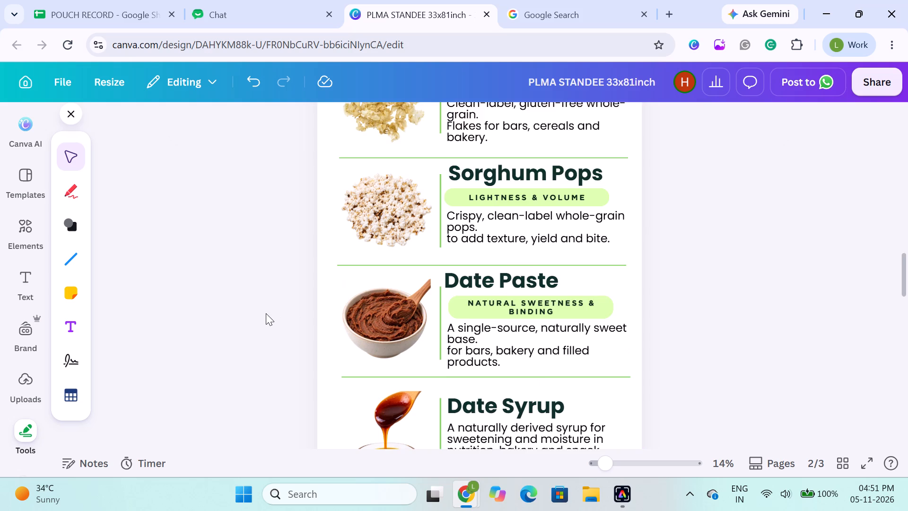
Align the Date Paste and Sorghum Pops headings with the left edge of their descriptions, matching the Sorghum Flakes heading.
scroll(266, 313, down, 1)
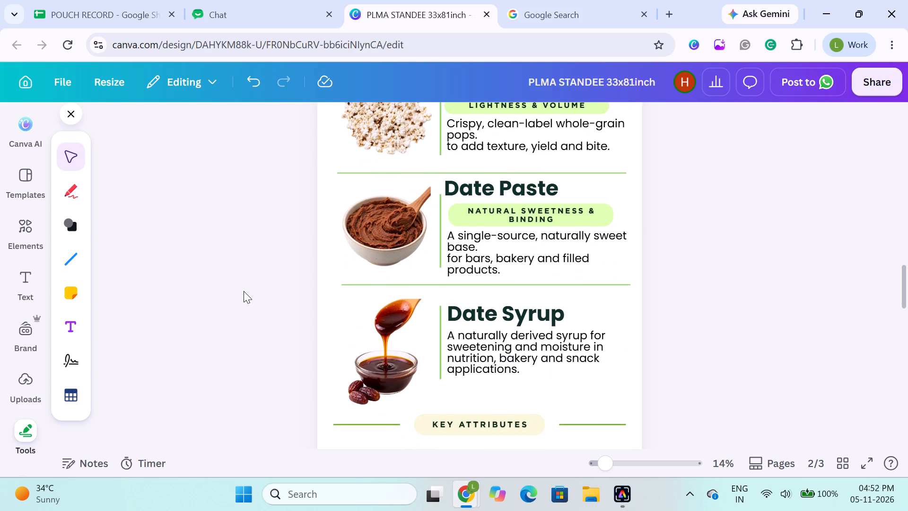
scroll(284, 289, up, 2)
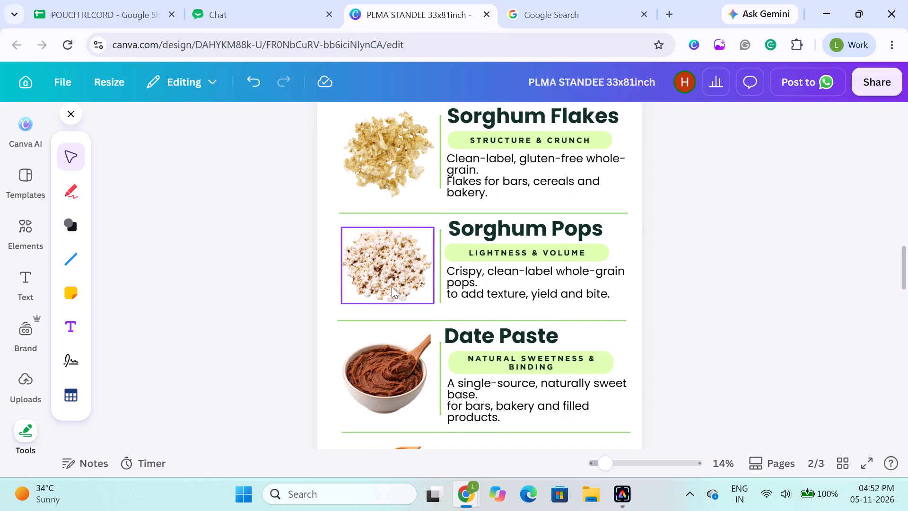
click(489, 332)
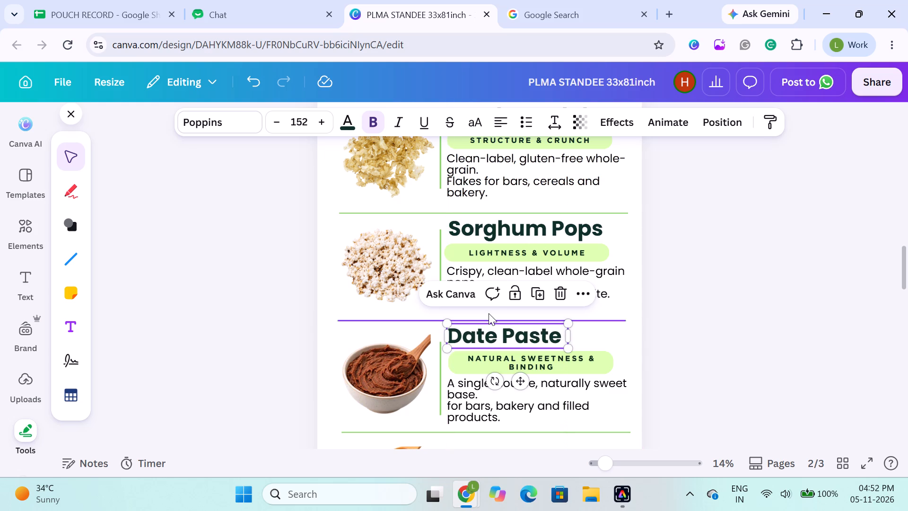
click(491, 232)
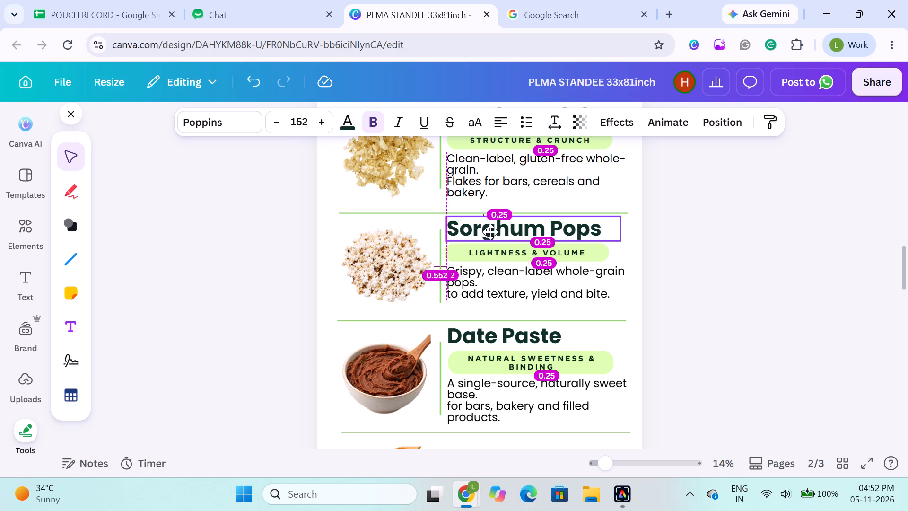
scroll(490, 231, up, 1)
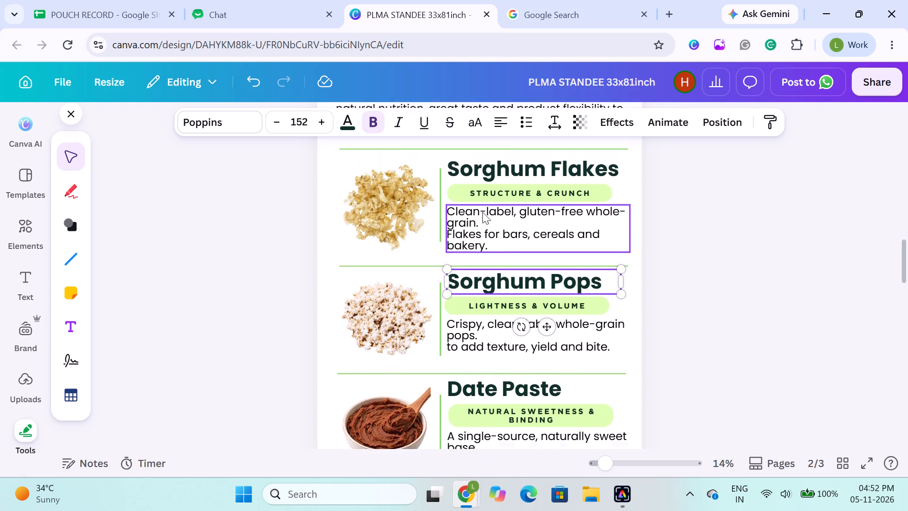
scroll(482, 212, up, 1)
click(487, 188)
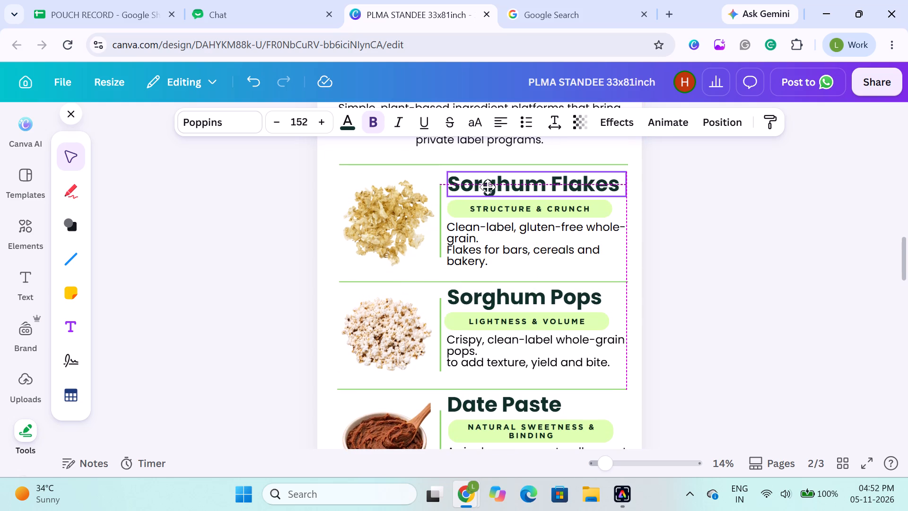
click(247, 264)
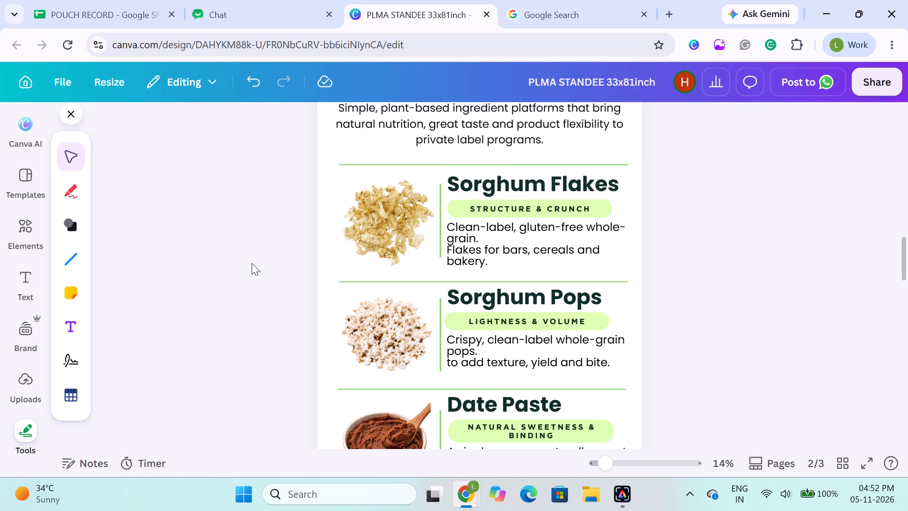
Move the Date Syrup description down to make room for a badge under the heading.
scroll(327, 264, down, 4)
scroll(517, 185, up, 1)
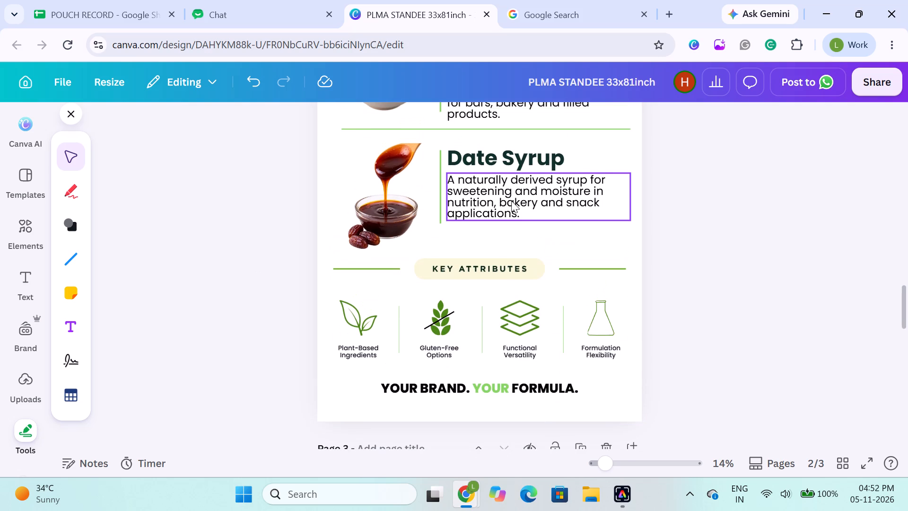
drag(511, 201, 511, 220)
click(199, 228)
Duplicate the LIGHTNESS & VOLUME badge and place the copy between the Date Syrup heading and its description, in line with the Date Paste badge.
scroll(207, 226, up, 1)
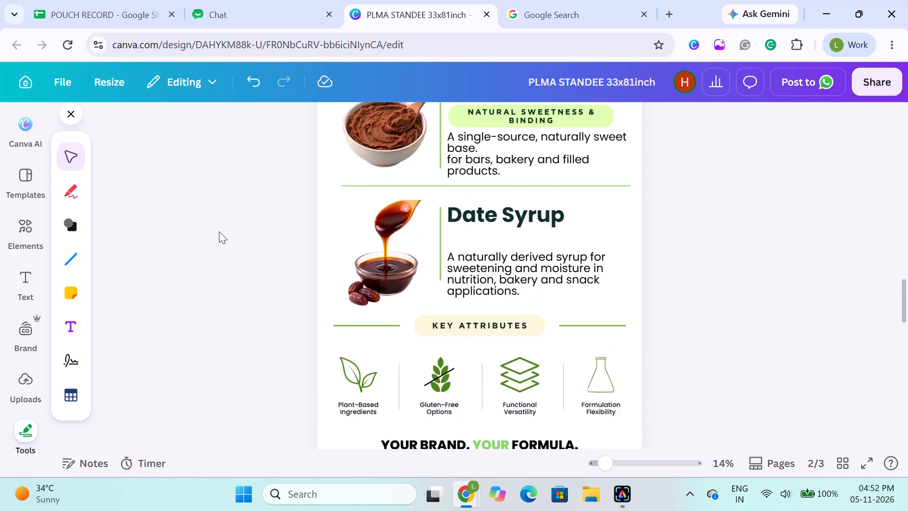
scroll(219, 231, up, 1)
scroll(490, 168, up, 1)
click(504, 185)
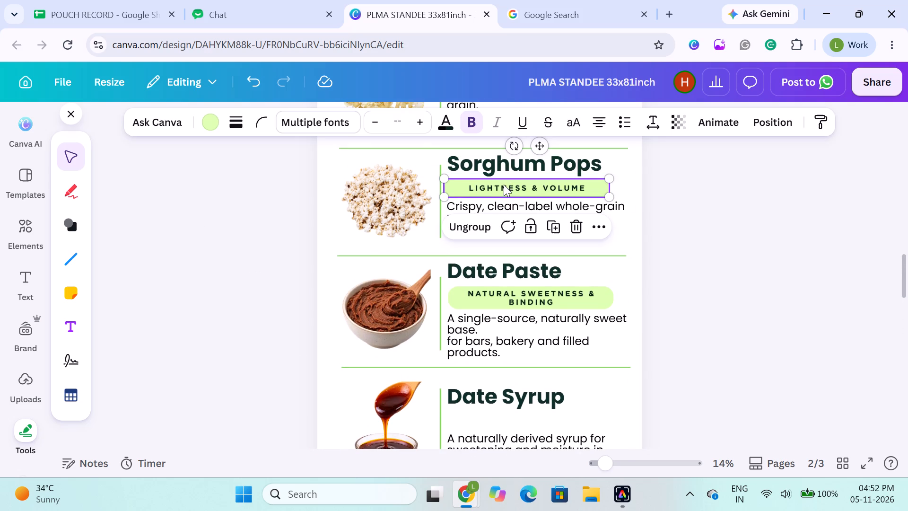
key(ctrl+d)
drag(512, 189, 523, 387)
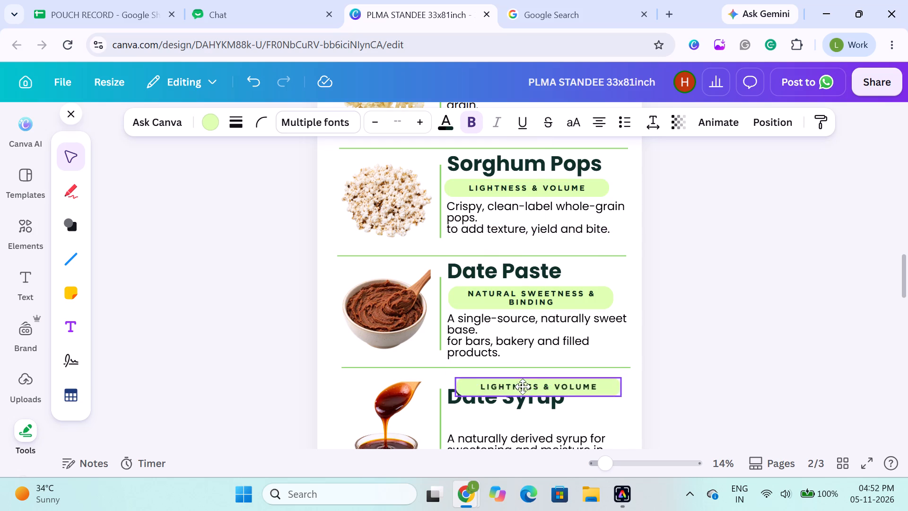
drag(523, 387, 517, 416)
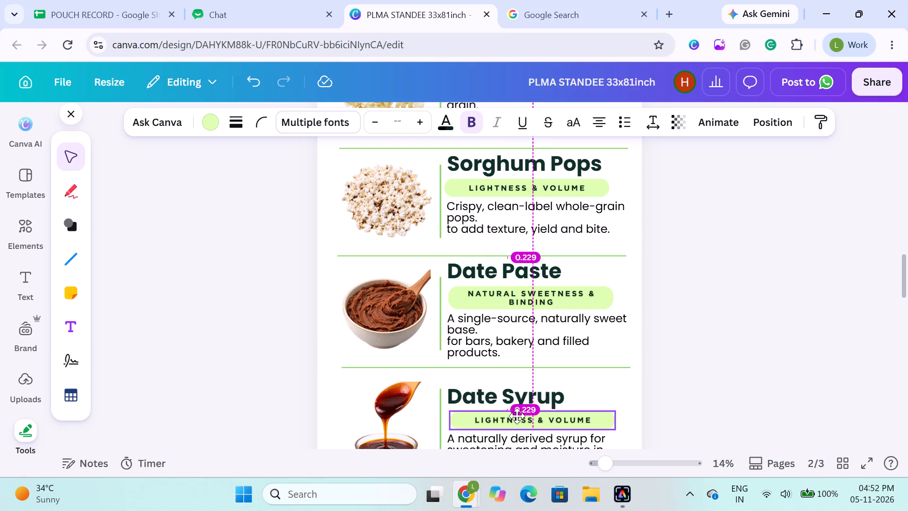
drag(517, 416, 515, 421)
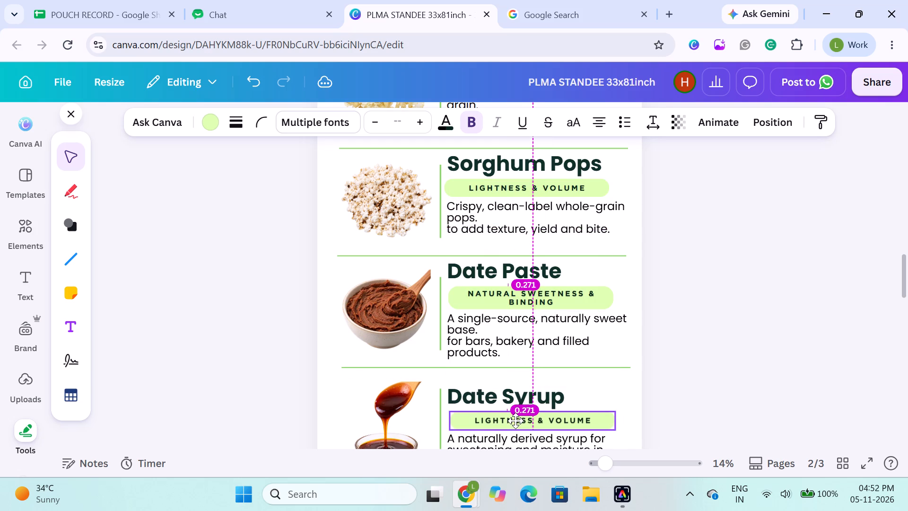
drag(515, 421, 515, 420)
click(186, 395)
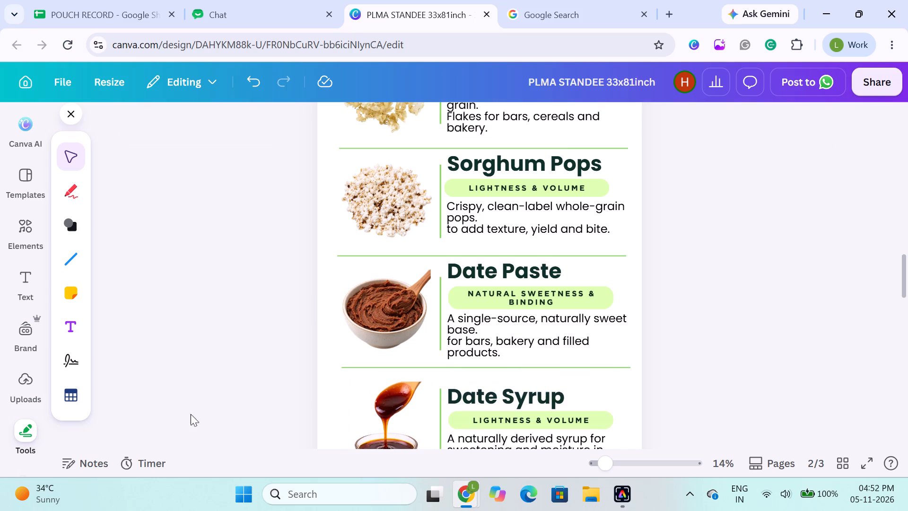
Replace the Date Syrup badge's text on page 2 with CLEAN-LABEL SWEETENER, copied from page 3's Date Syrup tag.
scroll(196, 431, down, 2)
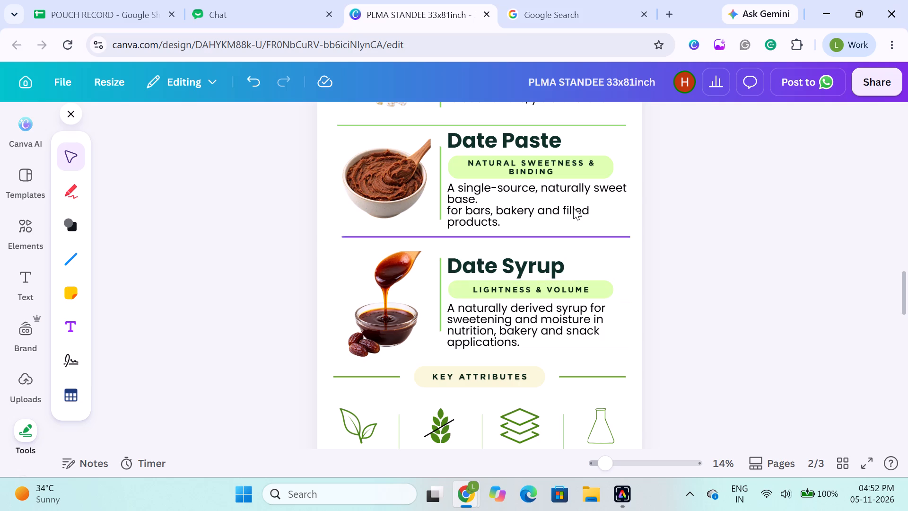
scroll(412, 376, down, 4)
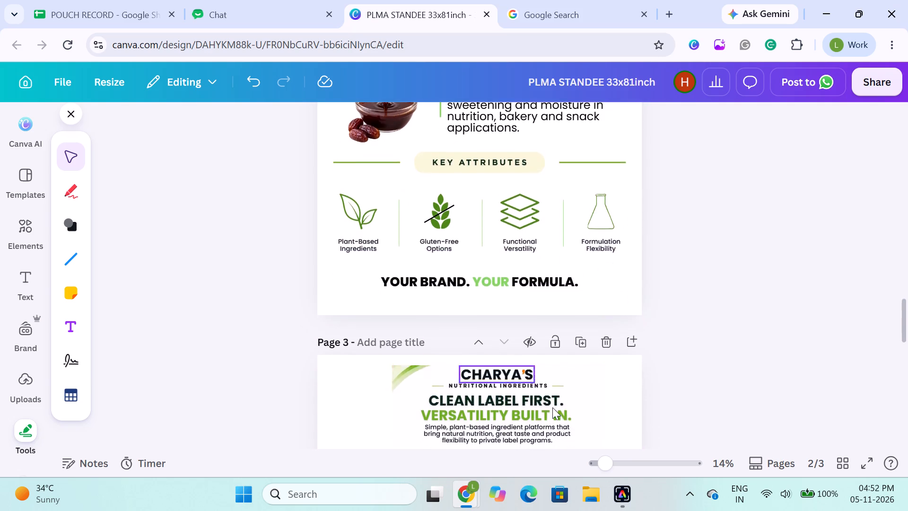
scroll(531, 409, down, 2)
scroll(509, 282, up, 2)
scroll(529, 232, up, 1)
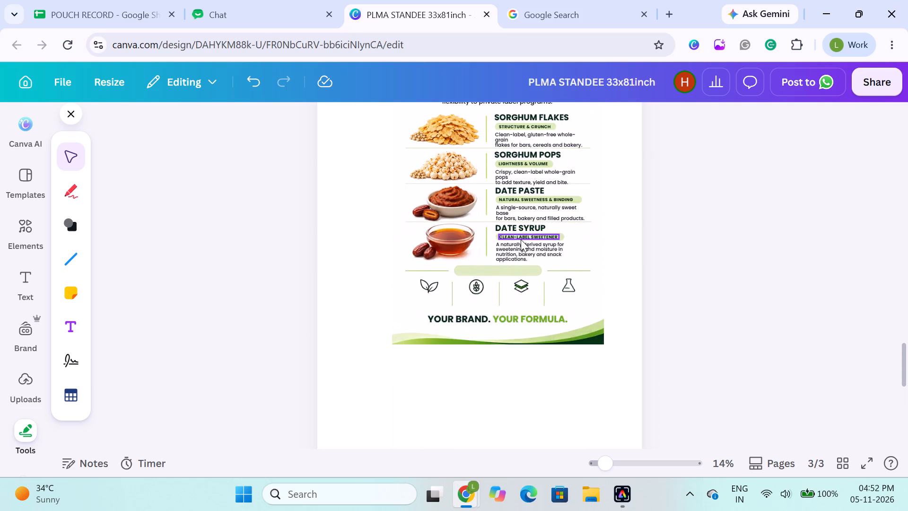
click(523, 236)
double_click(523, 236)
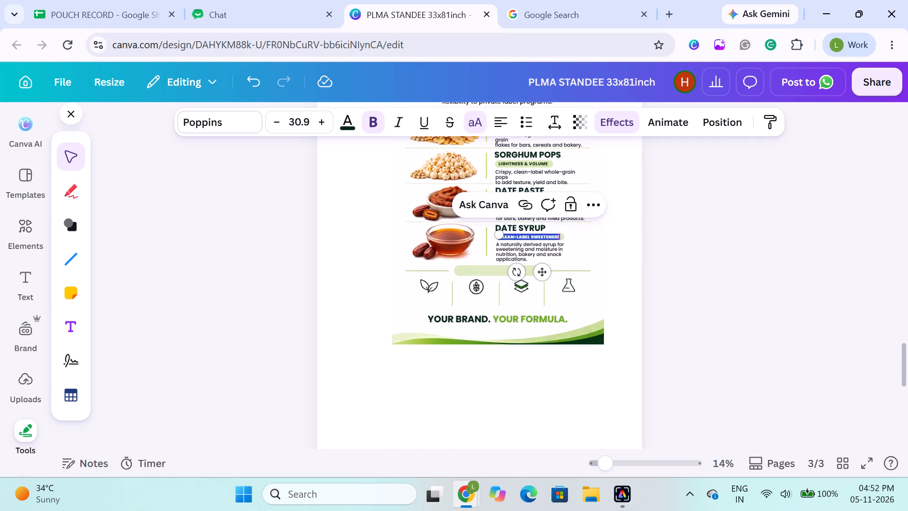
key(ctrl+c)
click(297, 246)
scroll(315, 237, up, 3)
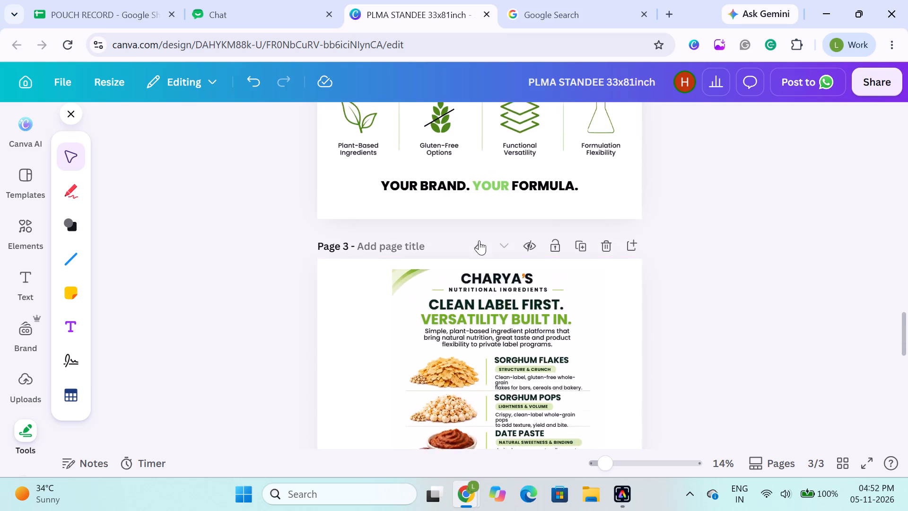
scroll(483, 238, up, 3)
scroll(500, 353, down, 3)
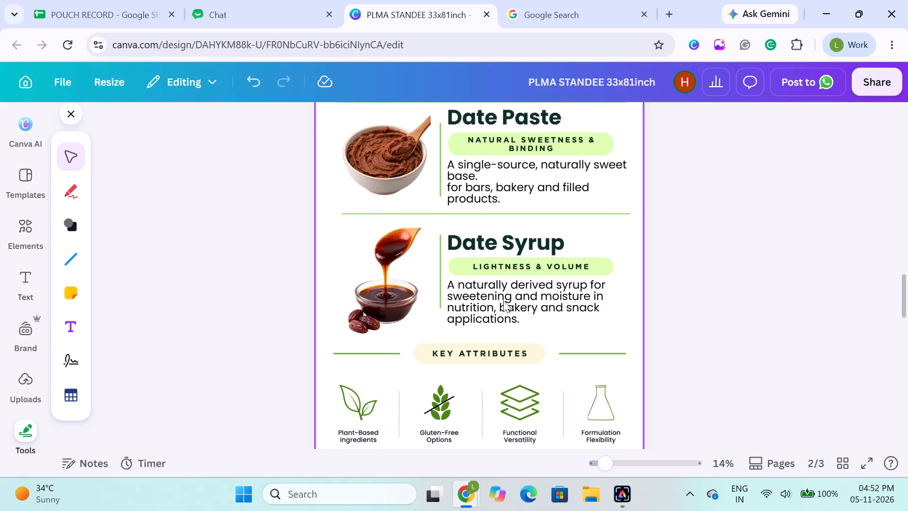
click(496, 263)
click(482, 226)
click(256, 281)
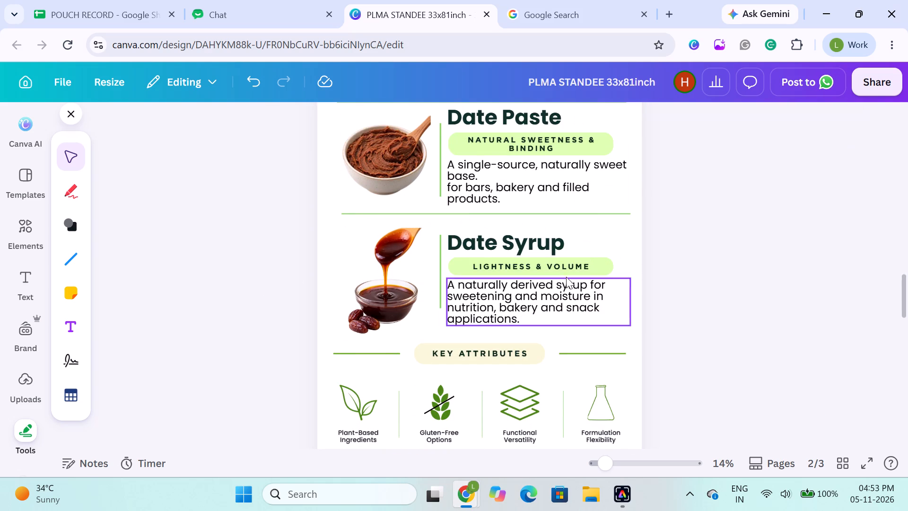
double_click(563, 265)
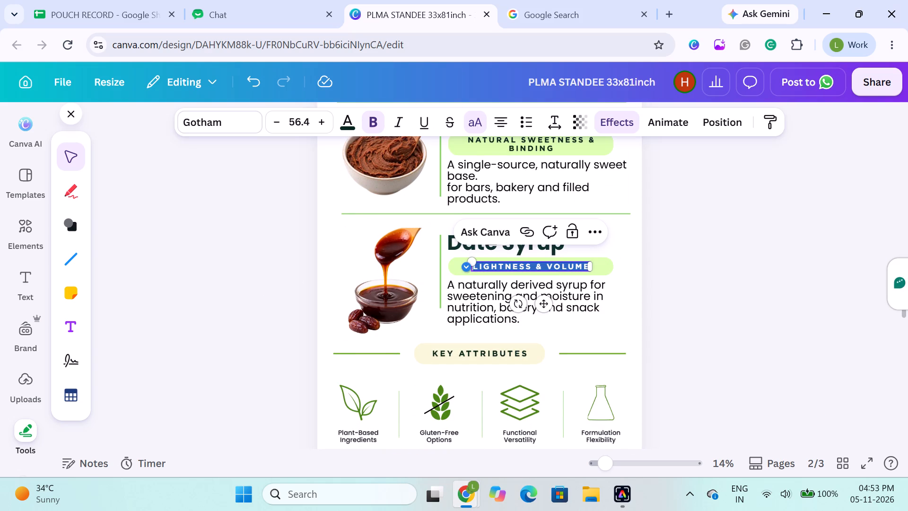
key(ctrl+v)
click(215, 300)
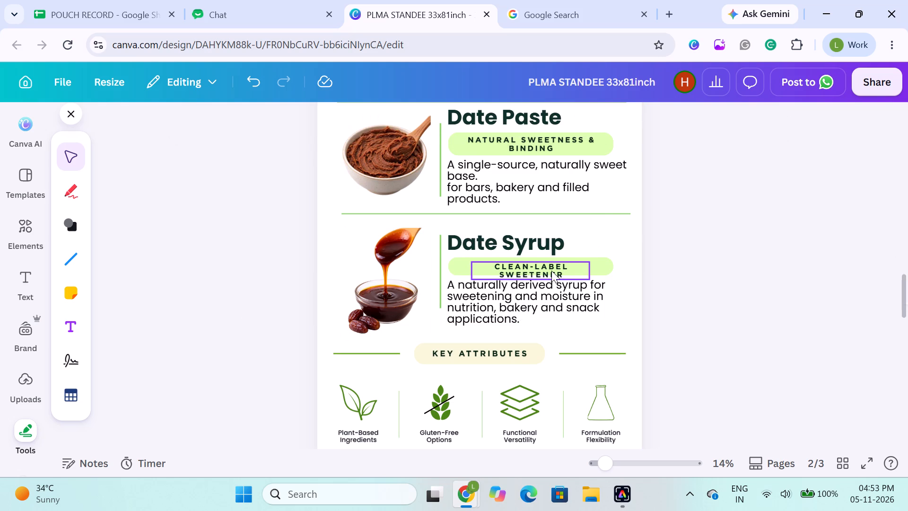
Widen the CLEAN-LABEL SWEETENER text box slightly and move it up onto the left part of its pale green pill.
click(551, 271)
drag(592, 272, 612, 270)
drag(538, 270, 536, 270)
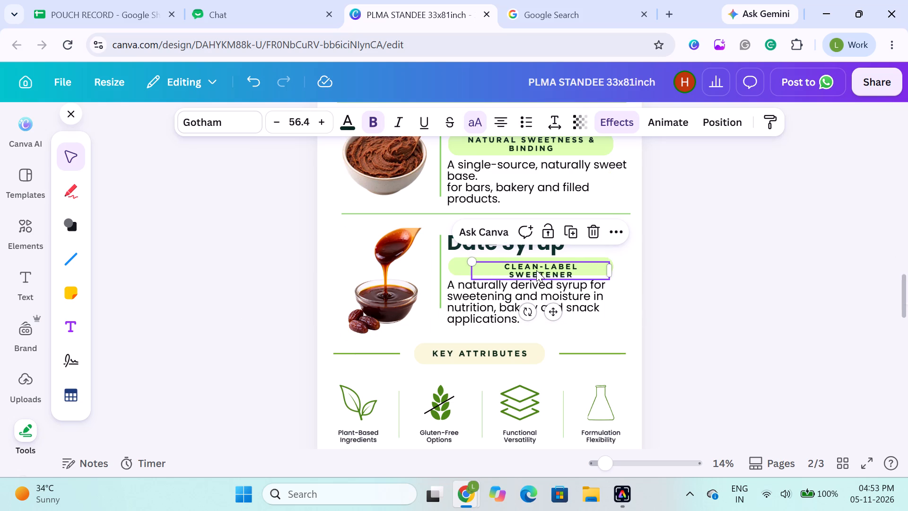
drag(536, 270, 511, 264)
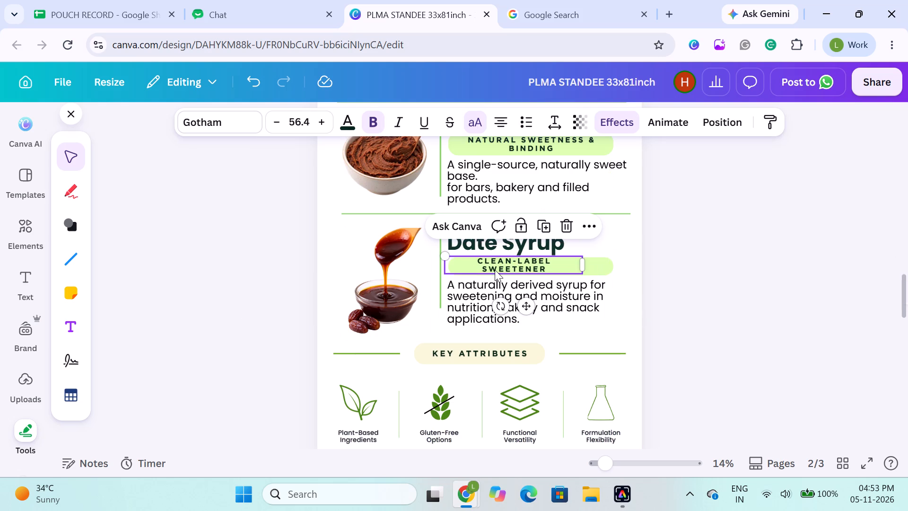
Pull the Date Syrup badge text onto one line by deleting the characters just before SWEETENER, making it CLEAN-LABESWEETENER.
click(481, 266)
click(481, 266)
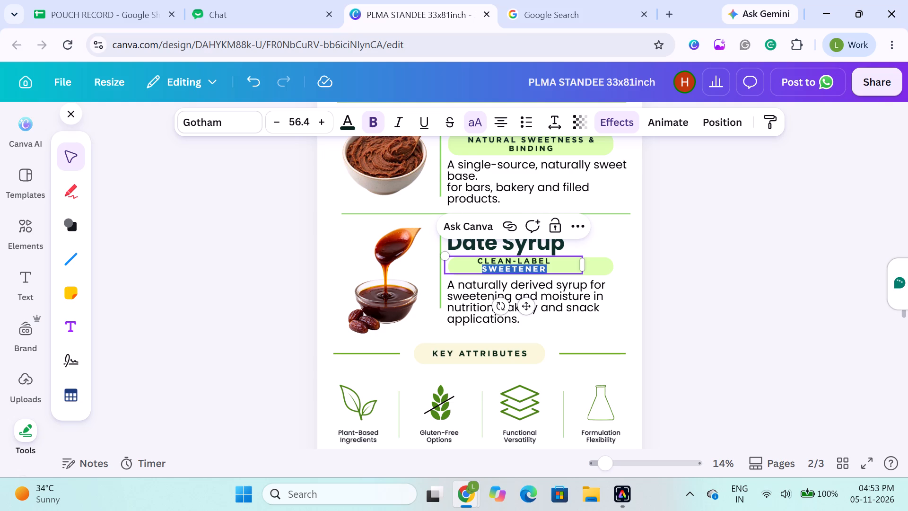
click(481, 269)
key(BackSpace)
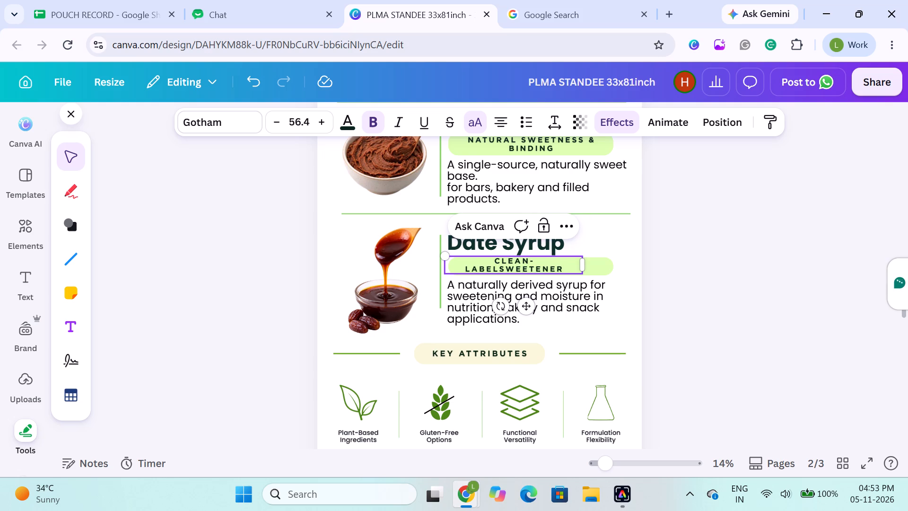
key(ctrl+z)
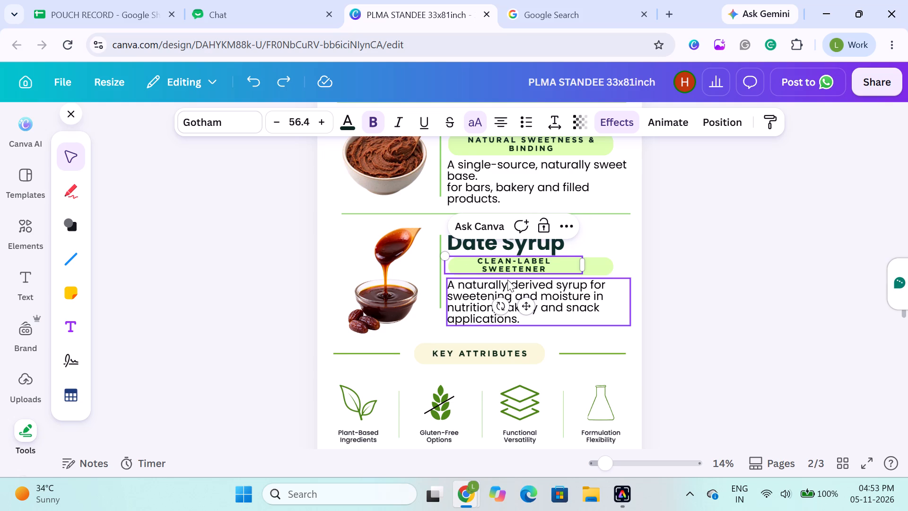
key(BackSpace)
key(BackSpace)
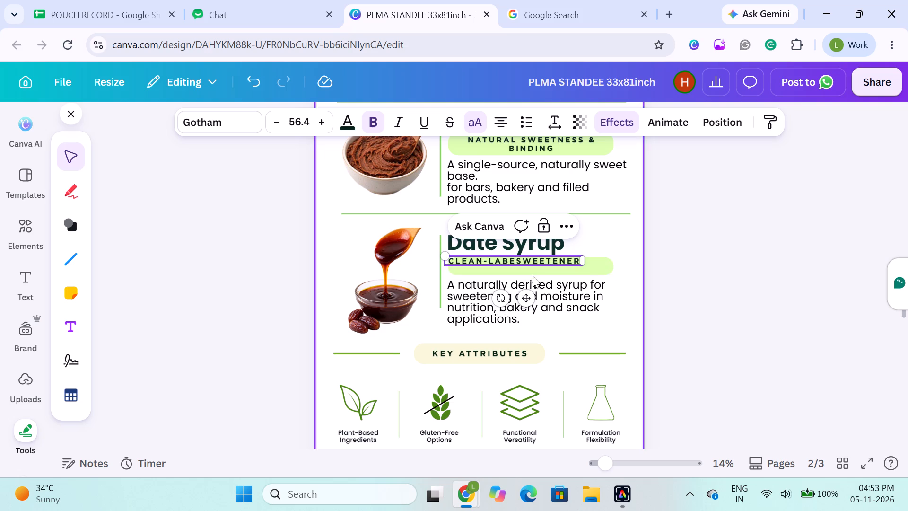
click(234, 272)
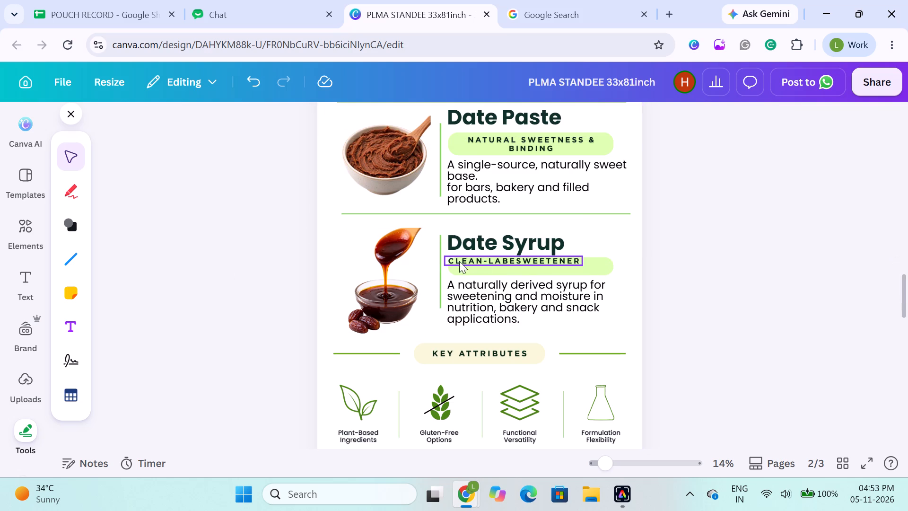
Centre the Date Syrup badge text horizontally and vertically on its pale green pill and group the two together.
click(485, 260)
shift+click(570, 271)
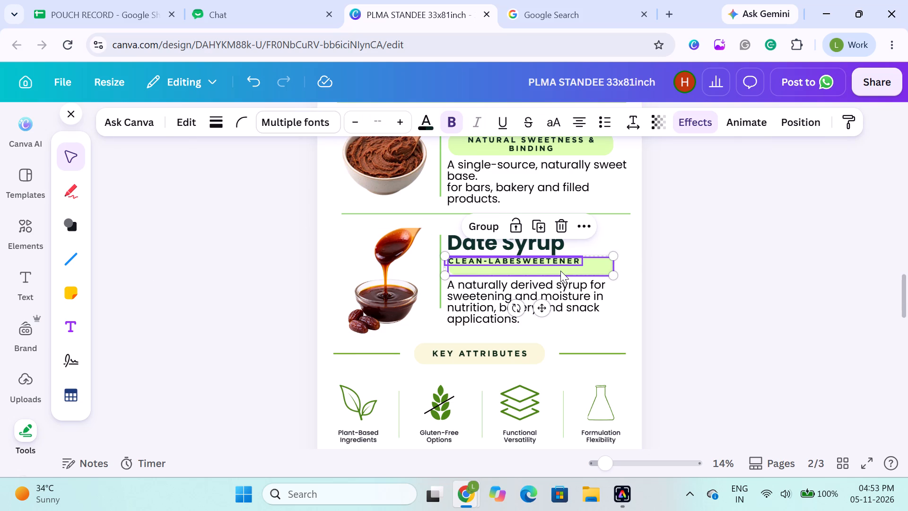
click(801, 124)
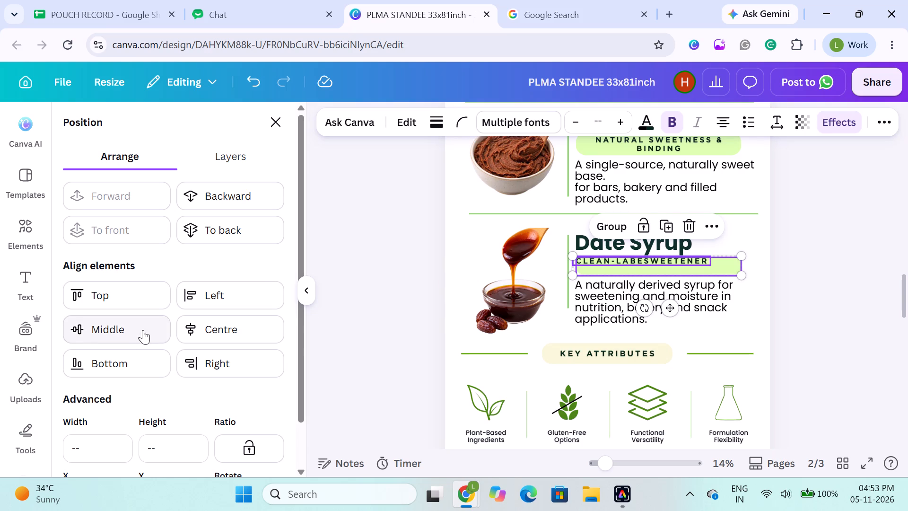
click(146, 329)
click(178, 332)
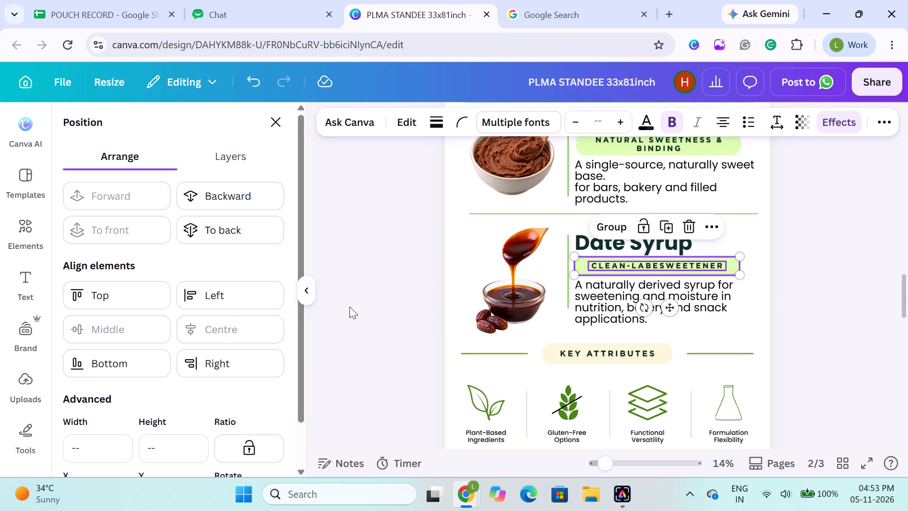
click(349, 307)
click(494, 224)
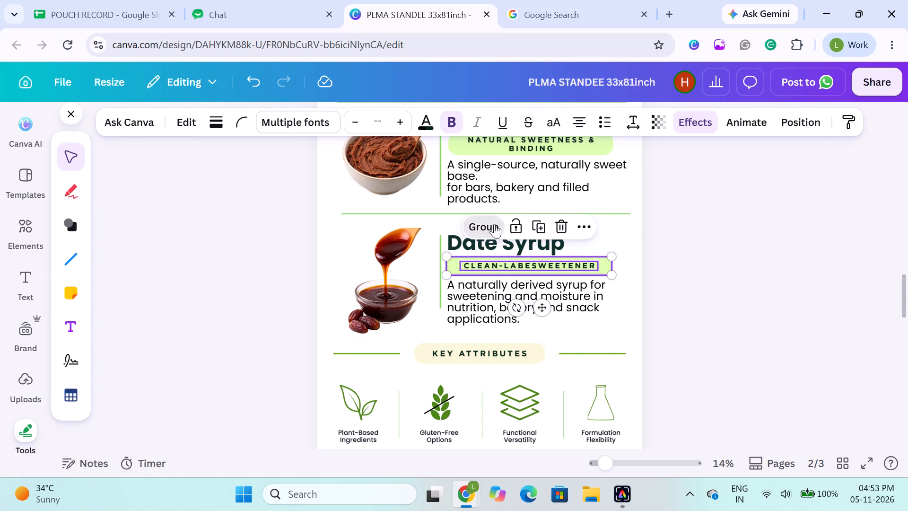
click(142, 281)
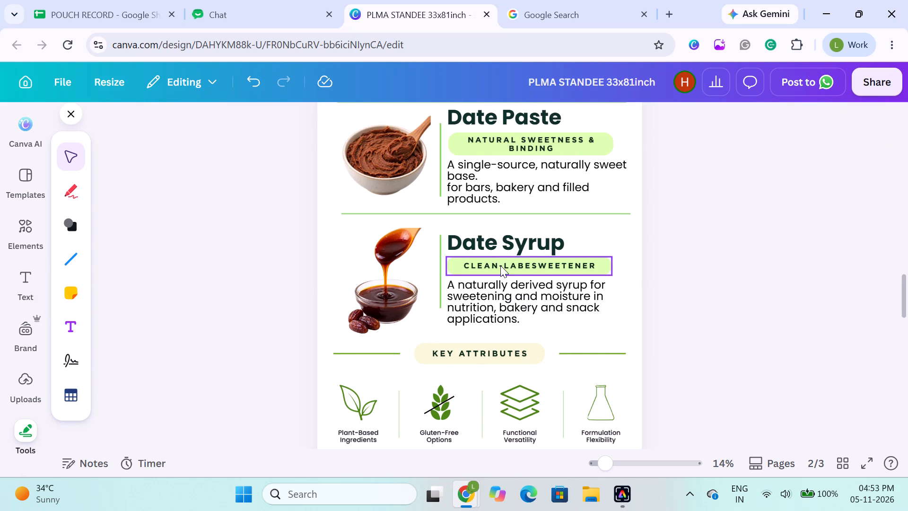
Select the Sorghum Flakes, Sorghum Pops, Date Paste and Date Syrup tag badges together on page 2 and open their alignment options.
click(500, 265)
scroll(500, 265, up, 1)
shift+click(515, 245)
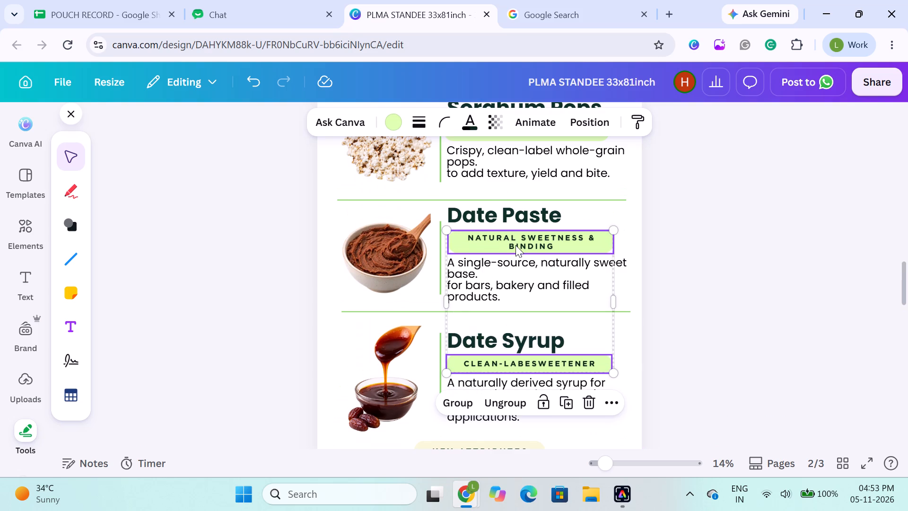
scroll(519, 243, up, 1)
shift+click(507, 271)
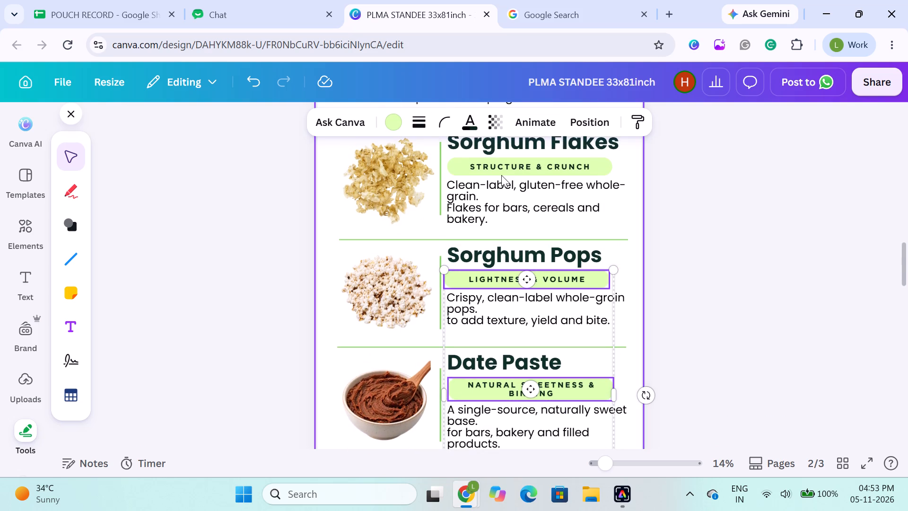
click(502, 172)
shift+click(531, 277)
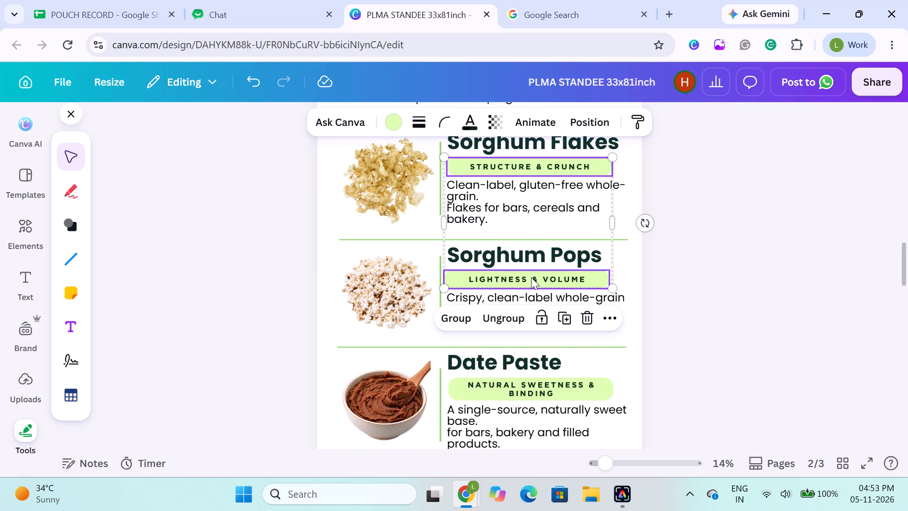
scroll(537, 303, down, 1)
shift+click(530, 226)
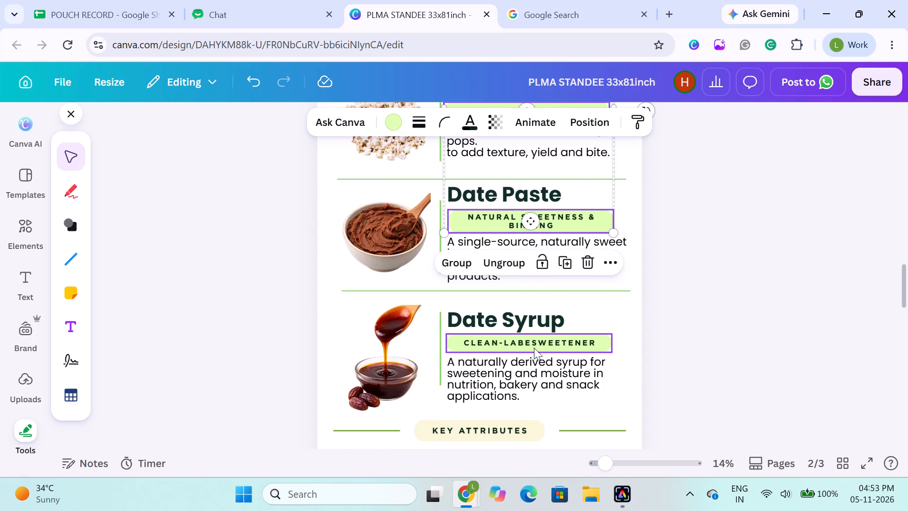
shift+click(534, 344)
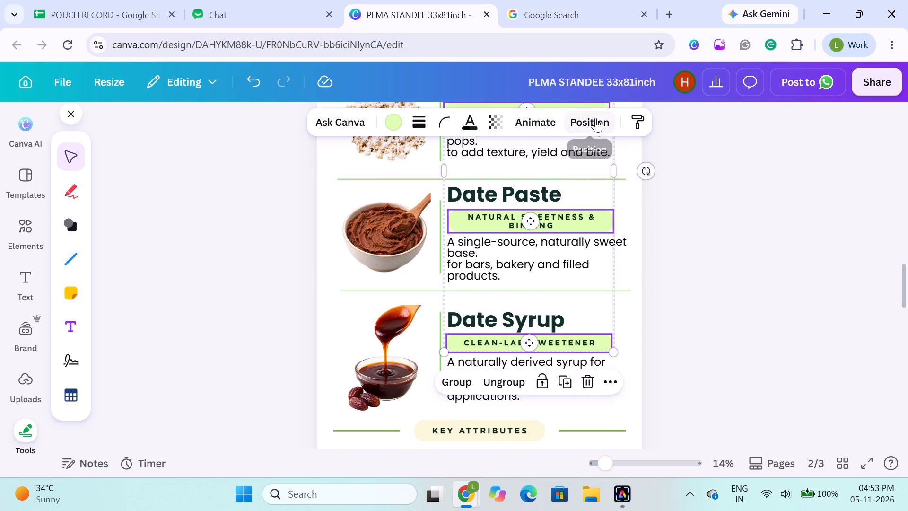
click(595, 118)
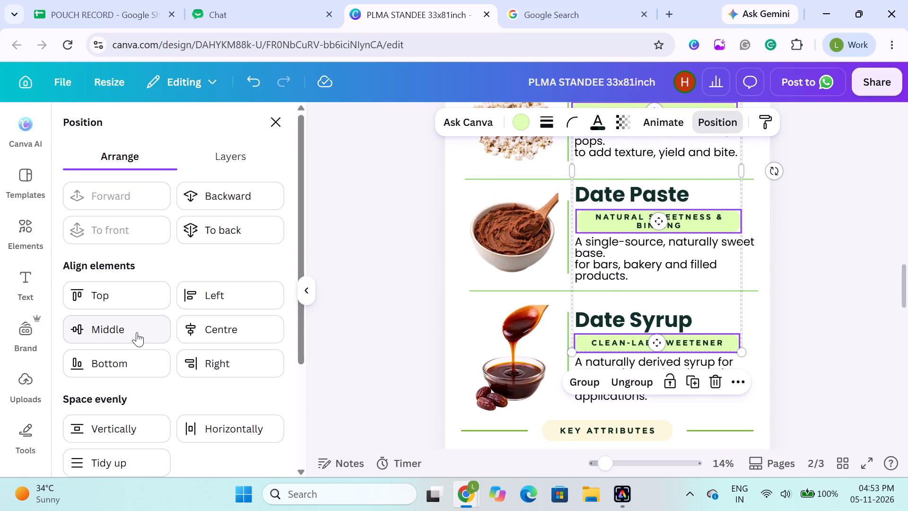
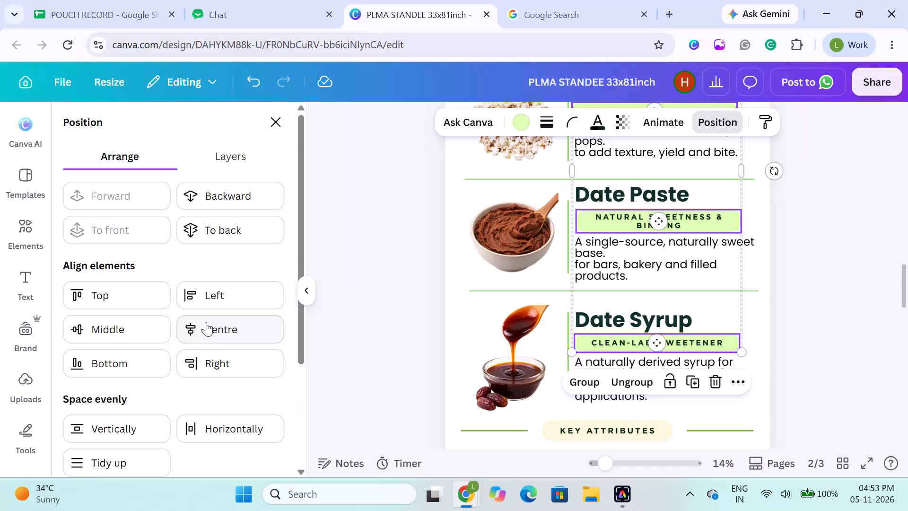
Align the four selected product tag badges on page 2 to a common vertical centre line.
click(194, 330)
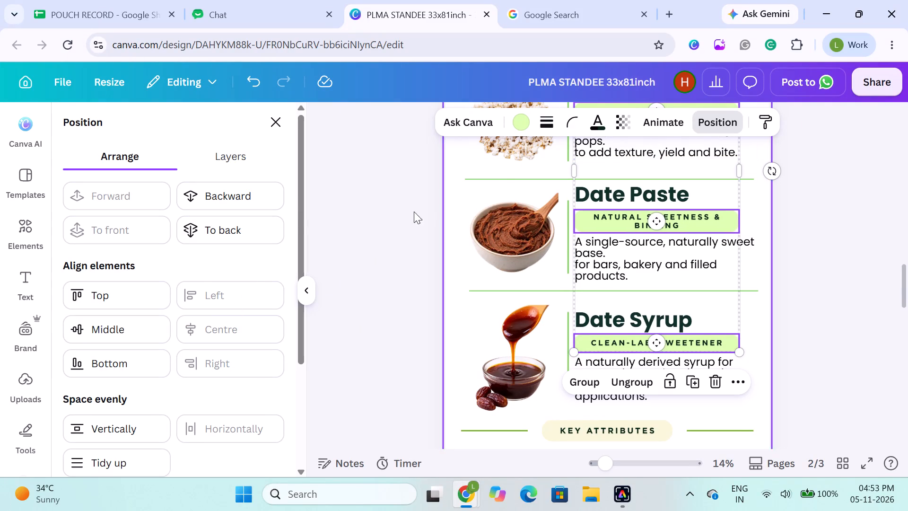
click(305, 290)
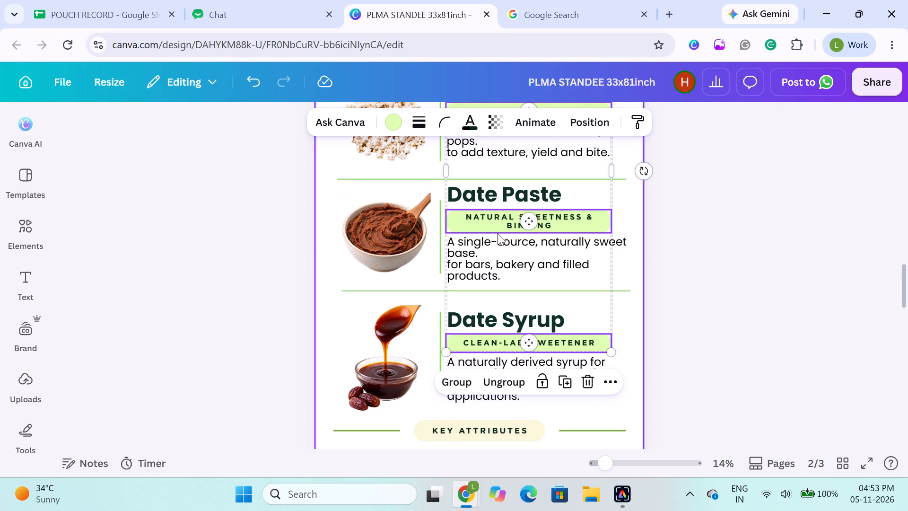
click(223, 287)
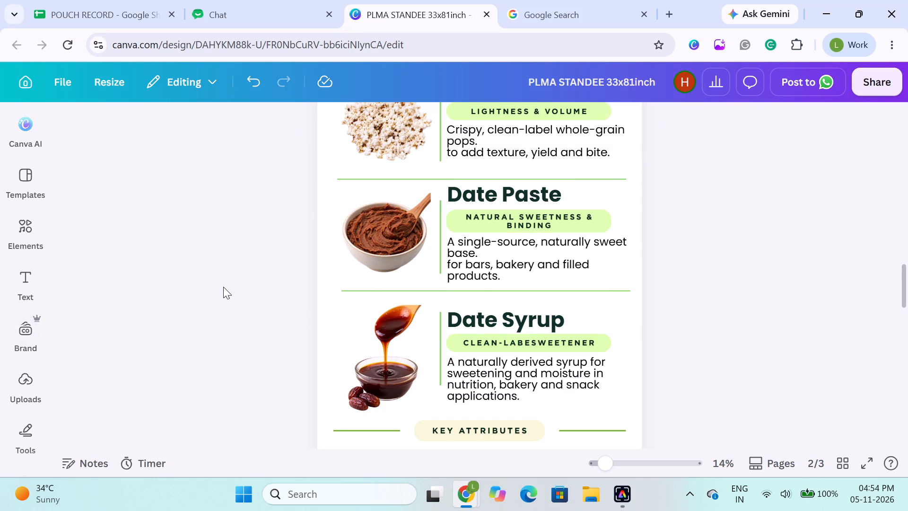
Select the Sorghum Flakes, Sorghum Pops, Date Paste and Date Syrup headings together and check their left alignment in the alignment options.
scroll(472, 215, up, 1)
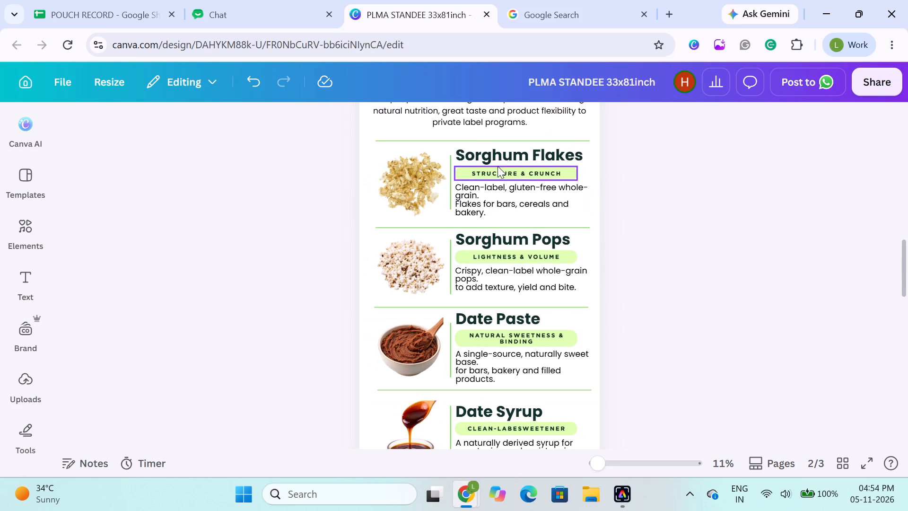
shift+click(498, 155)
shift+click(506, 245)
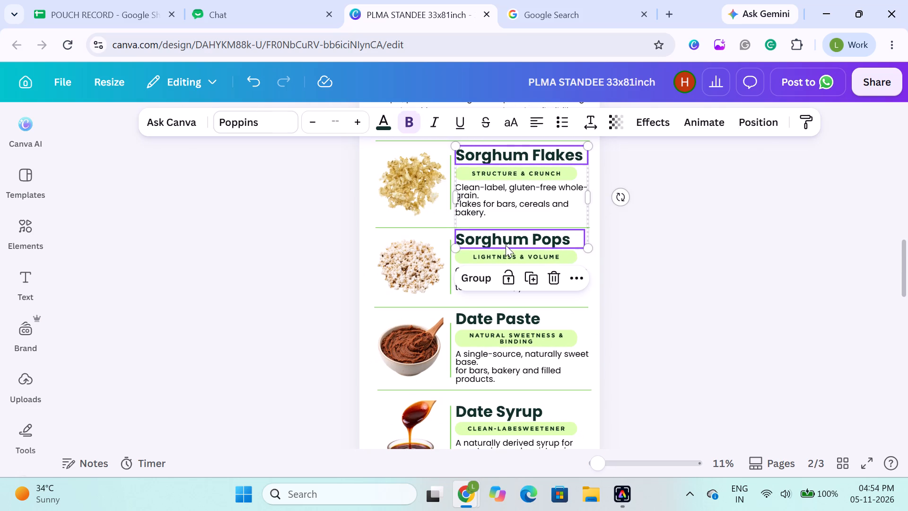
shift+click(496, 323)
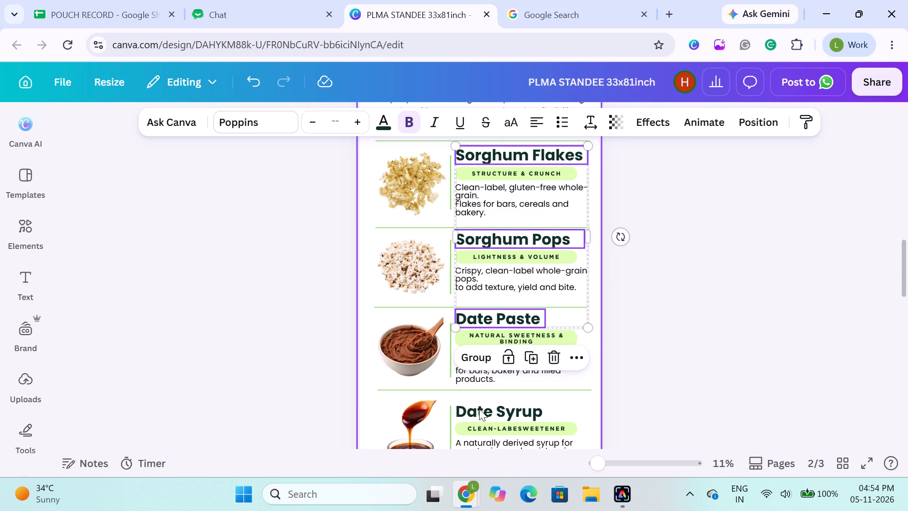
shift+click(511, 409)
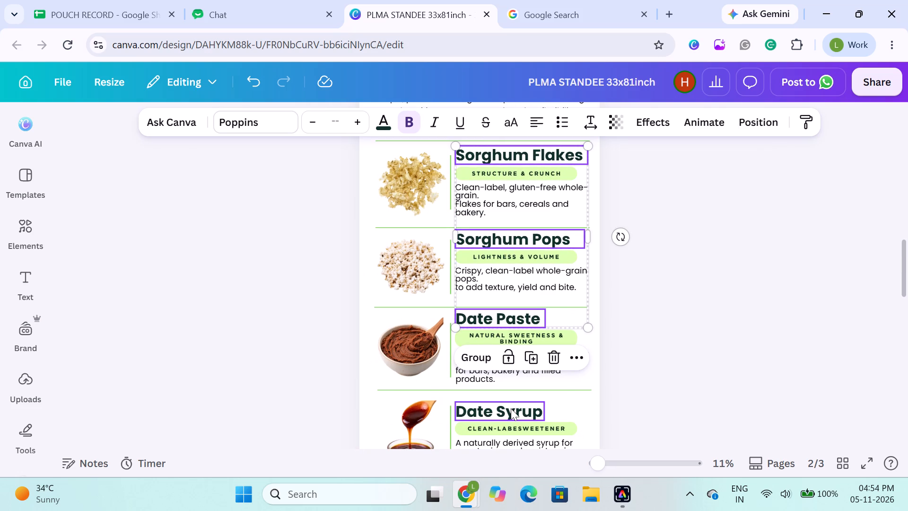
click(755, 123)
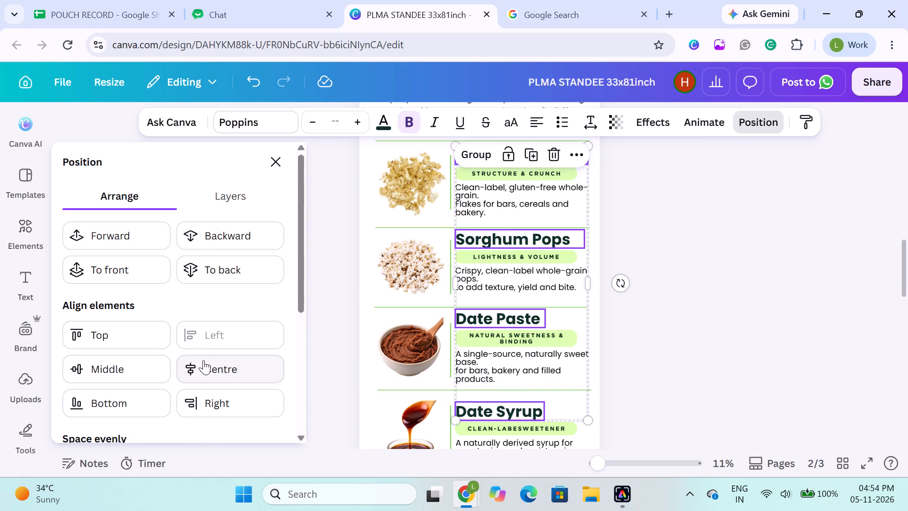
click(756, 291)
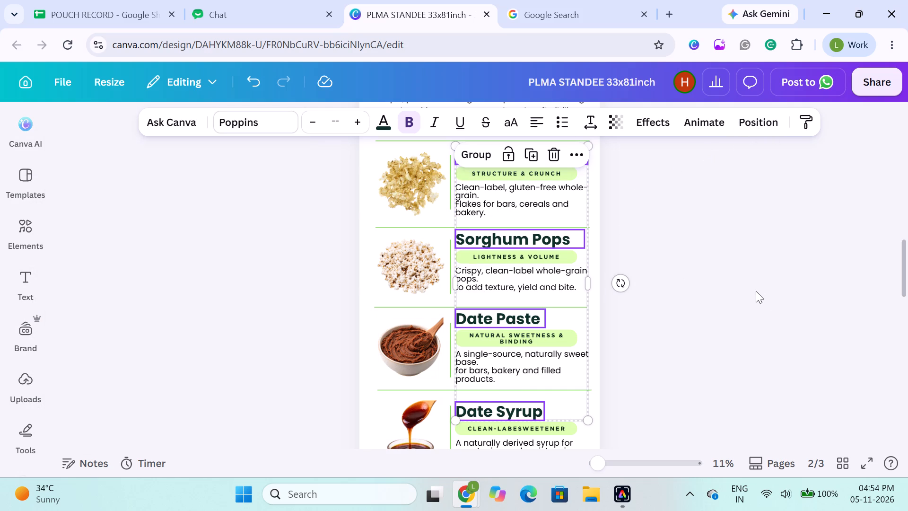
click(754, 291)
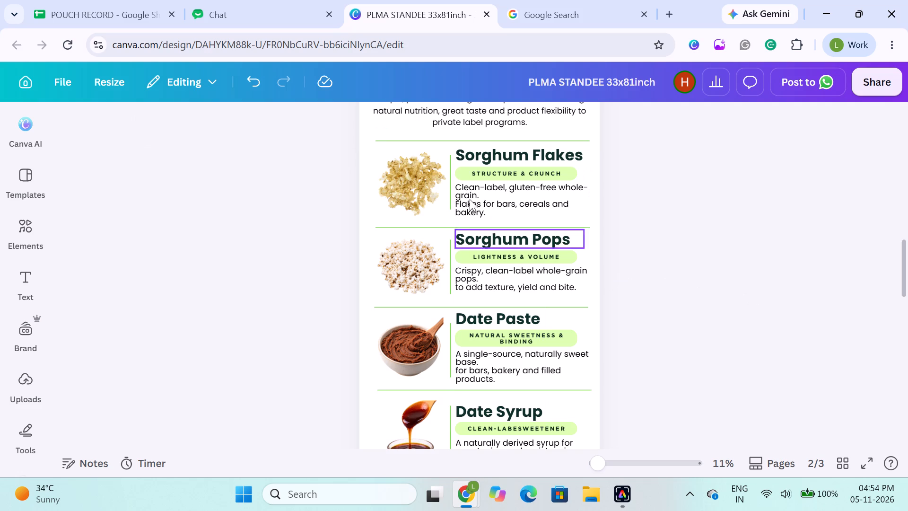
Left-align the description text boxes of Sorghum Flakes, Sorghum Pops, Date Paste and Date Syrup on page 2.
click(464, 196)
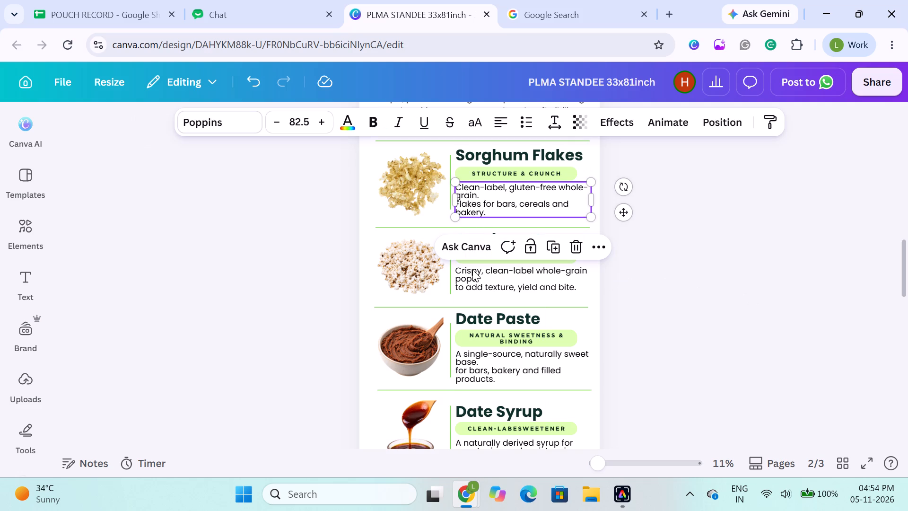
shift+click(471, 273)
shift+click(486, 371)
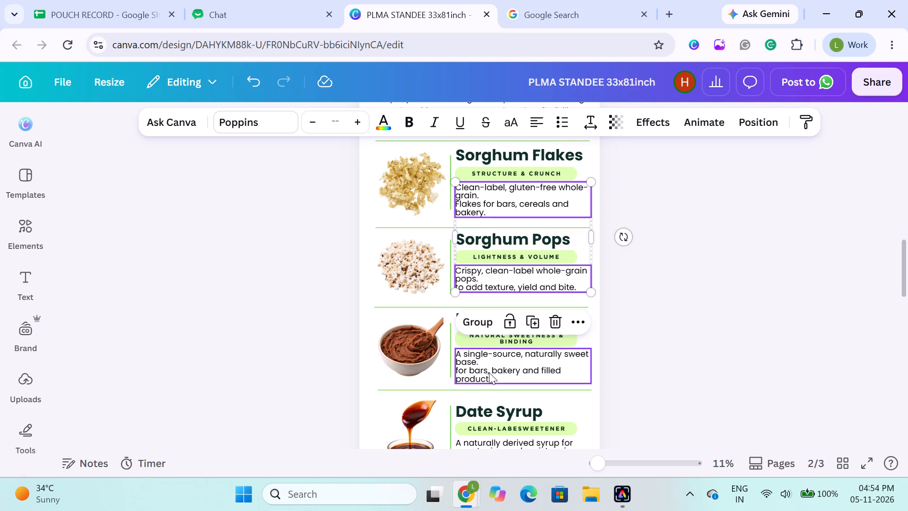
shift+drag(483, 444, 488, 445)
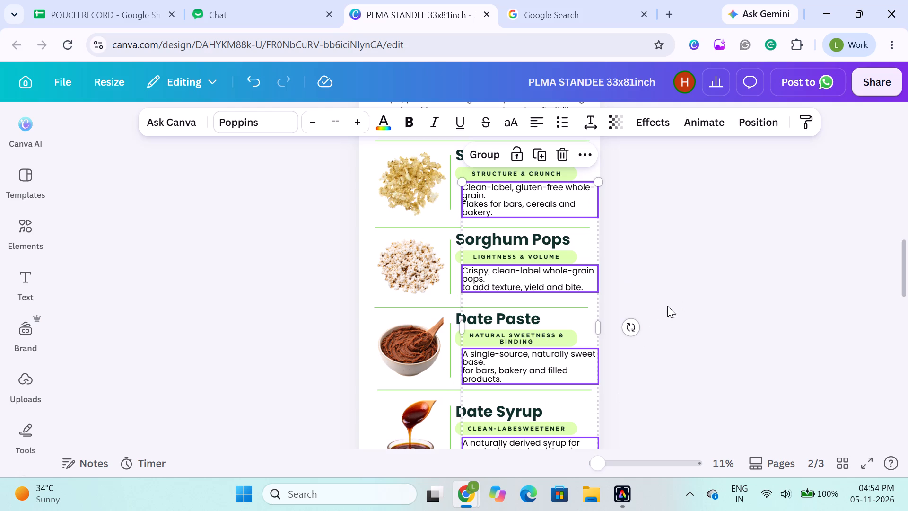
key(ctrl+z)
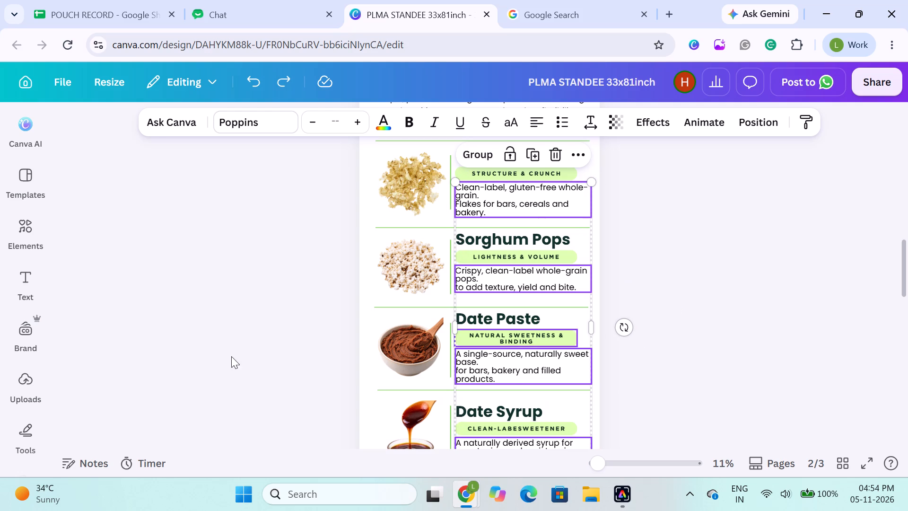
click(772, 124)
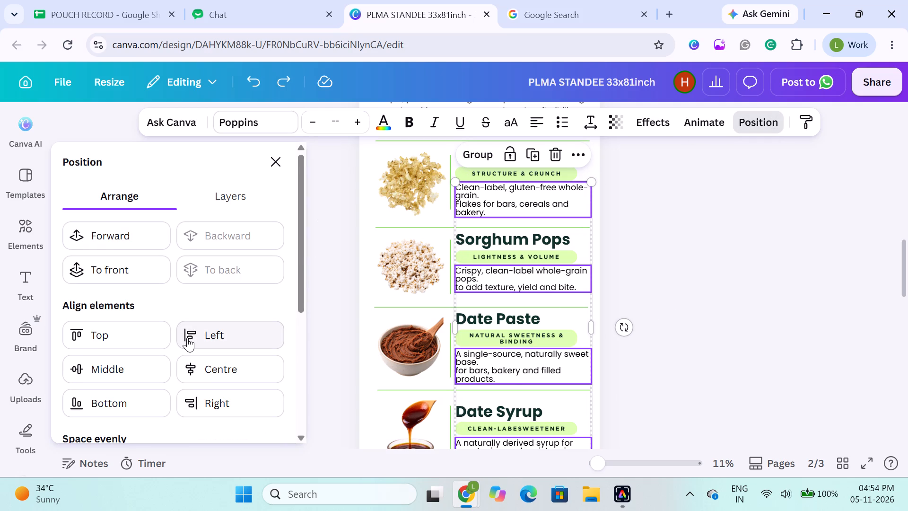
click(187, 337)
click(271, 159)
click(278, 249)
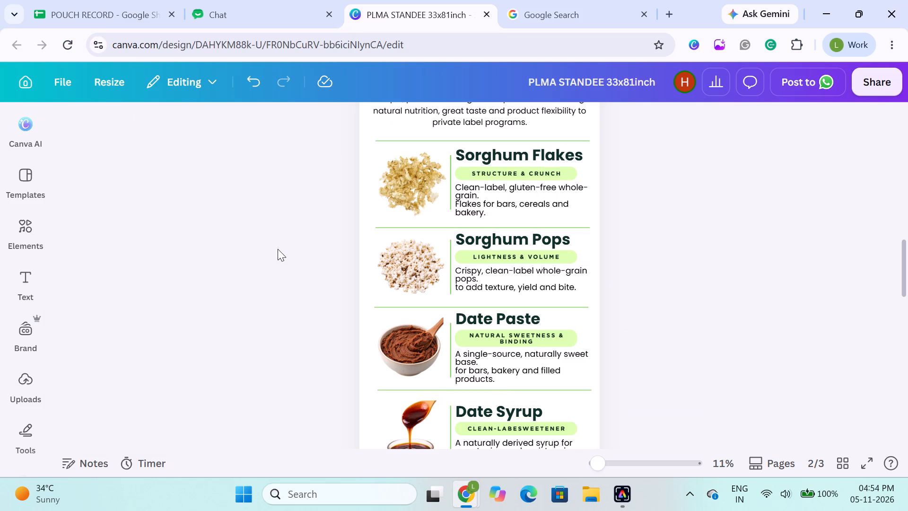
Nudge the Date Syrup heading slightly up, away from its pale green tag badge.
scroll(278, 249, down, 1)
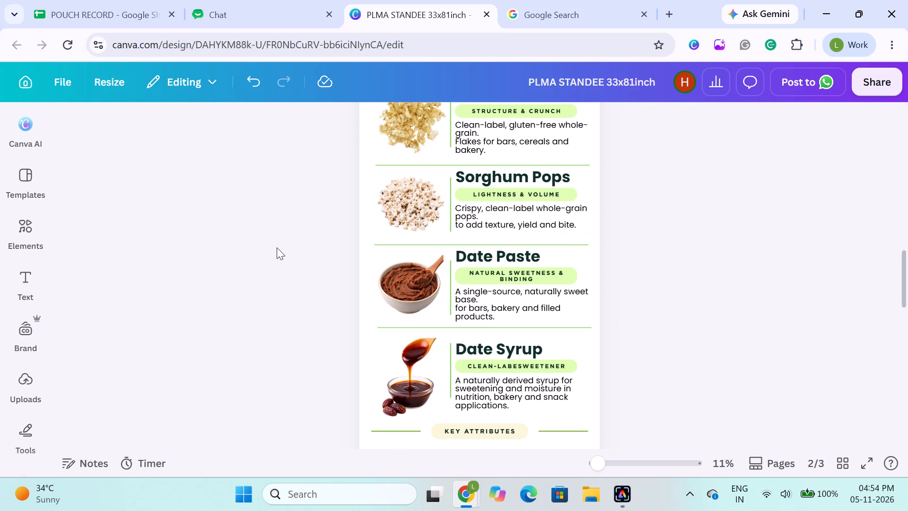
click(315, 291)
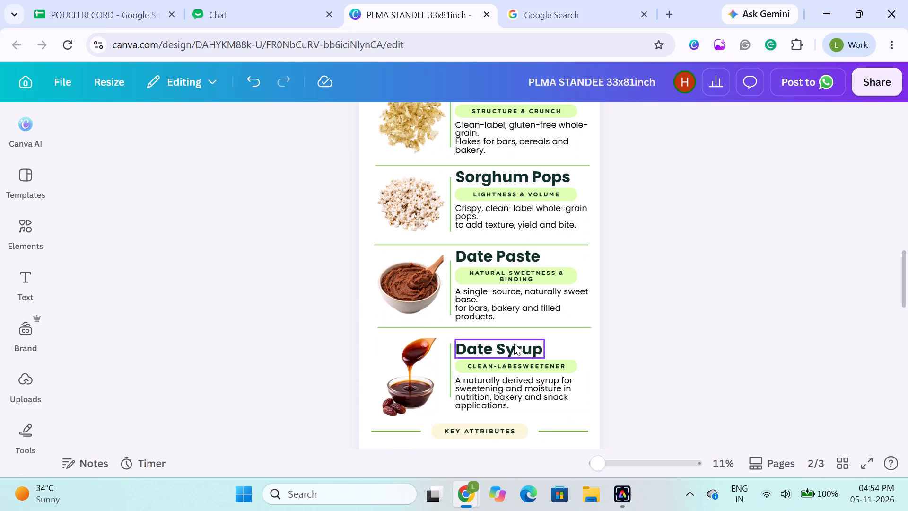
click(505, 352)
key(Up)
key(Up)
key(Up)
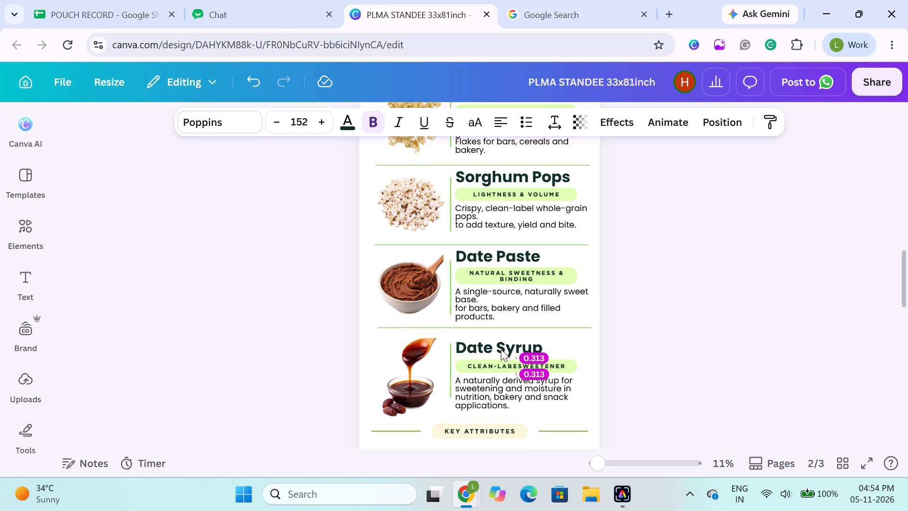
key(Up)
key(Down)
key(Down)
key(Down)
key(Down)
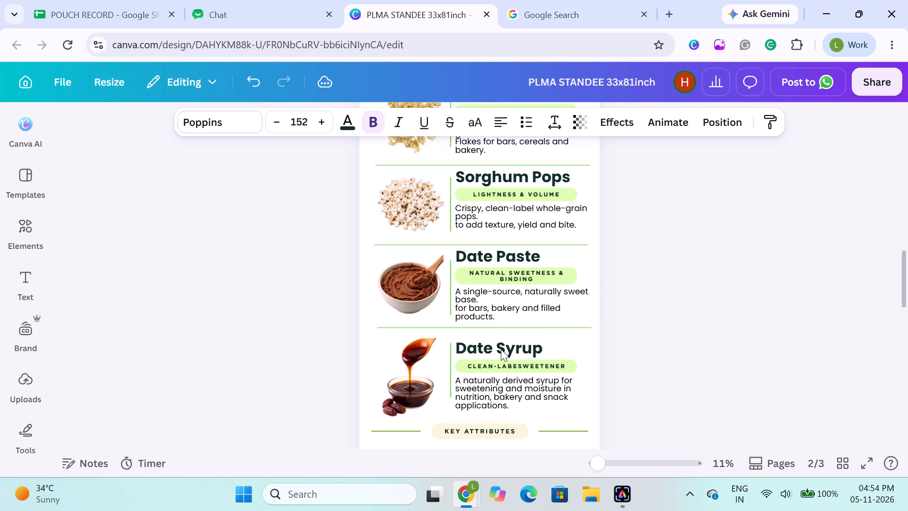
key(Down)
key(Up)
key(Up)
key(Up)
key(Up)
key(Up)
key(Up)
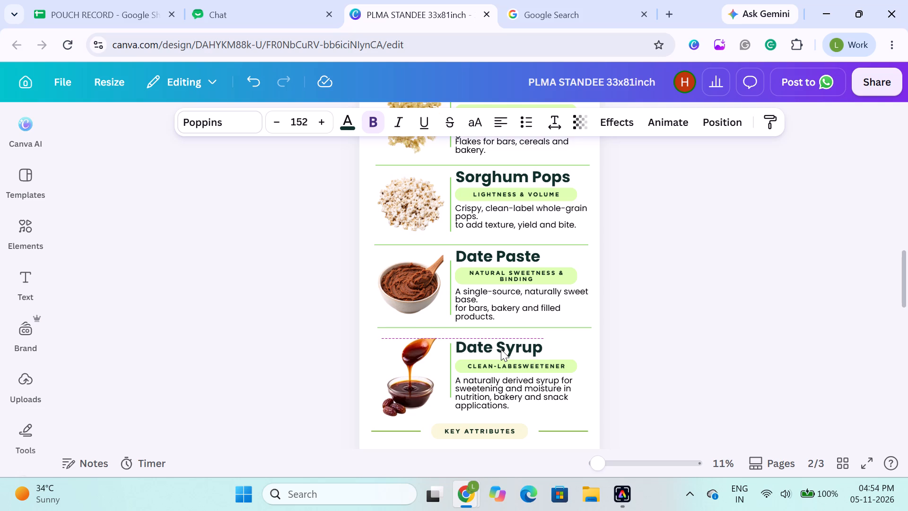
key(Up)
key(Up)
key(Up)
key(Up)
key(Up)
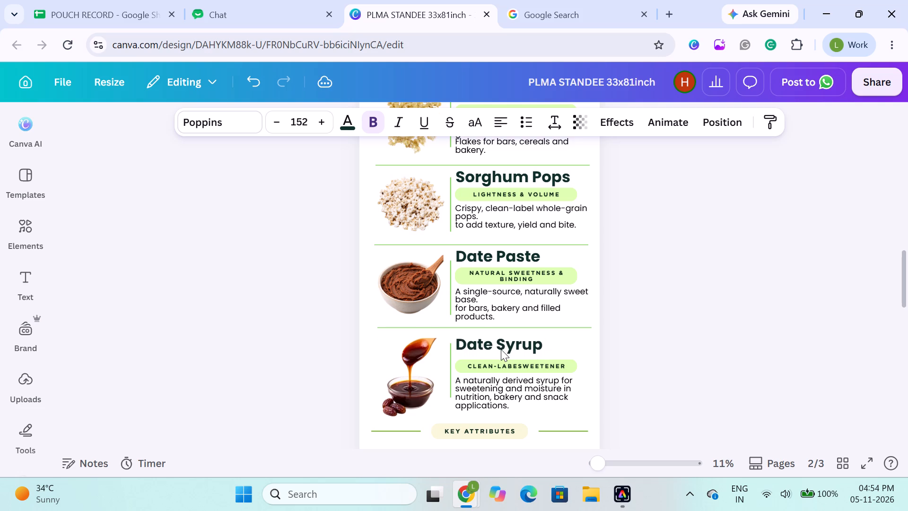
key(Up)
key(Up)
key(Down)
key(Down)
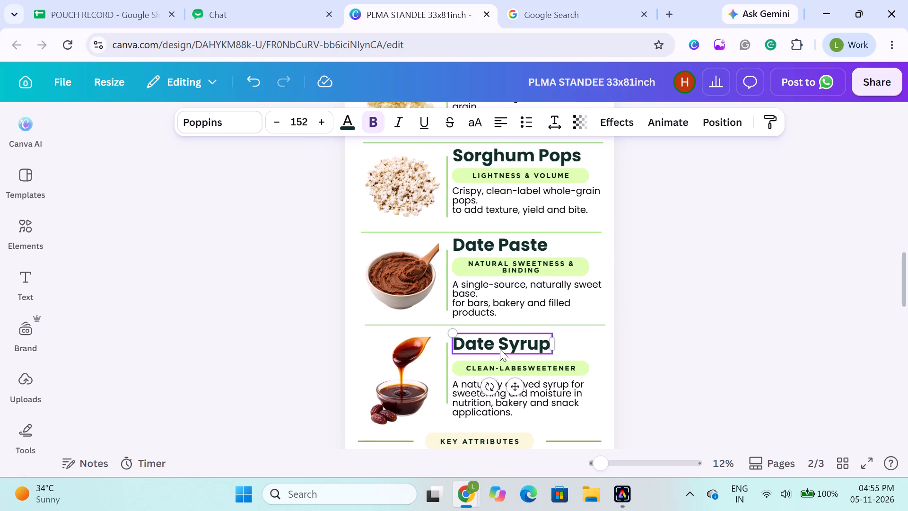
Move the Date Syrup heading slightly down and to the right so it sits close above its CLEAN-LABESWEETENER badge.
scroll(500, 349, down, 1)
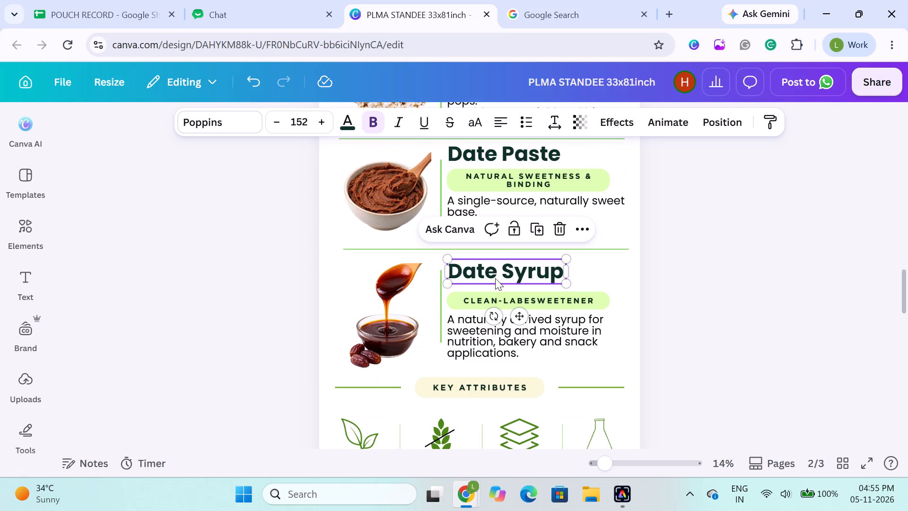
drag(492, 279, 494, 283)
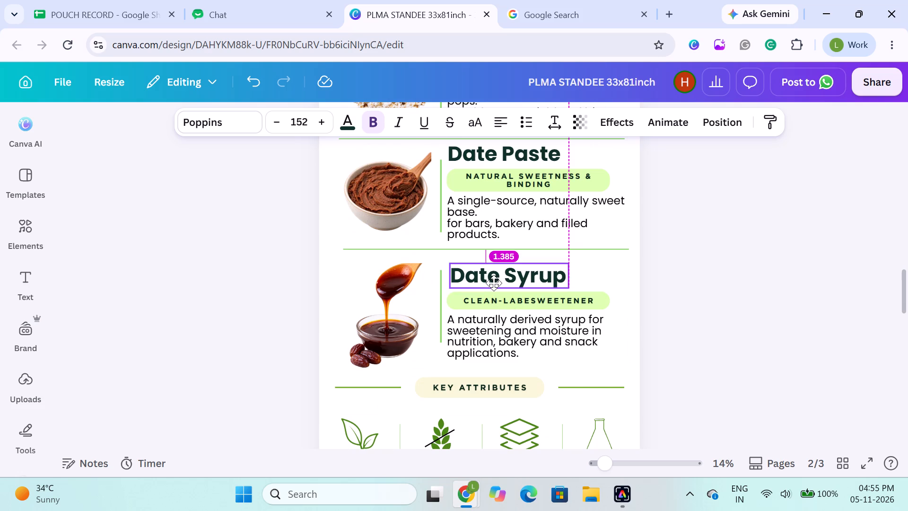
drag(494, 283, 494, 280)
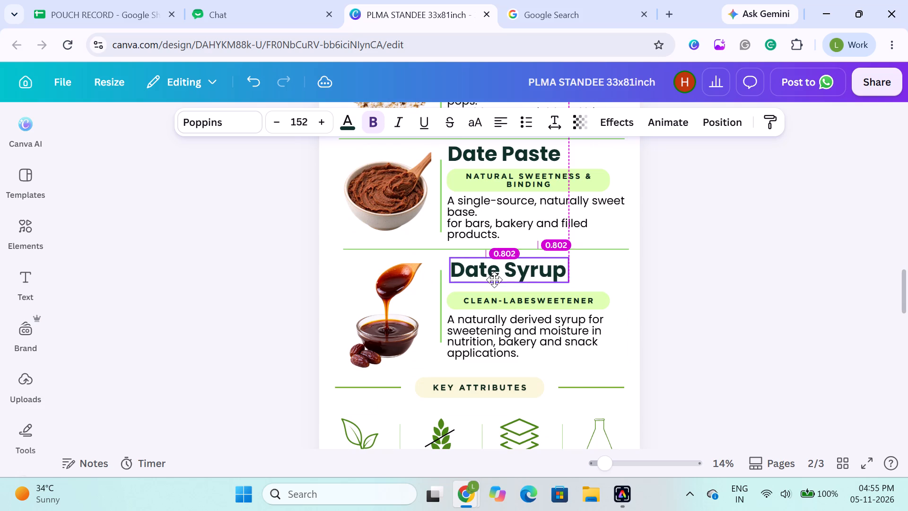
drag(494, 280, 495, 279)
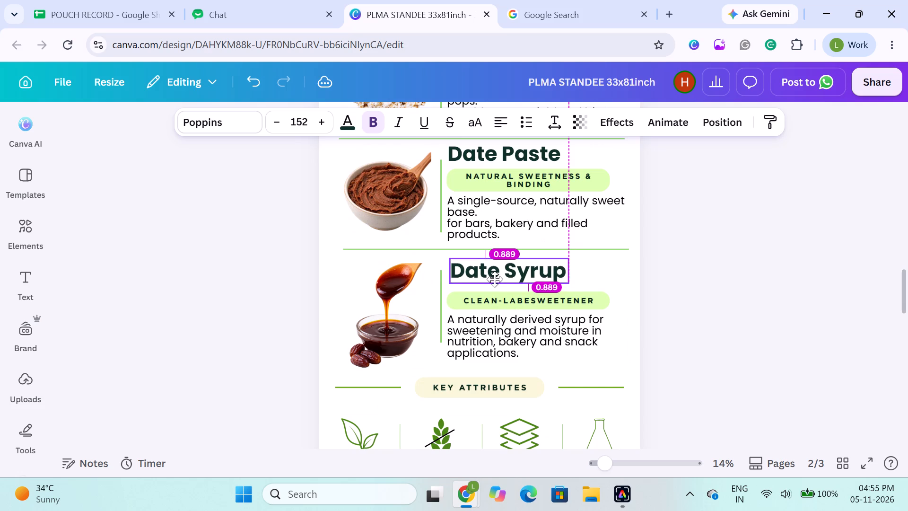
drag(495, 279, 495, 283)
click(199, 296)
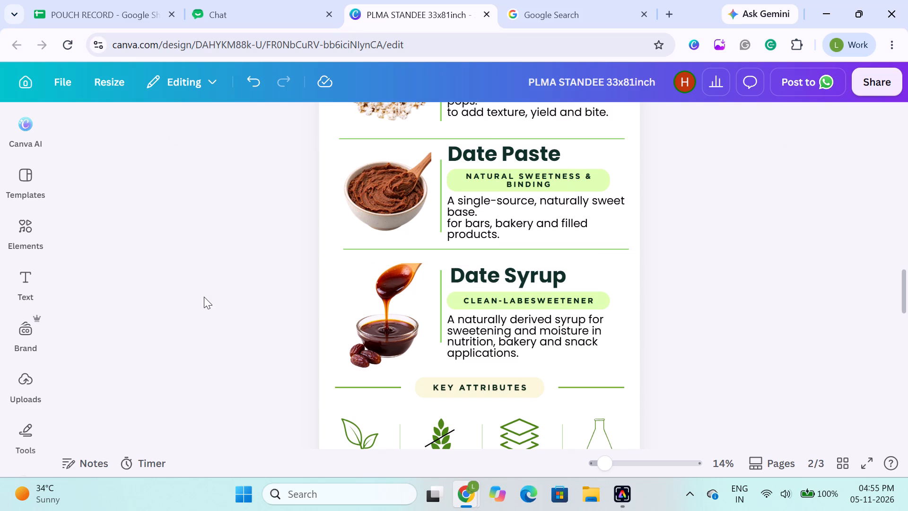
click(230, 292)
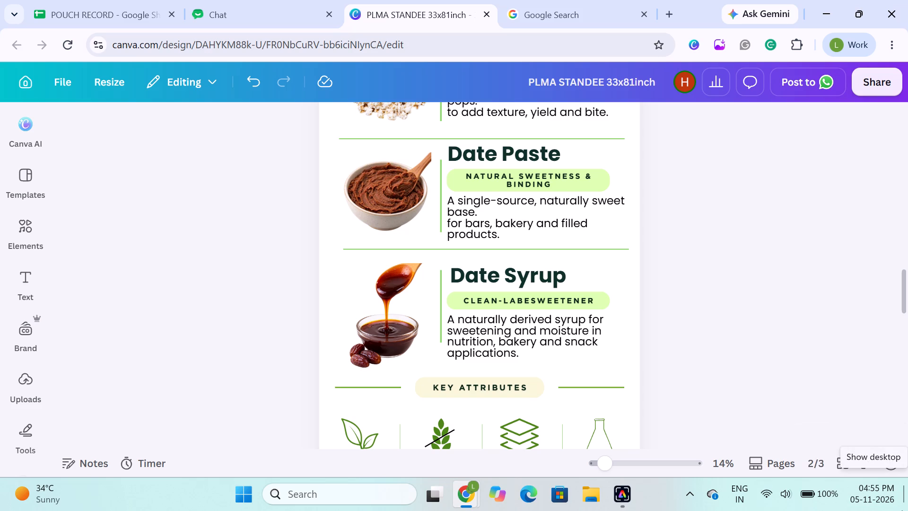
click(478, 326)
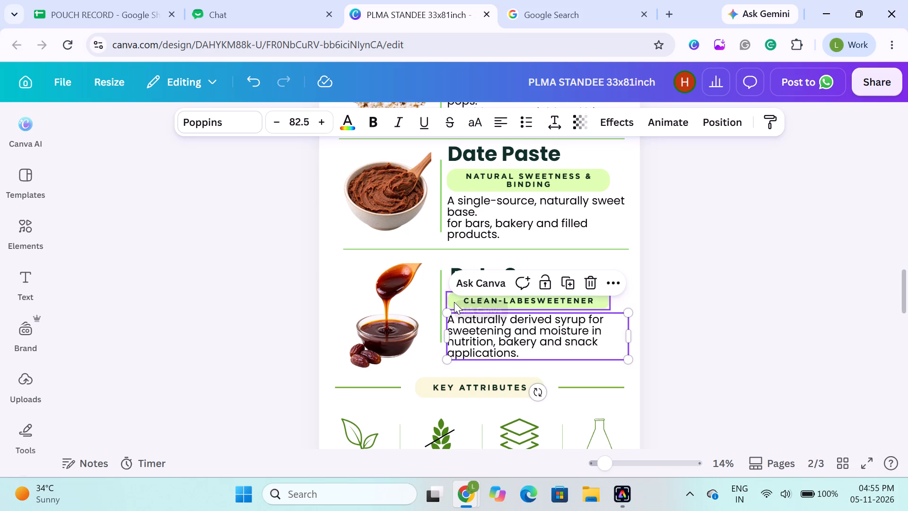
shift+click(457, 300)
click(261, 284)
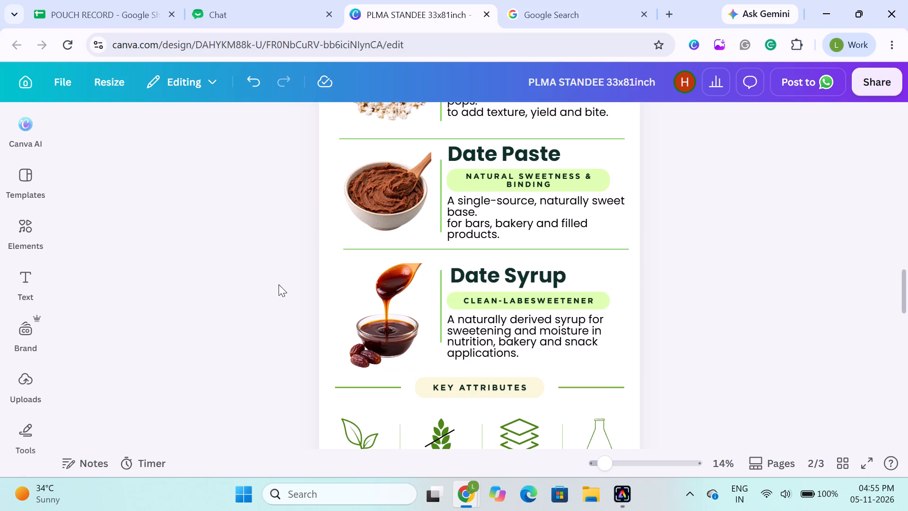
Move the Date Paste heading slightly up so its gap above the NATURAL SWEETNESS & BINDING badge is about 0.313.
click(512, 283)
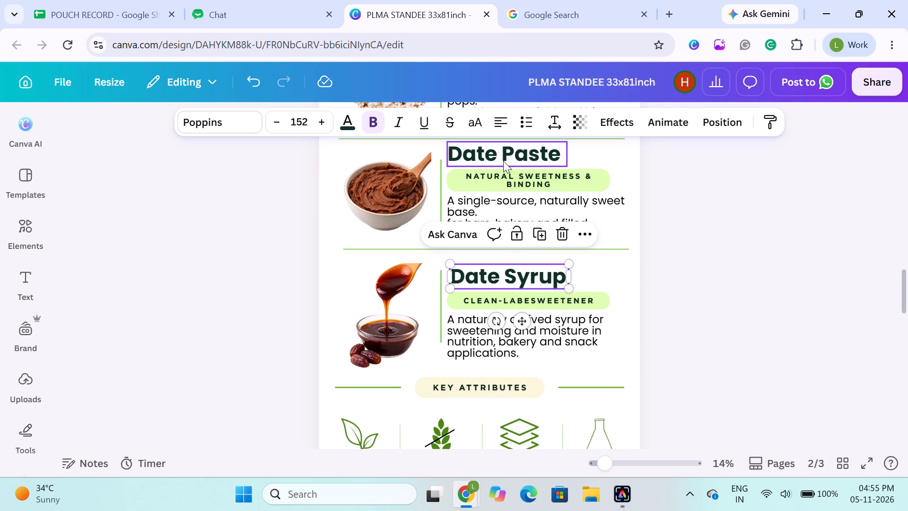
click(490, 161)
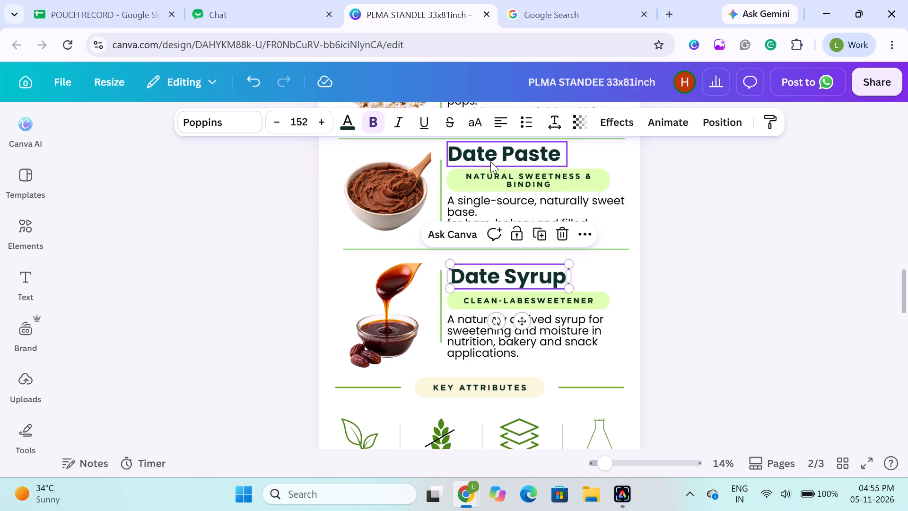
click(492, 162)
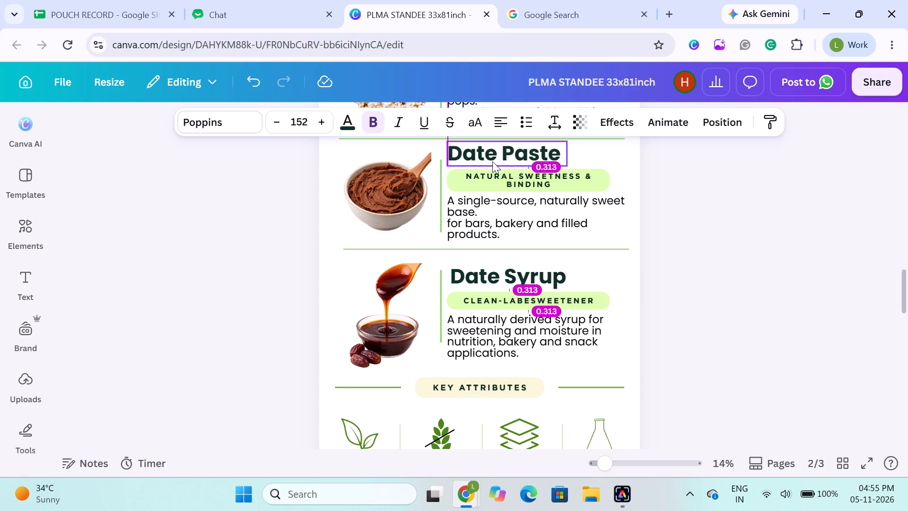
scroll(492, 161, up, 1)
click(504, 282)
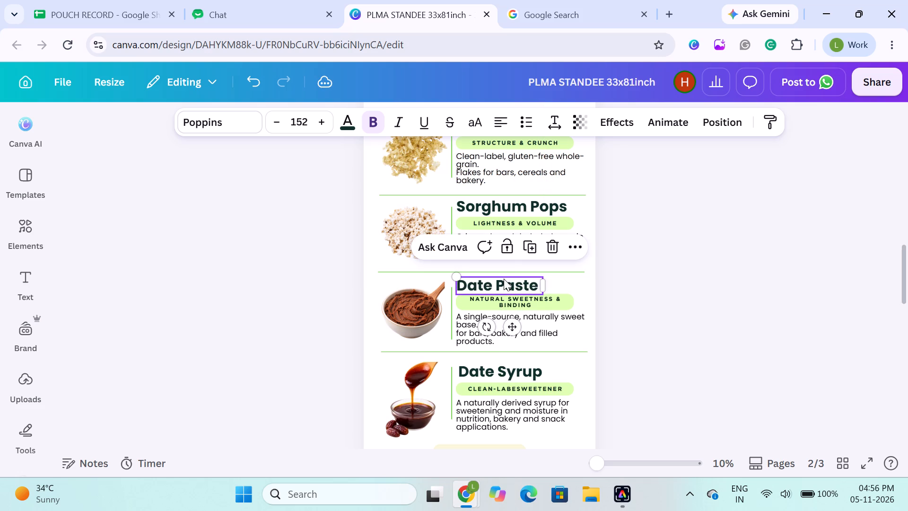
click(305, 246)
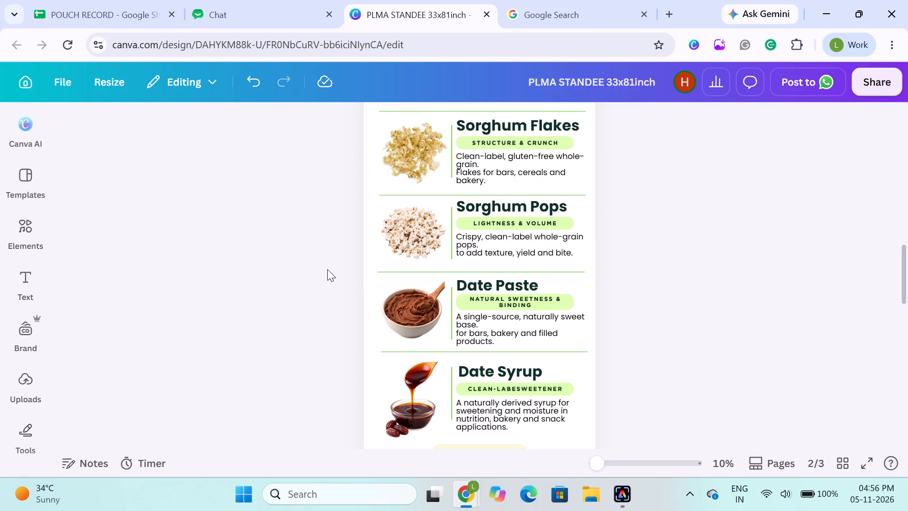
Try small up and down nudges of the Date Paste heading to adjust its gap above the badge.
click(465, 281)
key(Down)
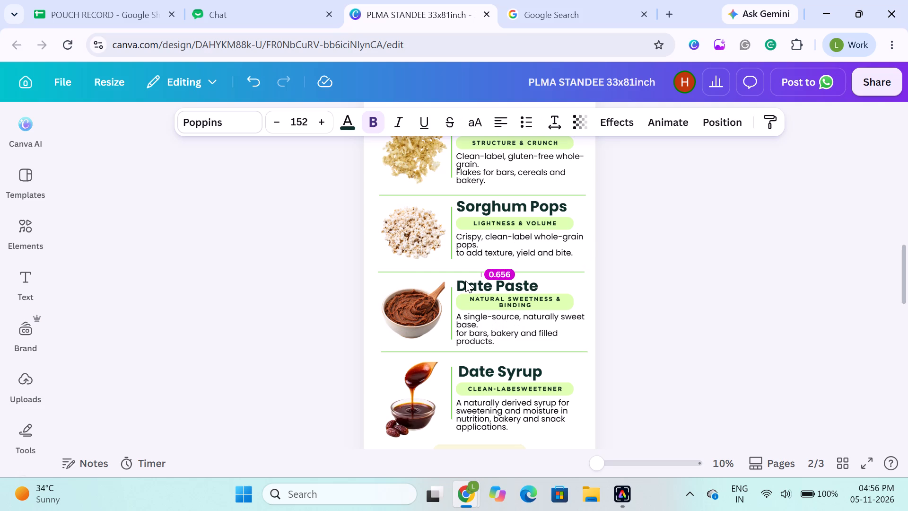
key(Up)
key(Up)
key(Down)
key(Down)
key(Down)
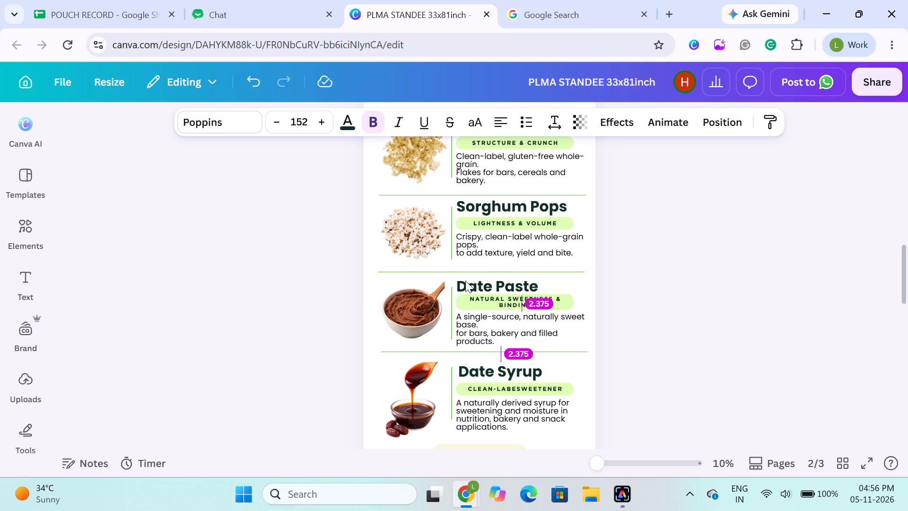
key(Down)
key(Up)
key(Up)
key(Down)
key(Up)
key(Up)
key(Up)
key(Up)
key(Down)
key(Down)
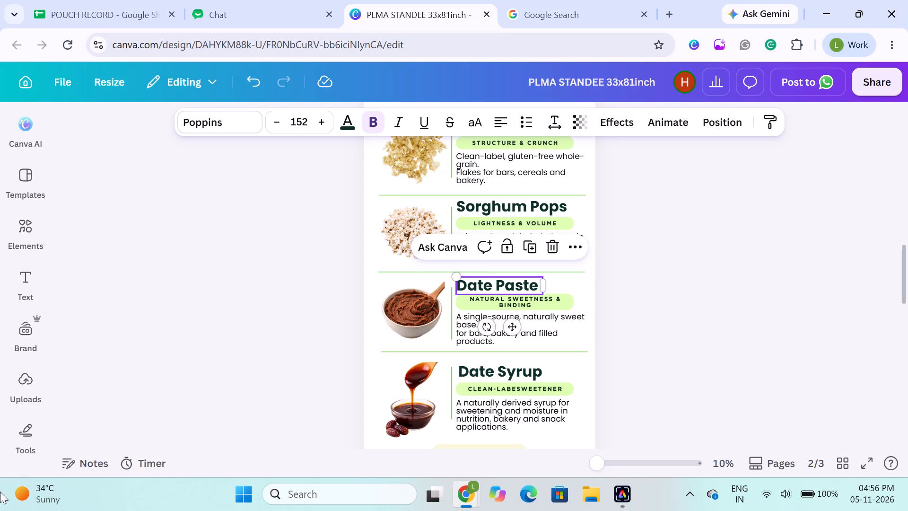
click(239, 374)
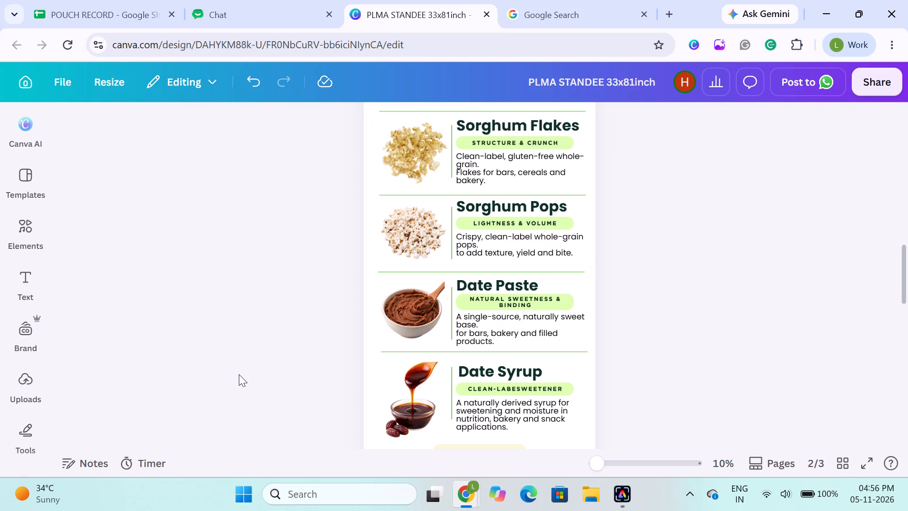
Raise the Date Paste heading slightly, keeping its left edge in line with the NATURAL SWEETNESS & BINDING badge.
click(517, 282)
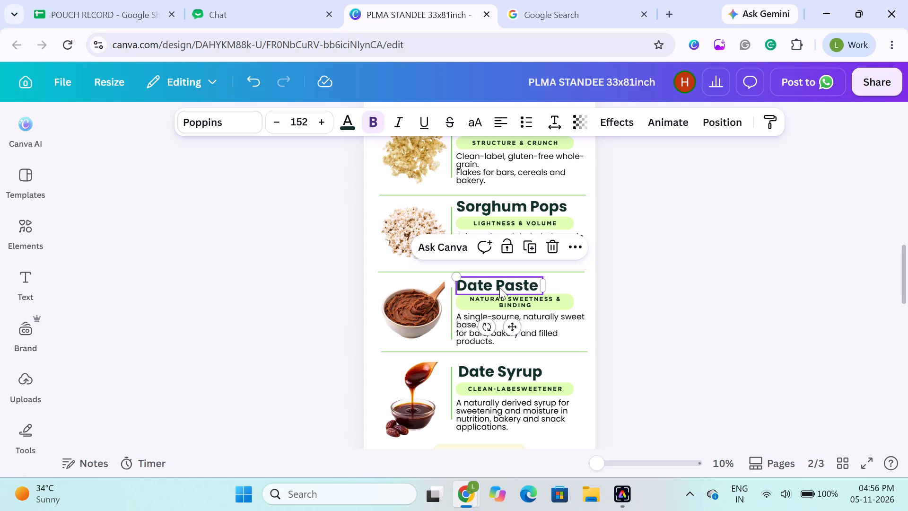
click(499, 287)
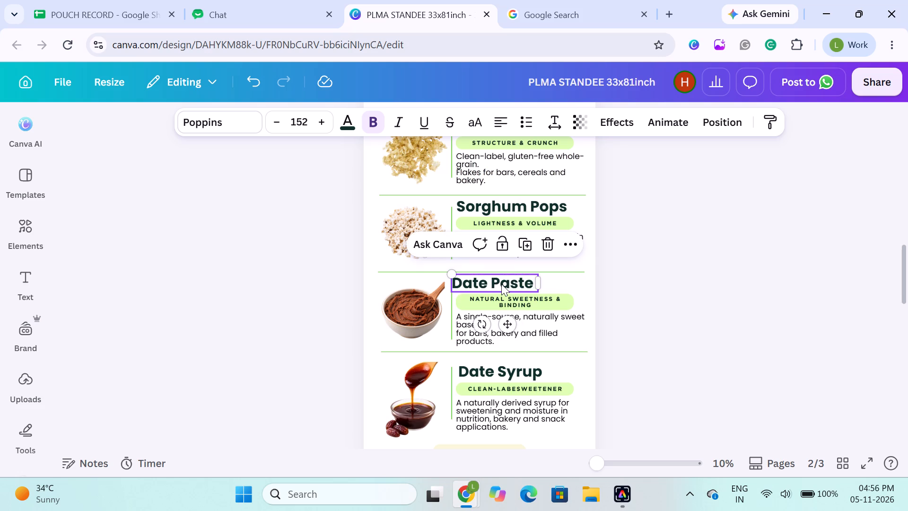
key(Right)
key(Right)
key(Right)
key(Right)
key(Right)
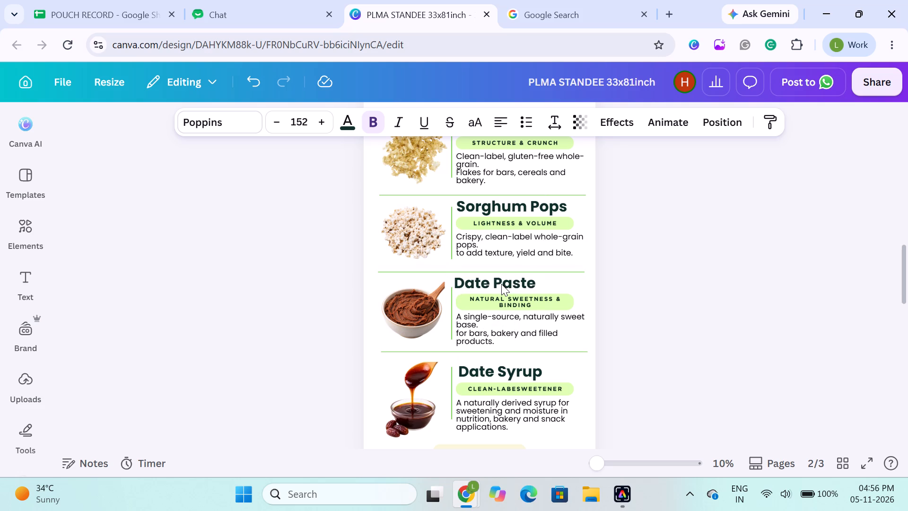
key(Right)
key(Right)
key(Right)
key(Right)
key(Right)
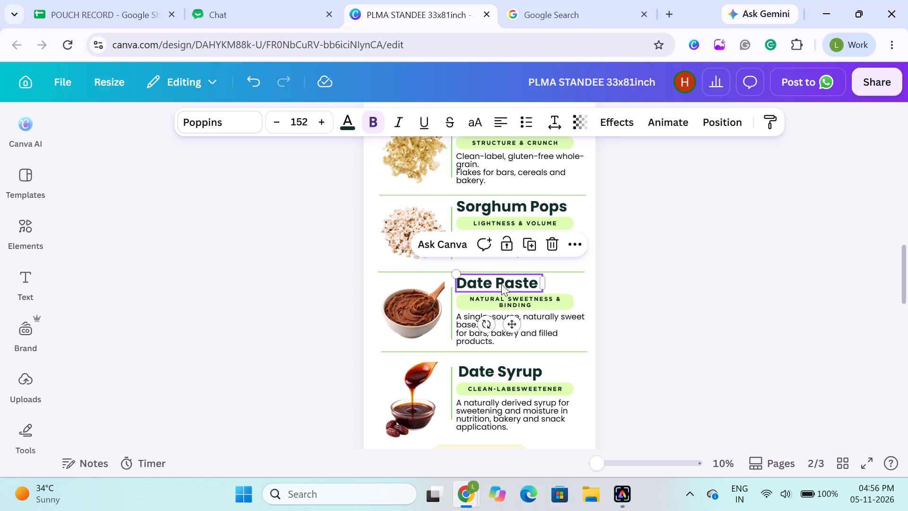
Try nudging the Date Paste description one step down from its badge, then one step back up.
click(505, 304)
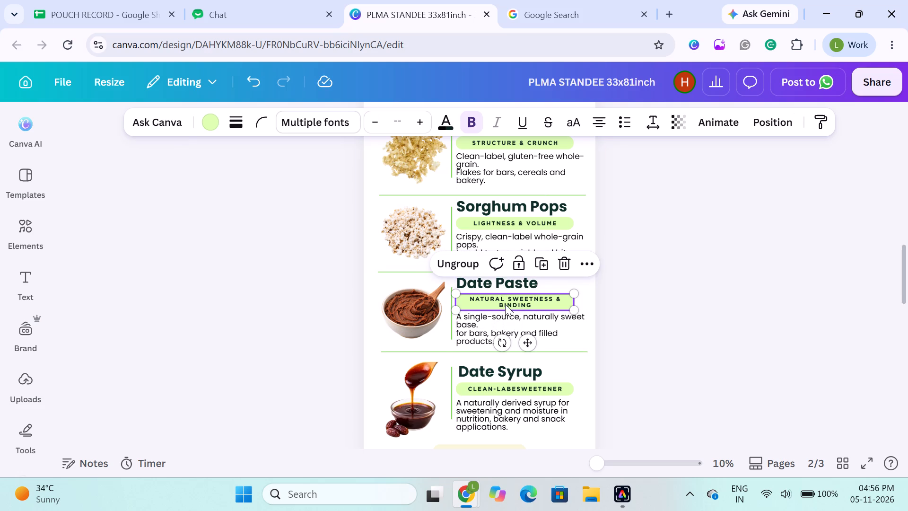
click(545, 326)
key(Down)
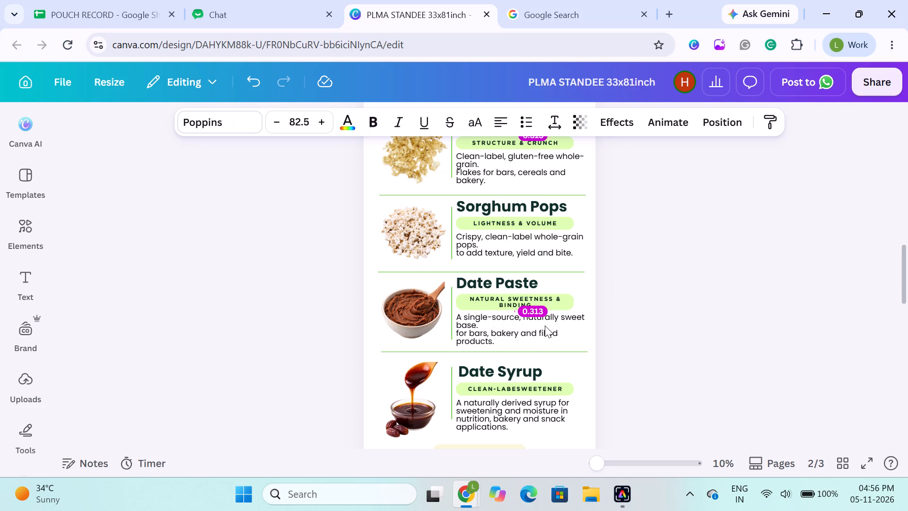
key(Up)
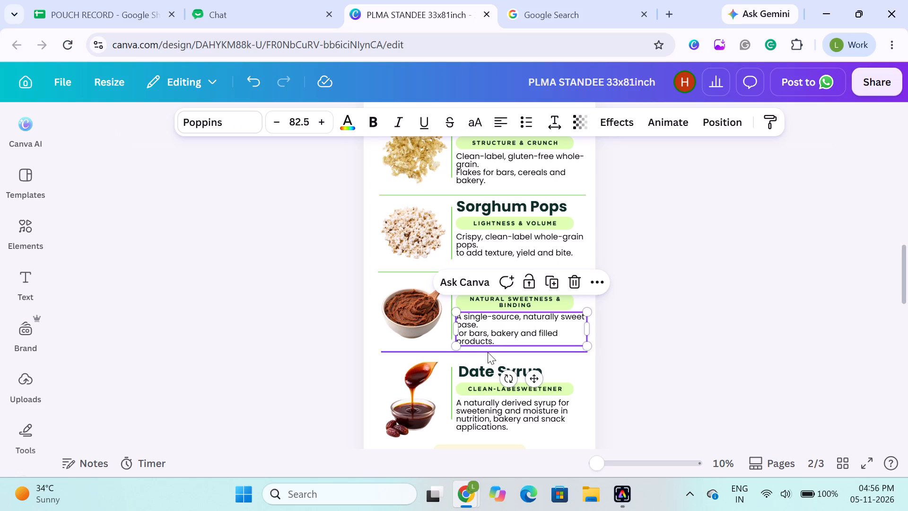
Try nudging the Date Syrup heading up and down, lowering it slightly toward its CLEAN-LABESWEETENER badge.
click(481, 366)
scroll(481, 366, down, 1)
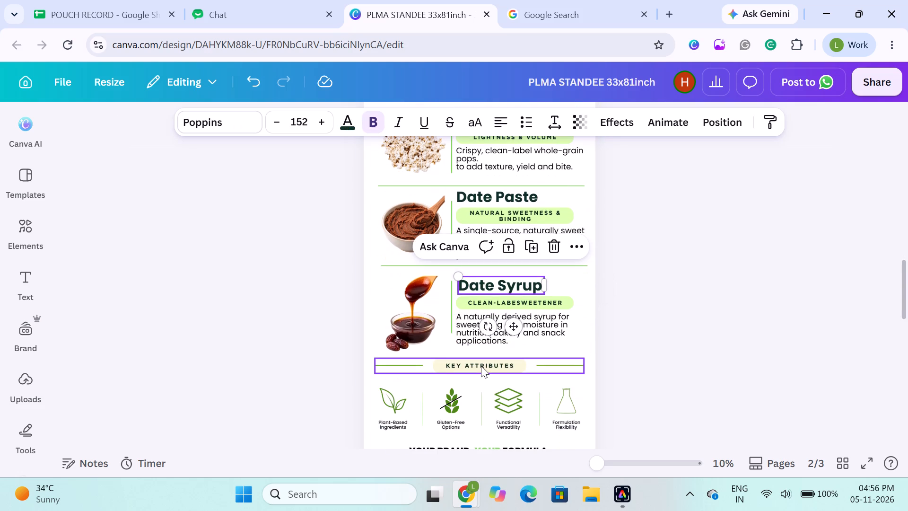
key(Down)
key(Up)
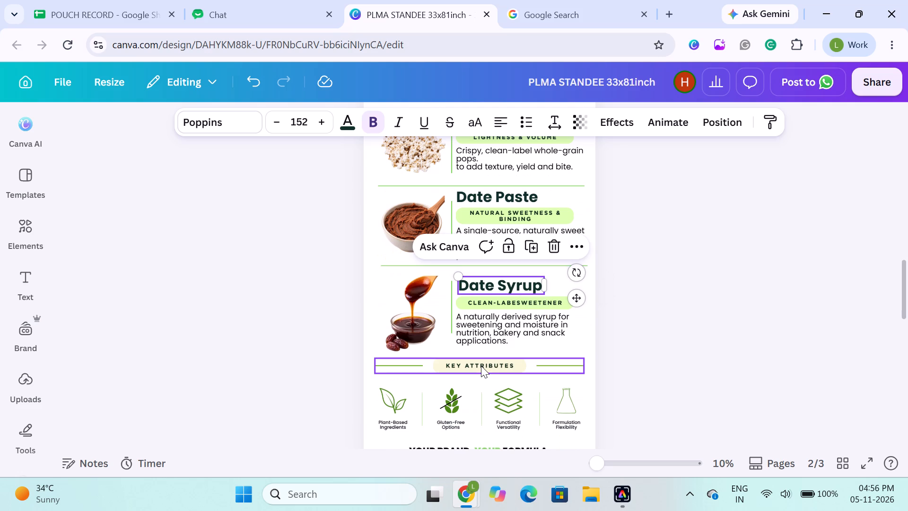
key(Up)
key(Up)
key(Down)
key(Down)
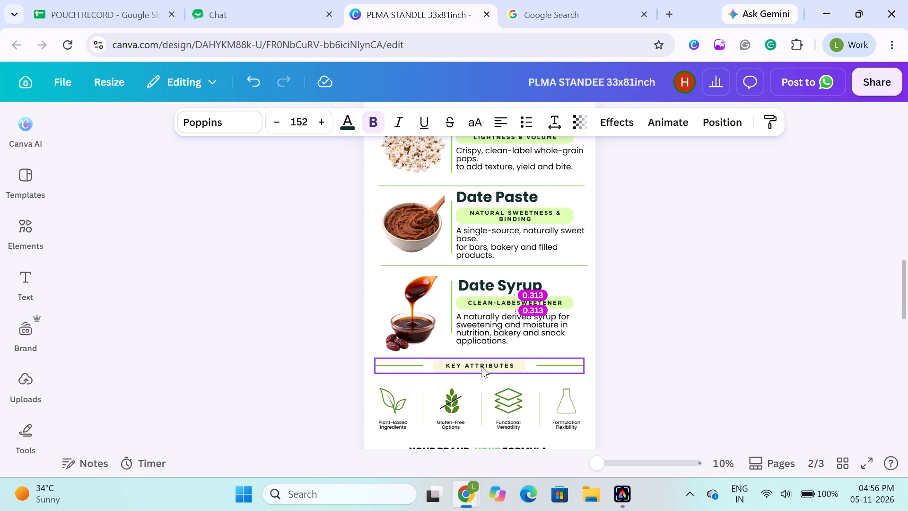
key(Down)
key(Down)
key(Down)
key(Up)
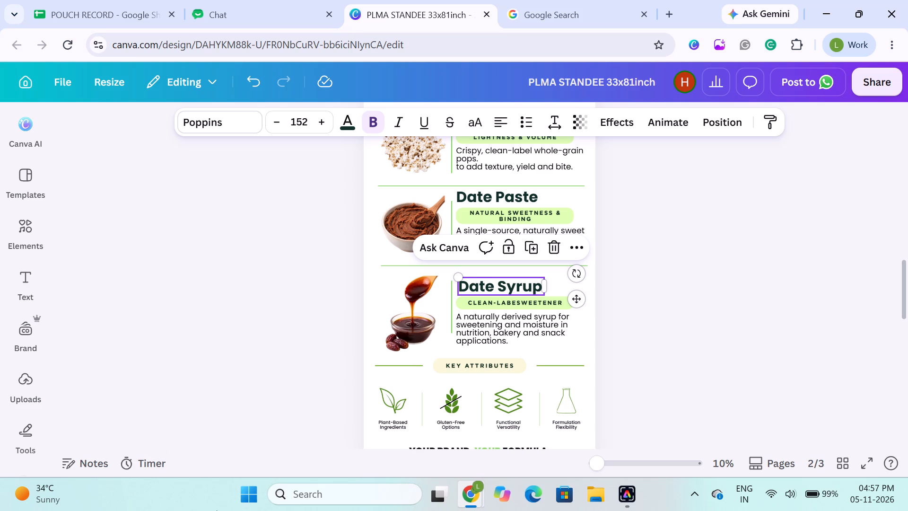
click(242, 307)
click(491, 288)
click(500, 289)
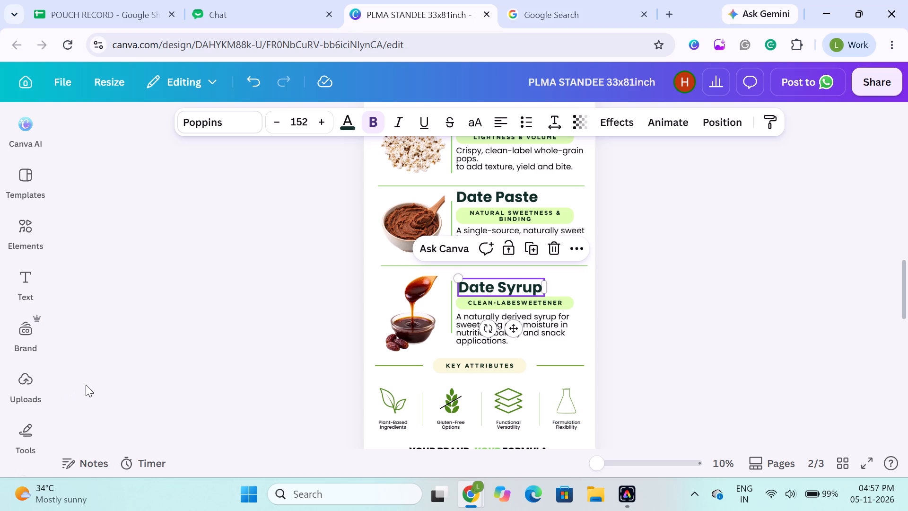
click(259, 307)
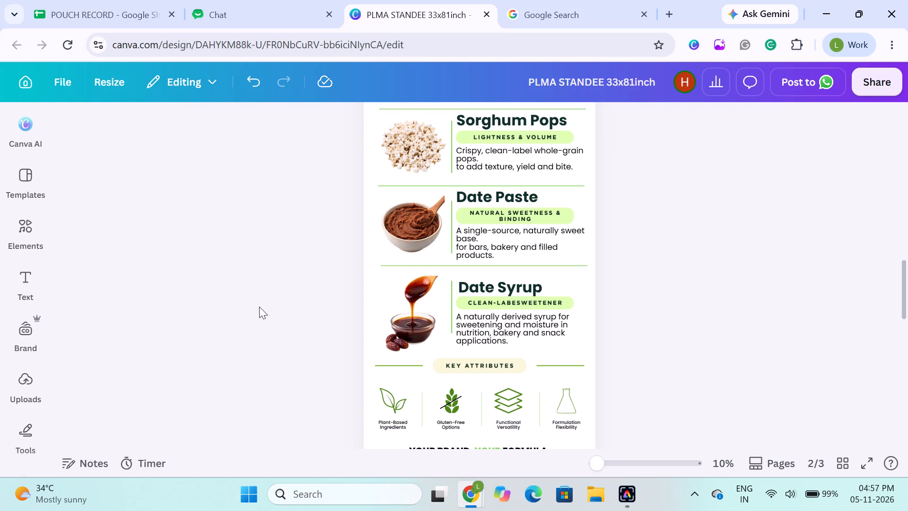
Raise the Date Syrup heading slightly to open a small gap above its CLEAN-LABESWEETENER badge.
click(503, 282)
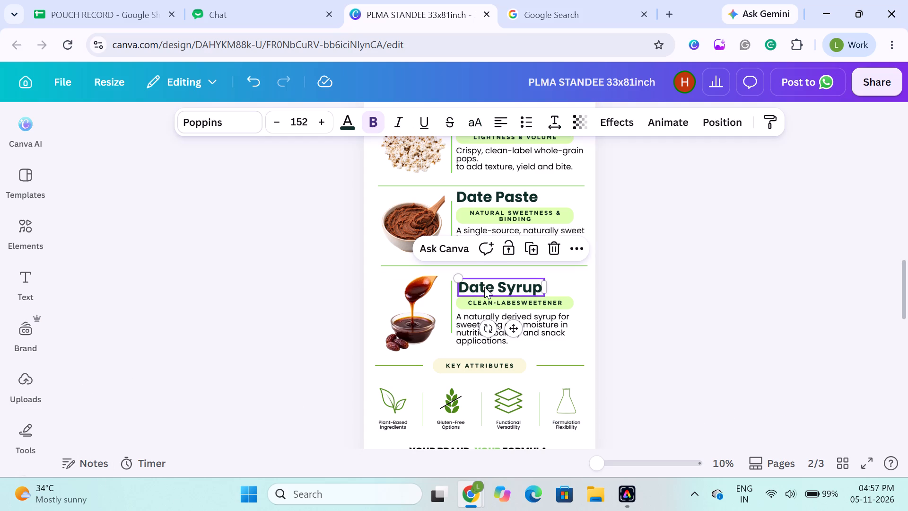
key(Up)
key(Up)
key(Up)
key(Up)
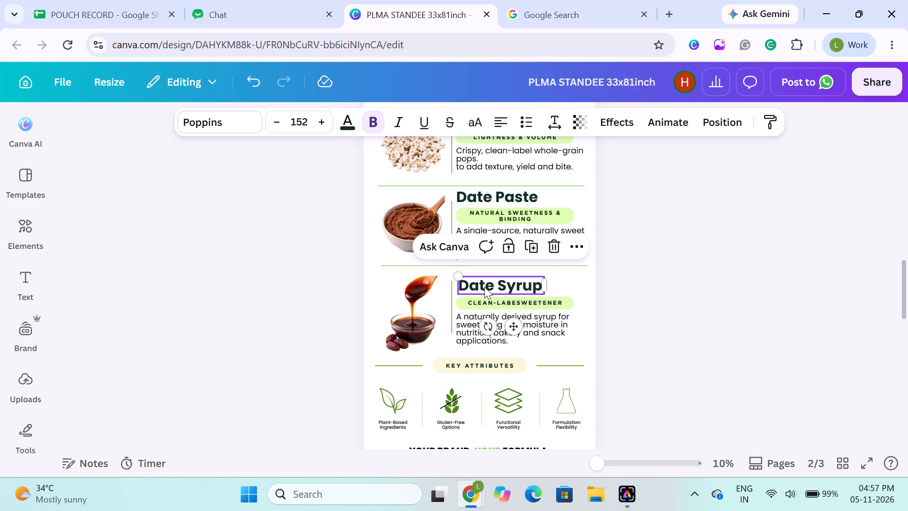
key(Up)
key(Up)
key(Down)
key(Down)
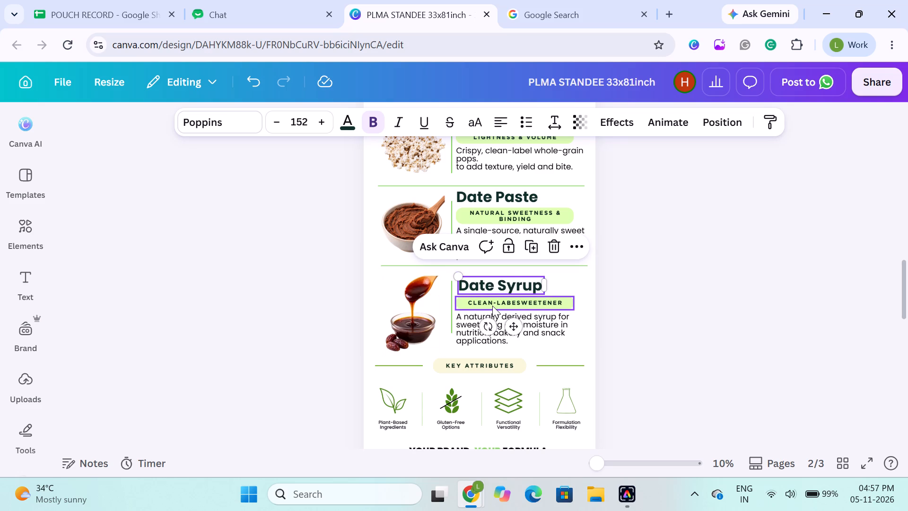
Move the Date Syrup heading, badge and description together slightly up toward the divider line above them.
click(492, 305)
shift+click(501, 290)
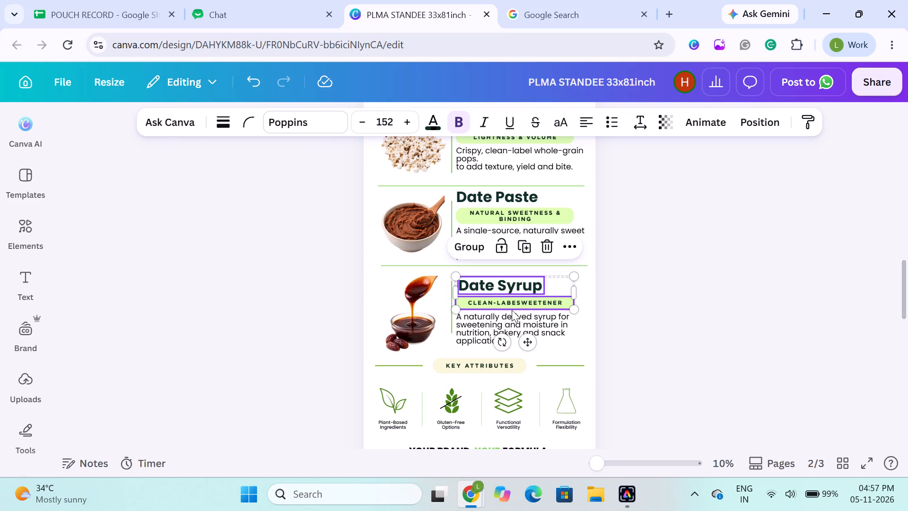
shift+click(508, 322)
key(Up)
key(Up)
key(Up)
key(Up)
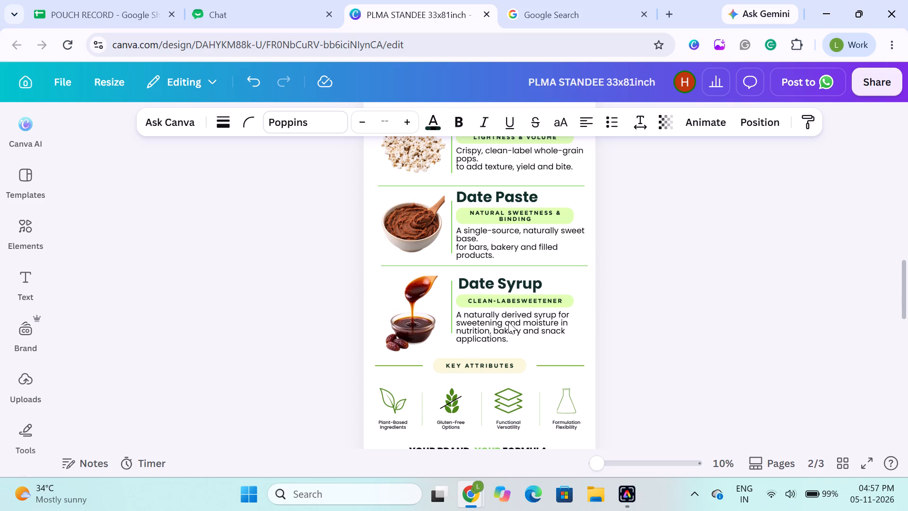
key(Up)
key(Up)
key(Down)
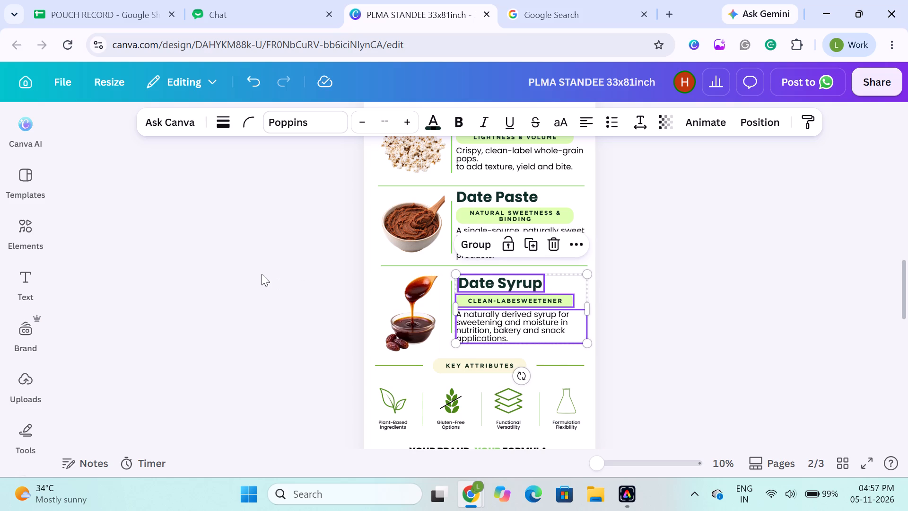
click(262, 274)
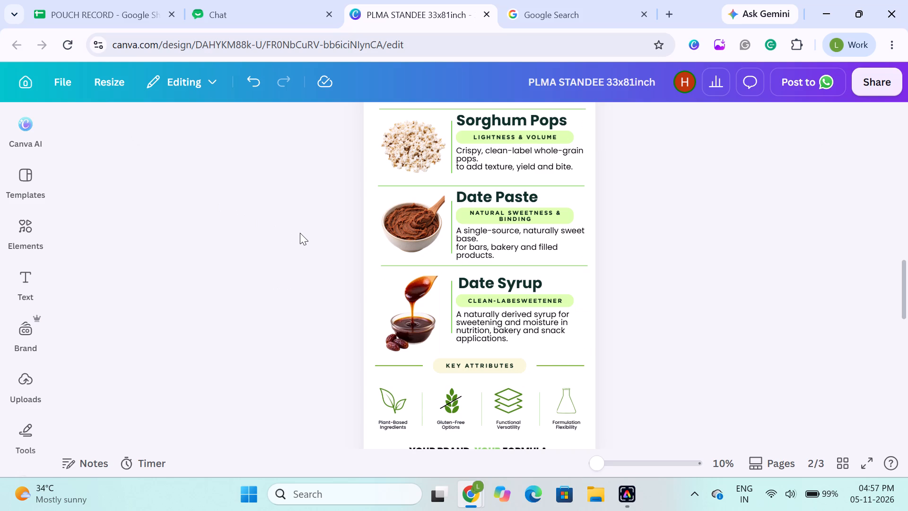
Shift the Date Syrup heading slightly left in line with its badge, leaving a gap of about 0.313 above it.
click(253, 248)
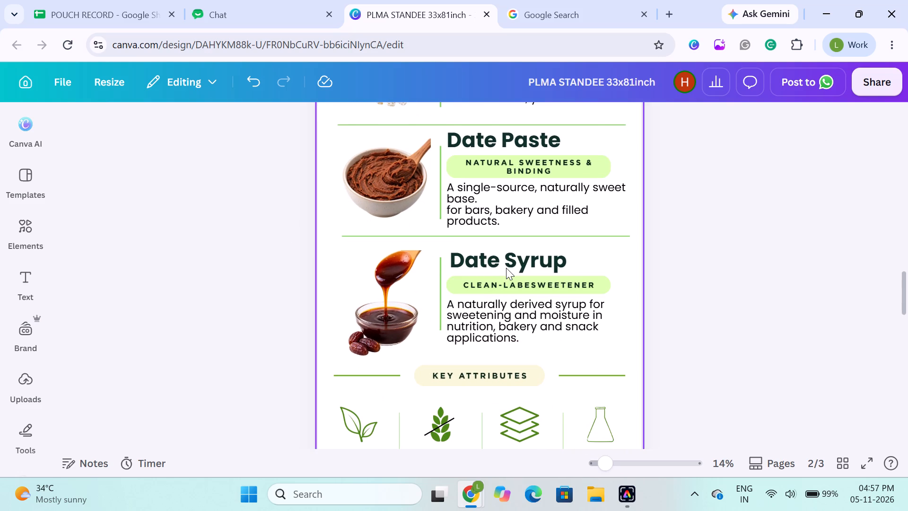
click(506, 268)
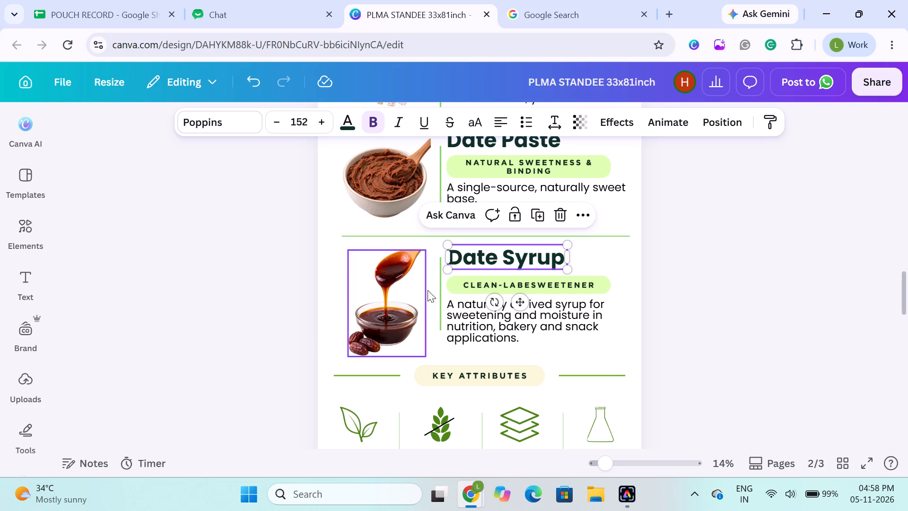
click(507, 256)
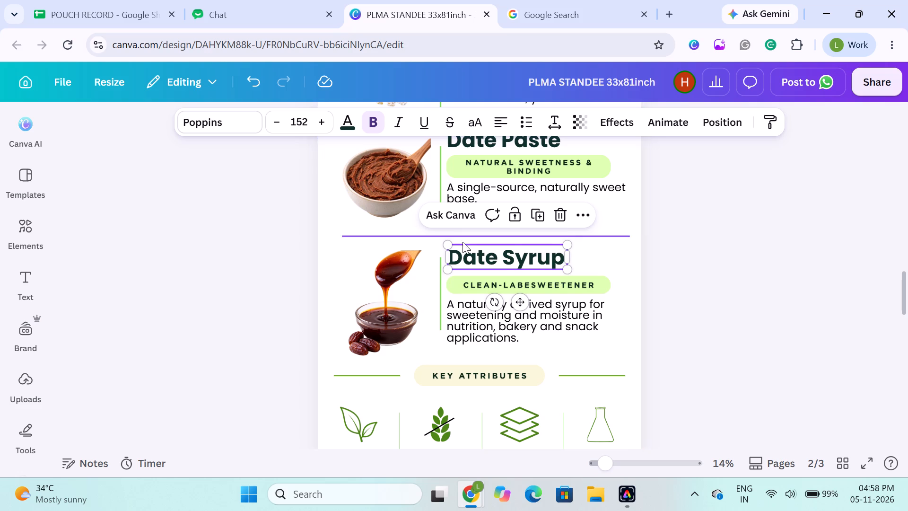
click(519, 257)
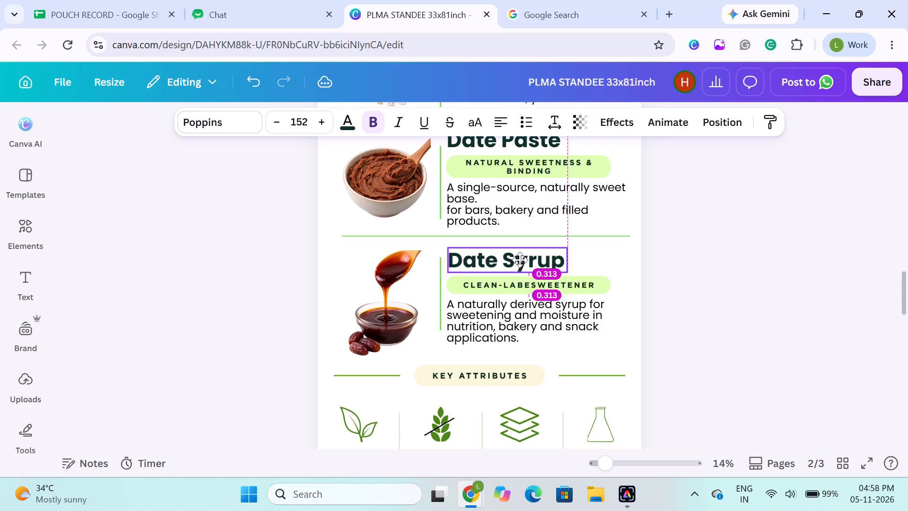
Move the Date Syrup heading and its badge together to the right of the description's left edge and slightly up toward the divider line.
shift+click(511, 282)
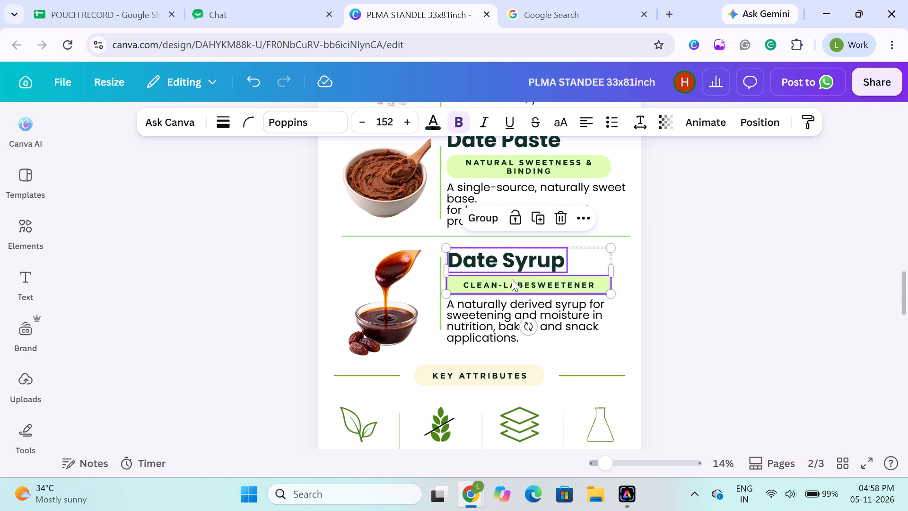
drag(514, 272, 558, 273)
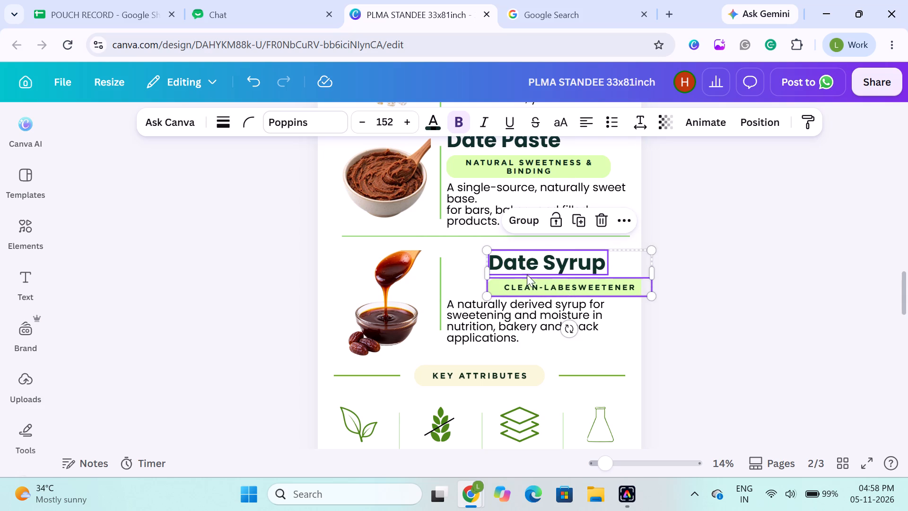
drag(527, 273, 528, 265)
click(268, 262)
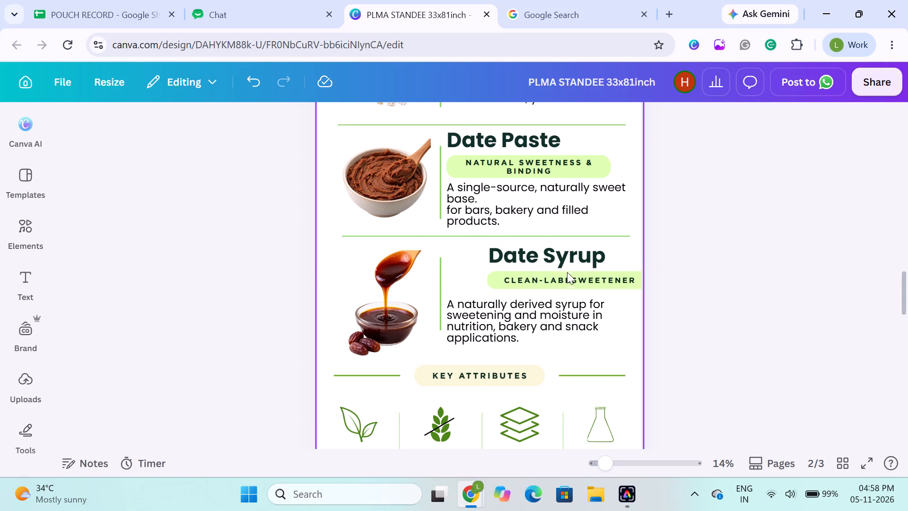
Nudge the CLEAN-LABESWEETENER badge slightly up, leaving a gap of about 0.25 below the Date Syrup heading.
click(567, 278)
key(Down)
key(Up)
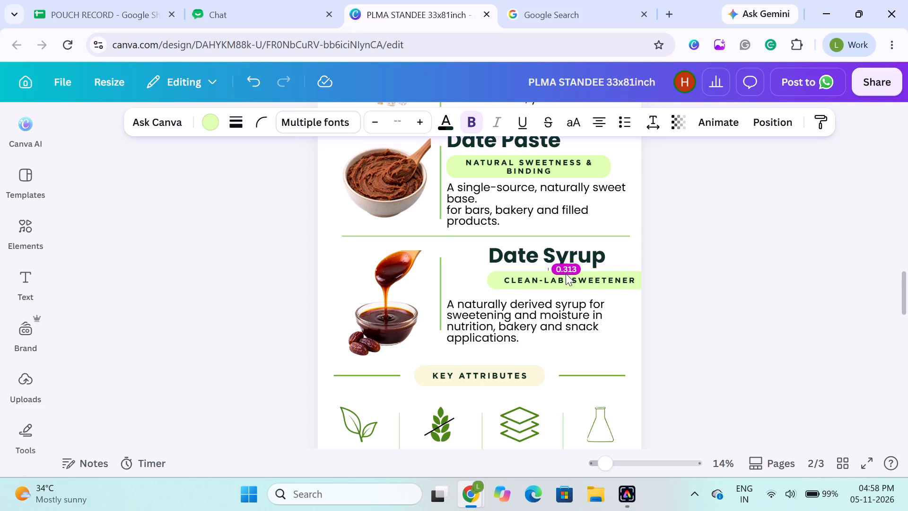
key(Up)
Raise the Date Syrup description until the gap beneath its CLEAN-LABESWEETENER badge is 0.25, matching the gap above the badge.
click(488, 306)
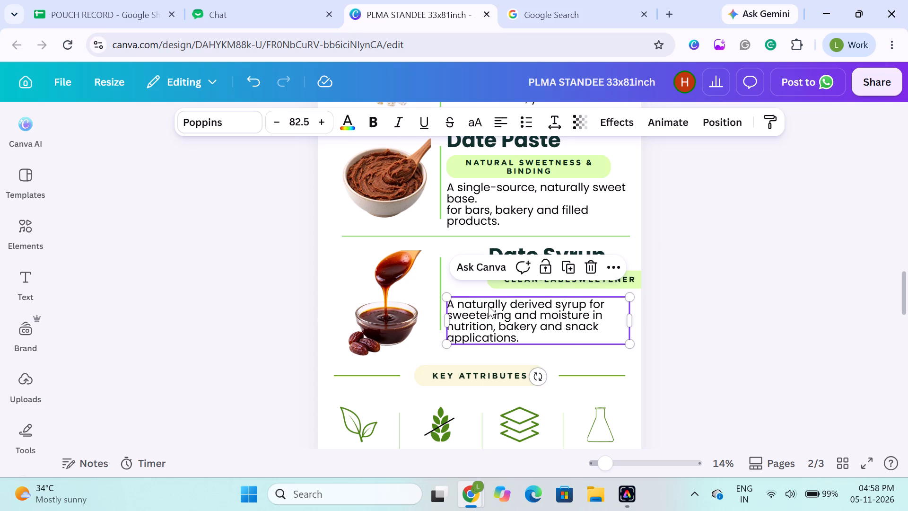
key(Up)
key(Up)
key(Up)
key(Up)
key(Up)
key(Up)
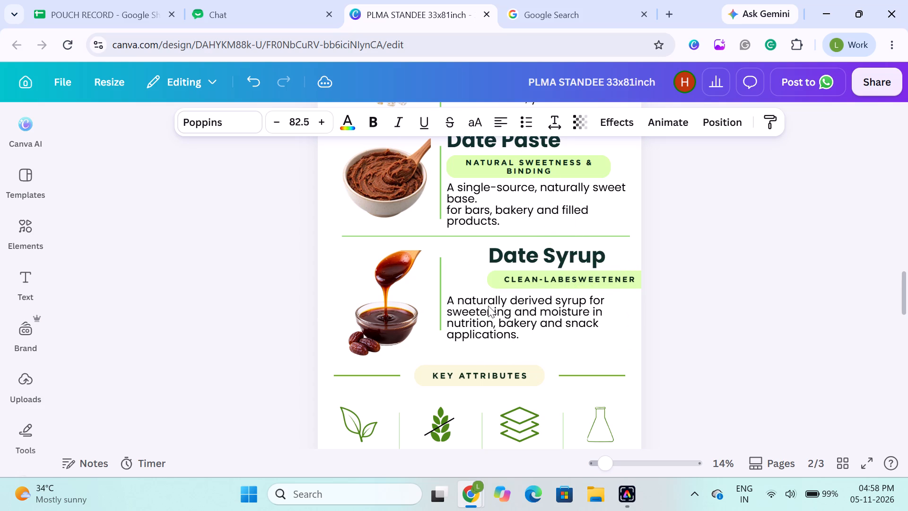
key(Up)
key(Up)
key(Up)
key(Up)
key(Up)
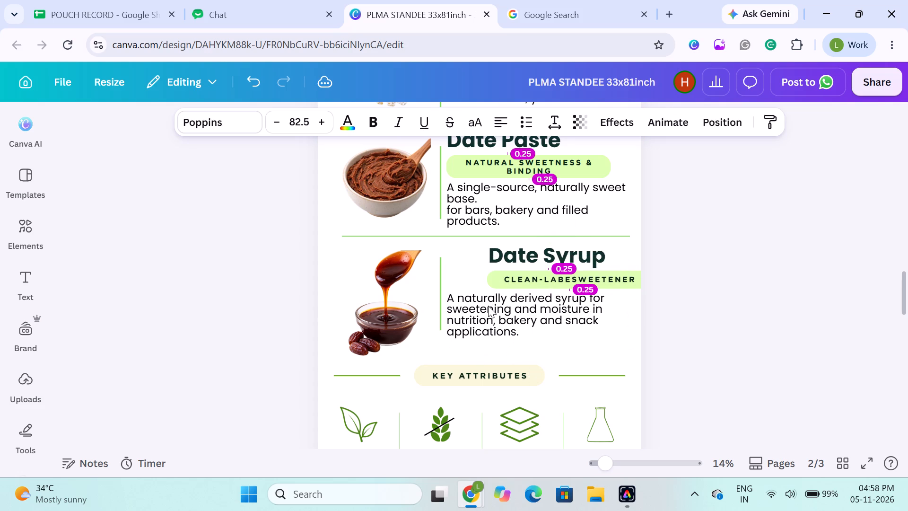
click(298, 278)
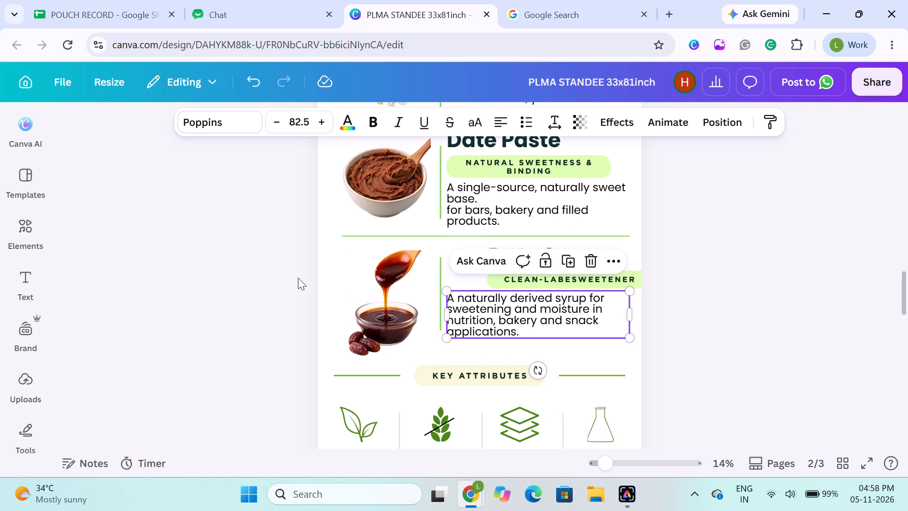
Group the Date Syrup heading with its CLEAN-LABESWEETENER badge.
shift+click(510, 277)
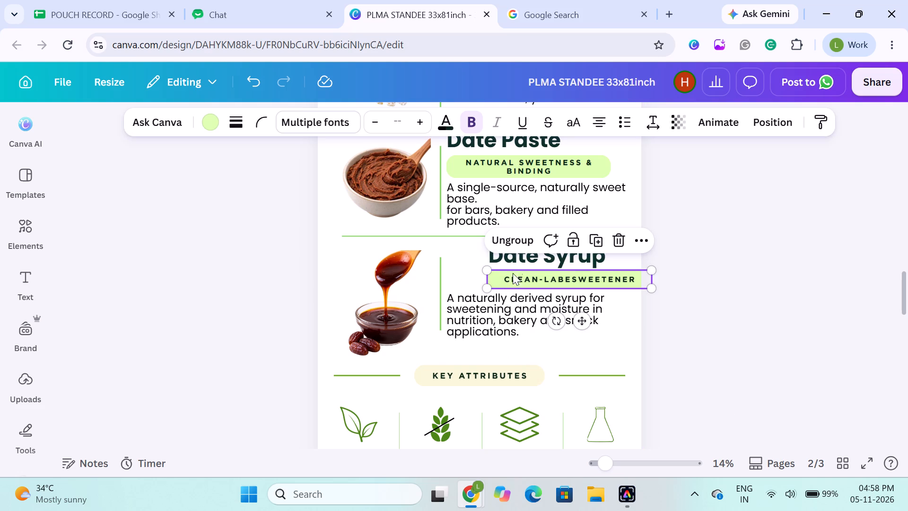
shift+click(510, 256)
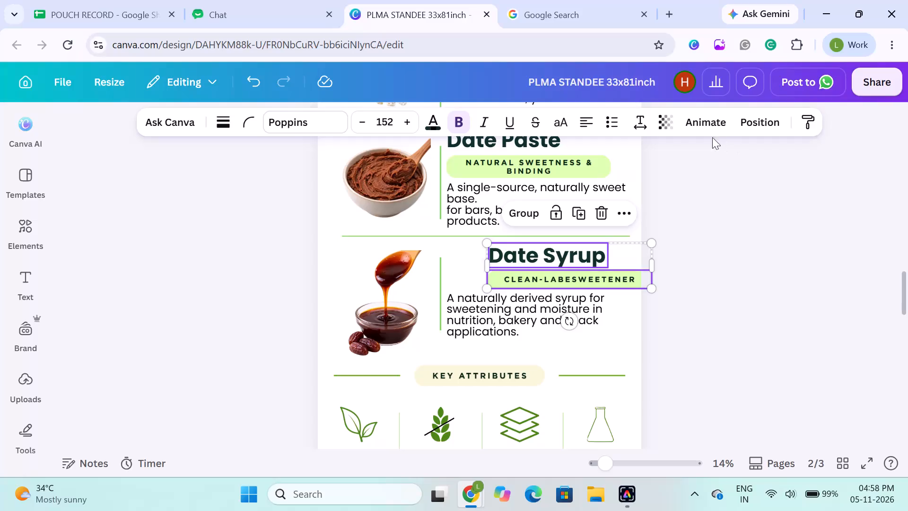
click(520, 208)
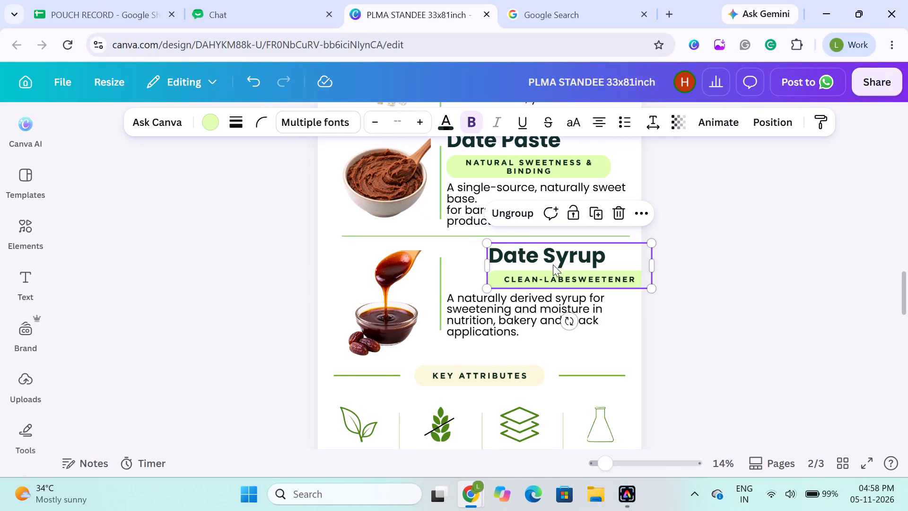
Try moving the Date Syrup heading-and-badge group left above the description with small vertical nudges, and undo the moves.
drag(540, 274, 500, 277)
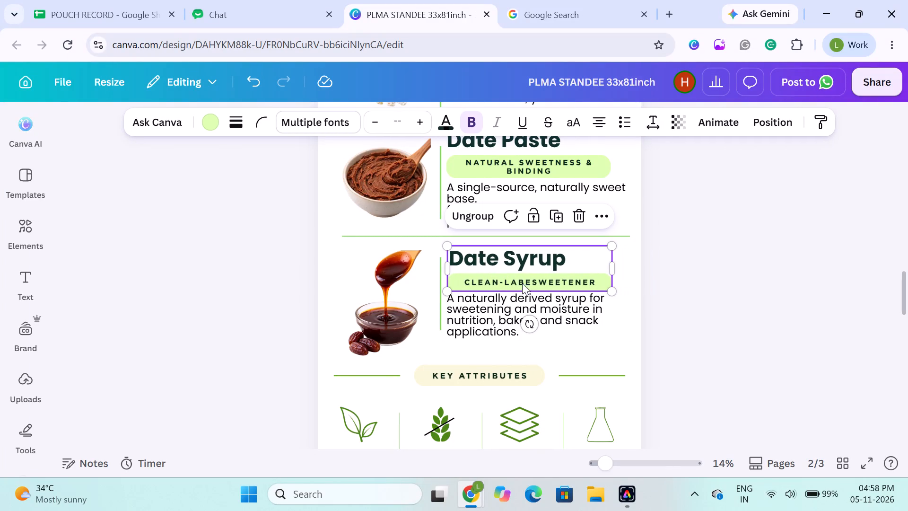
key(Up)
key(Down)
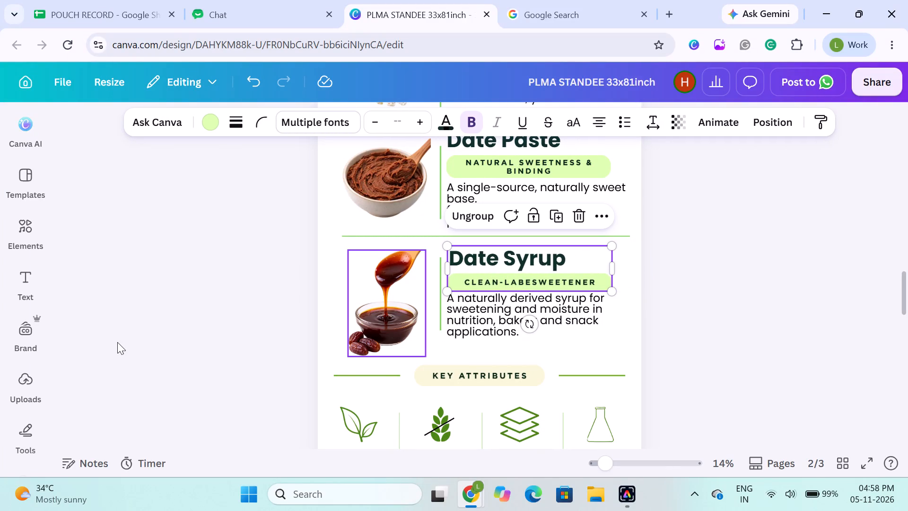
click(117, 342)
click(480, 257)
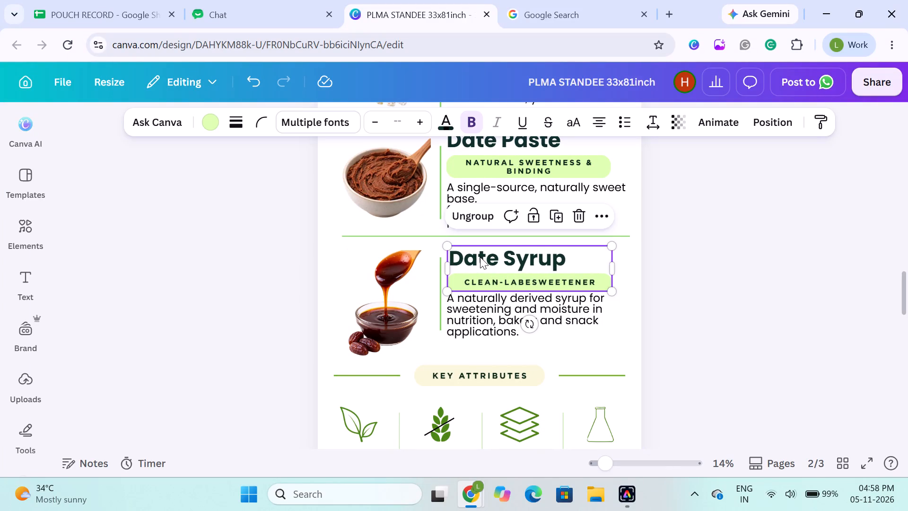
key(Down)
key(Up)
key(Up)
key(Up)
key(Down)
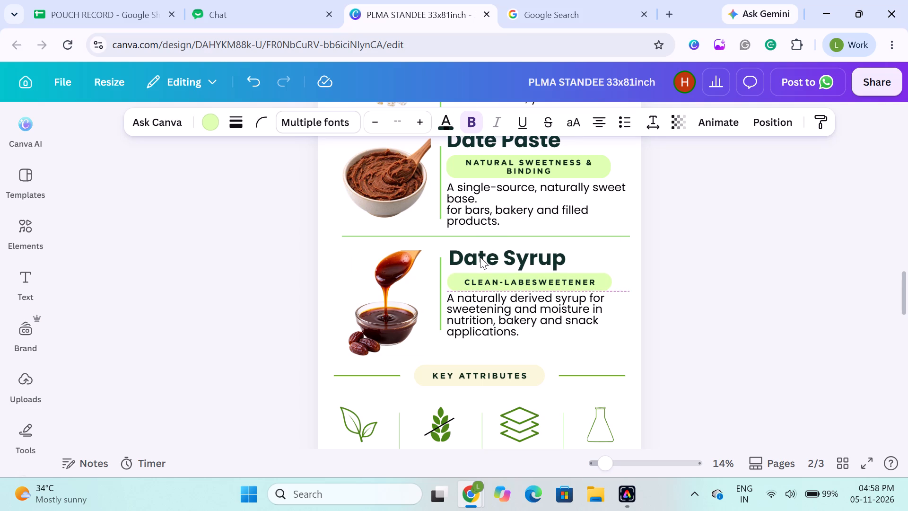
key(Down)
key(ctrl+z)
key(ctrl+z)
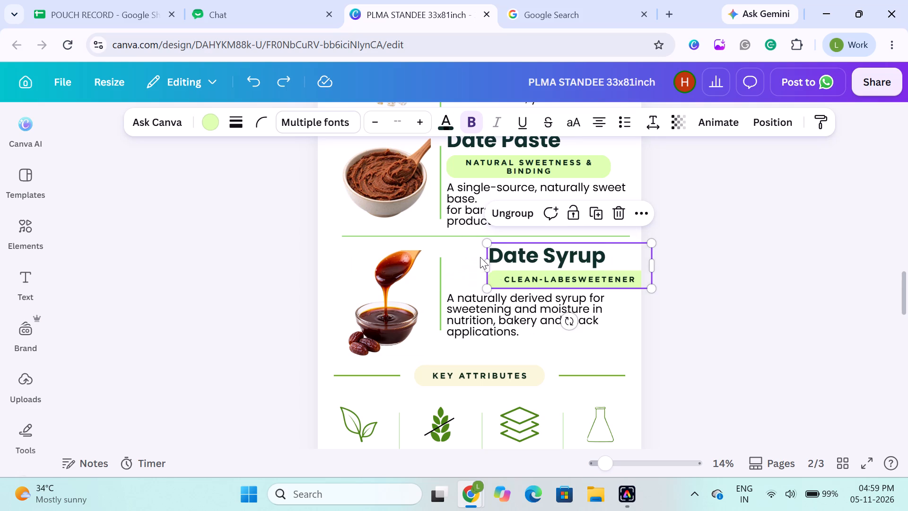
Align the Date Syrup heading-and-badge group and the description below it to their left edges.
click(713, 306)
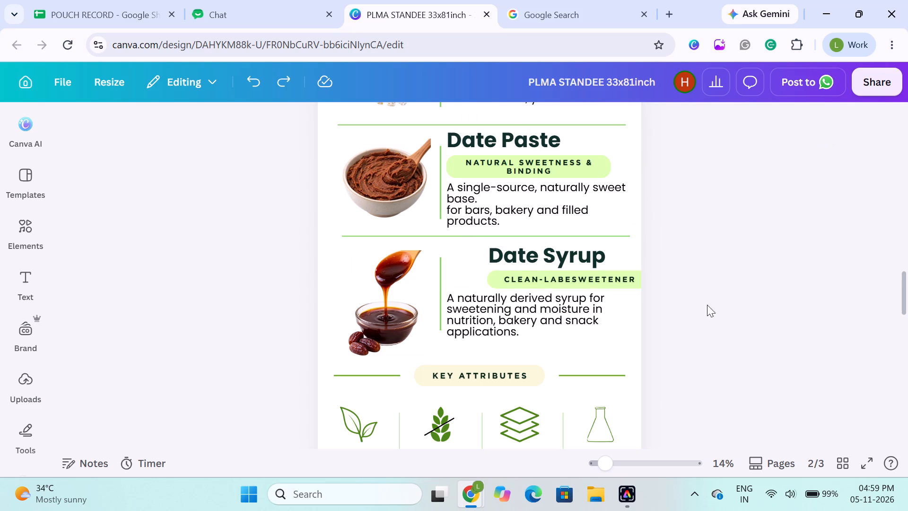
click(530, 283)
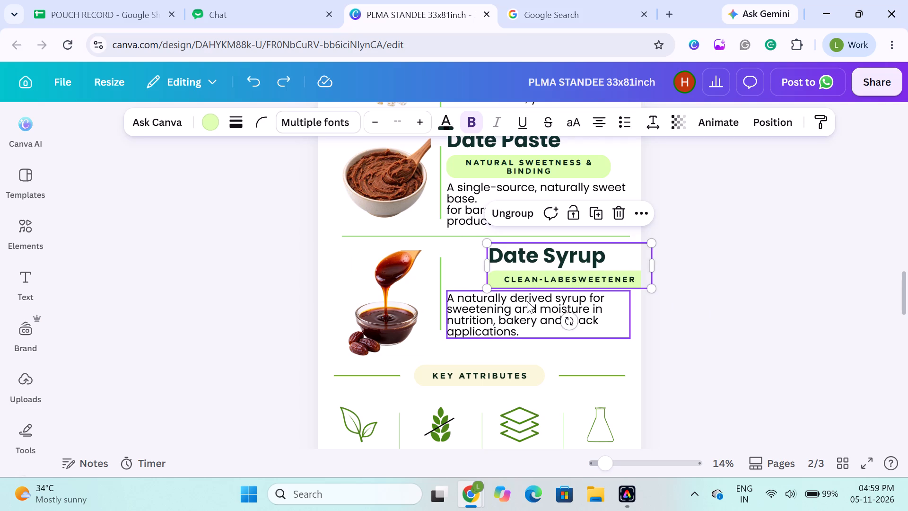
shift+click(527, 301)
click(739, 118)
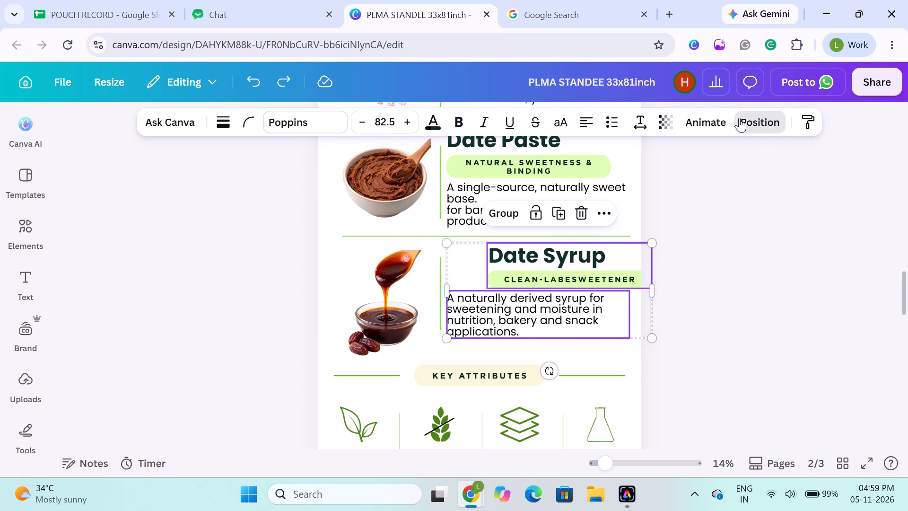
click(216, 330)
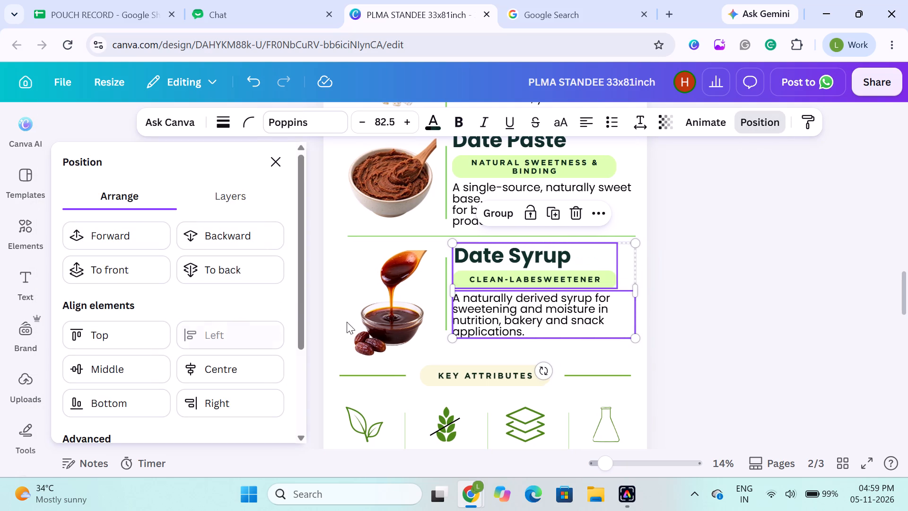
click(796, 261)
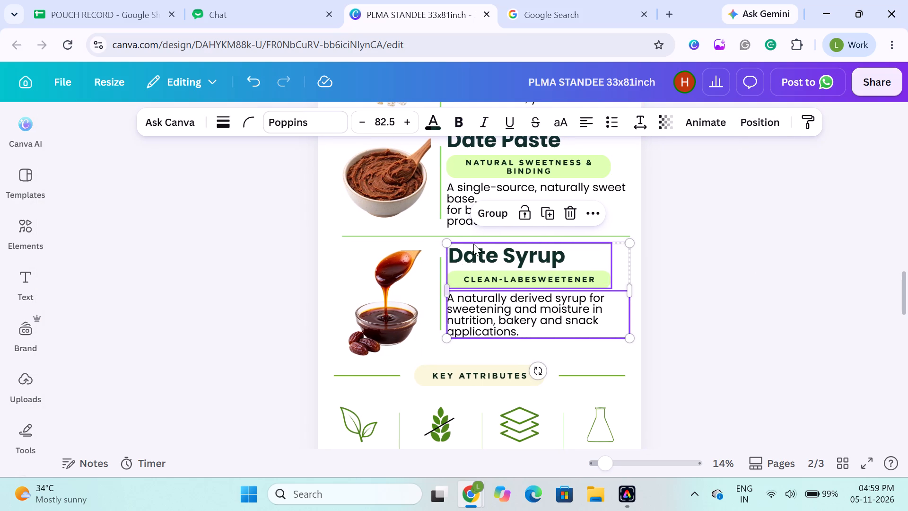
click(232, 279)
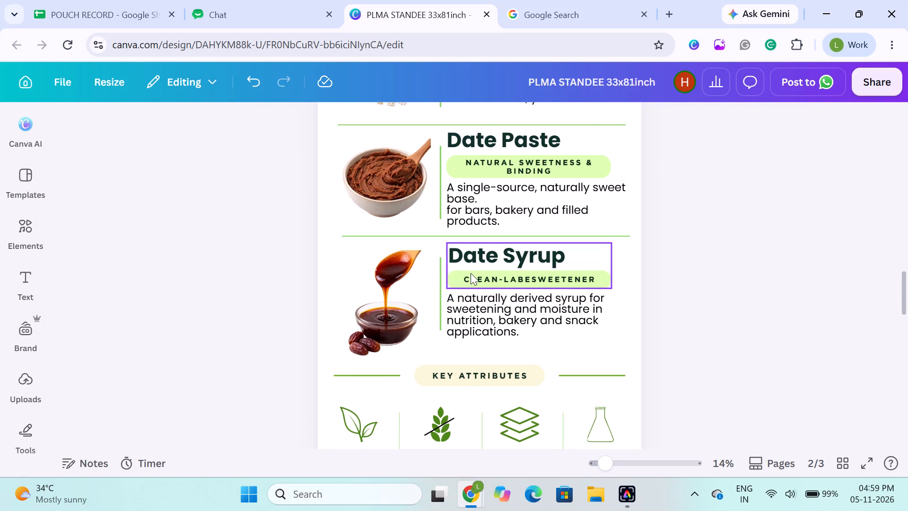
Ungroup the Date Syrup heading from its CLEAN-LABESWEETENER badge.
click(471, 273)
click(473, 218)
click(265, 240)
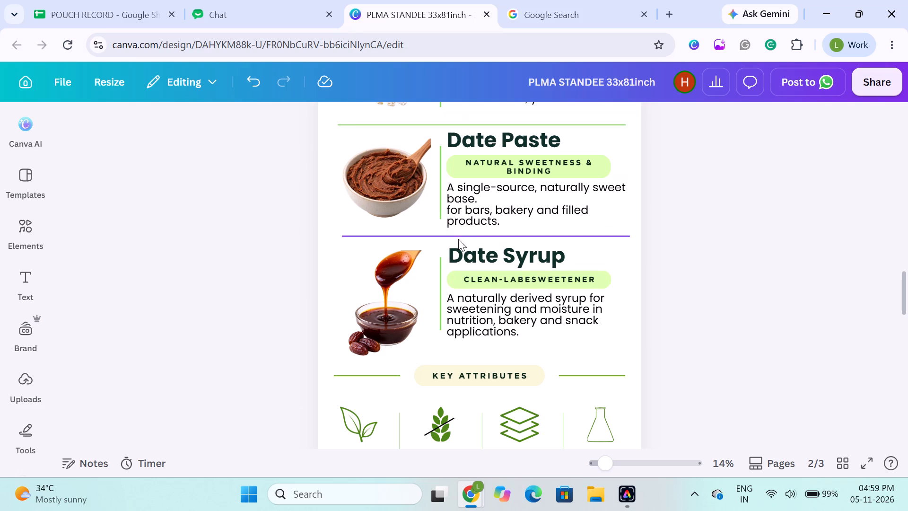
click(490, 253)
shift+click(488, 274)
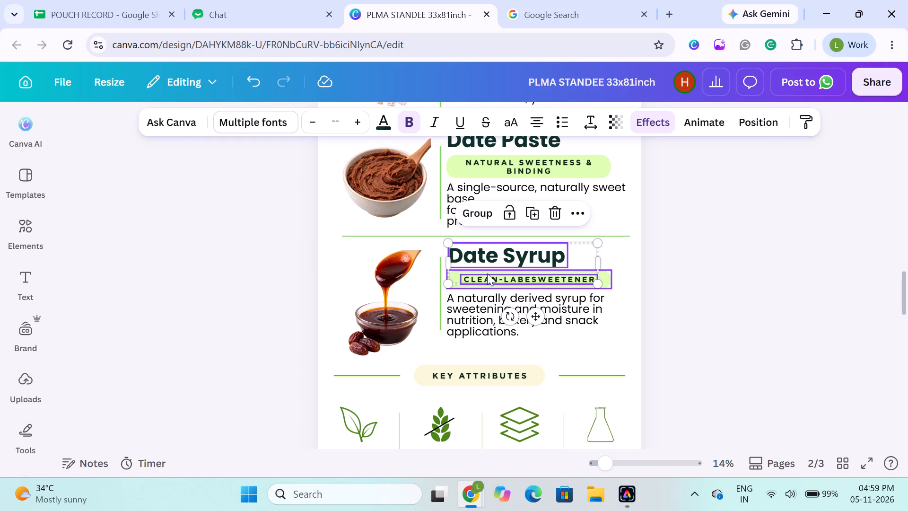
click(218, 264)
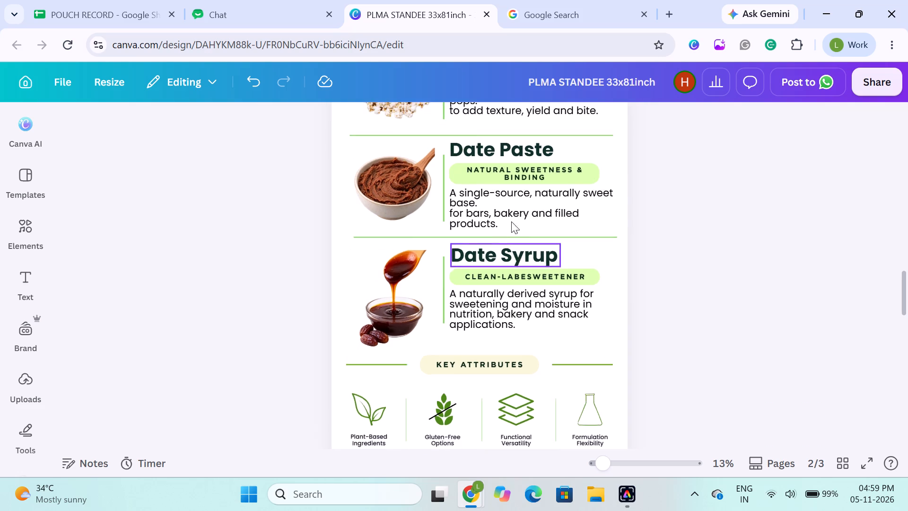
Align the Date Syrup, Date Paste, Sorghum Pops and Sorghum Flakes headings to a common left edge.
scroll(510, 200, up, 1)
click(227, 277)
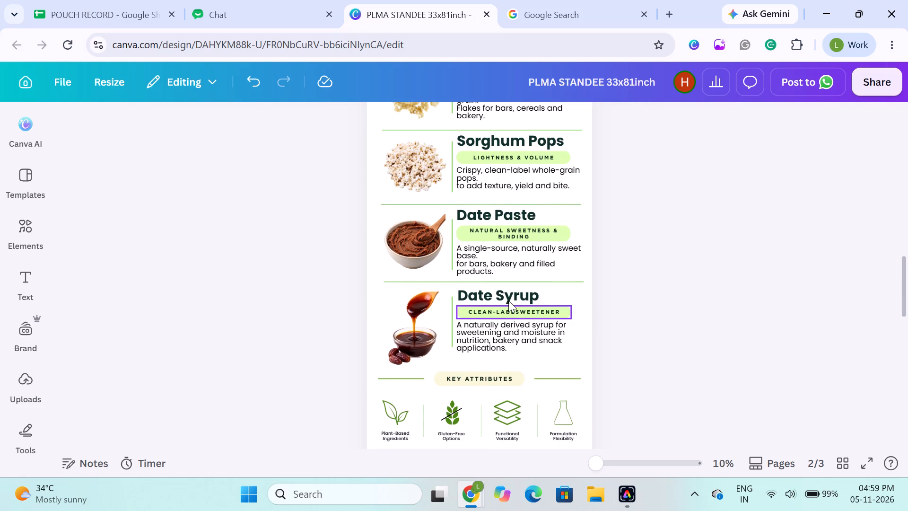
shift+click(507, 297)
shift+click(503, 216)
scroll(507, 216, up, 1)
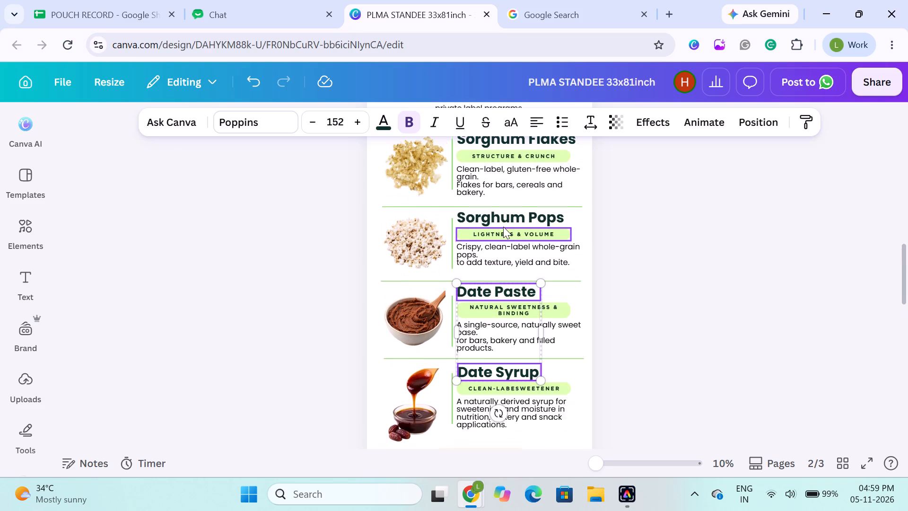
shift+click(499, 223)
shift+click(506, 156)
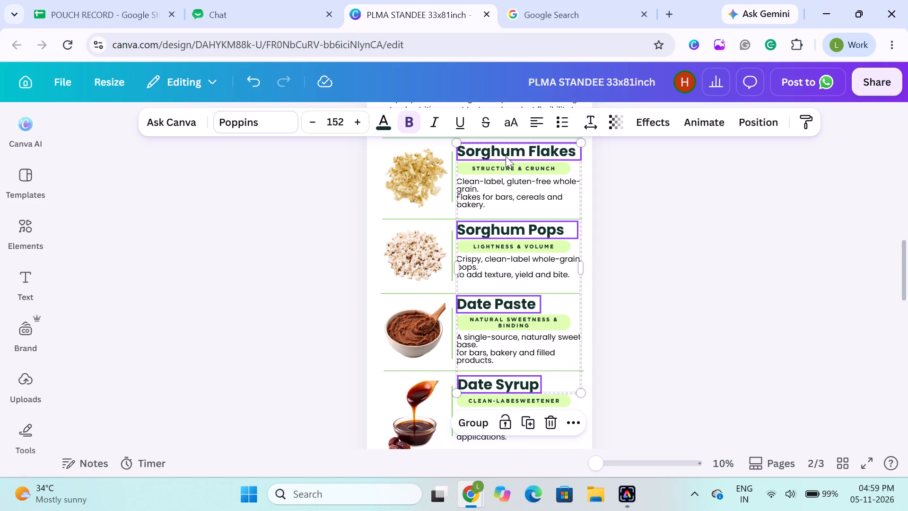
click(766, 130)
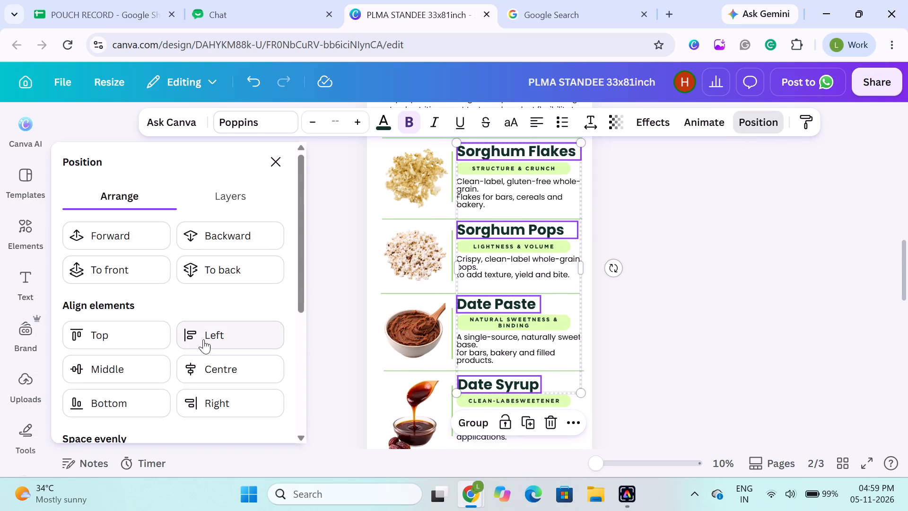
click(204, 339)
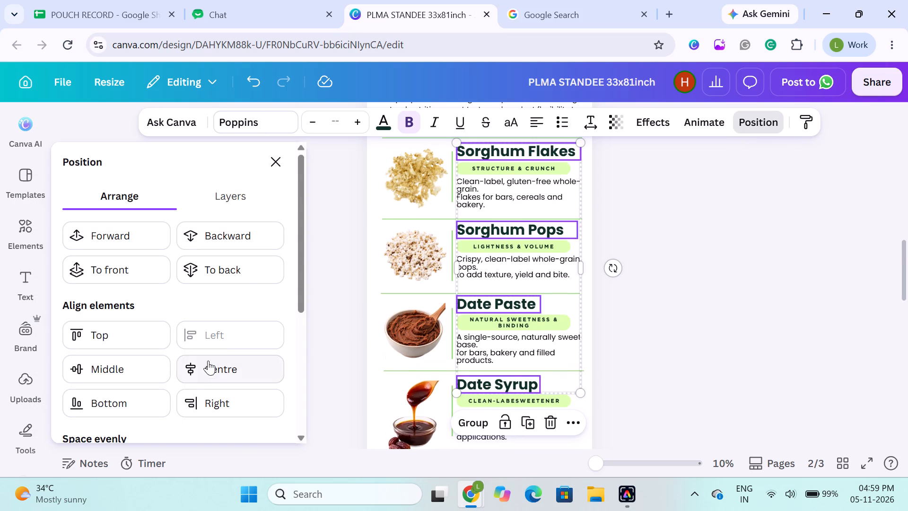
click(690, 280)
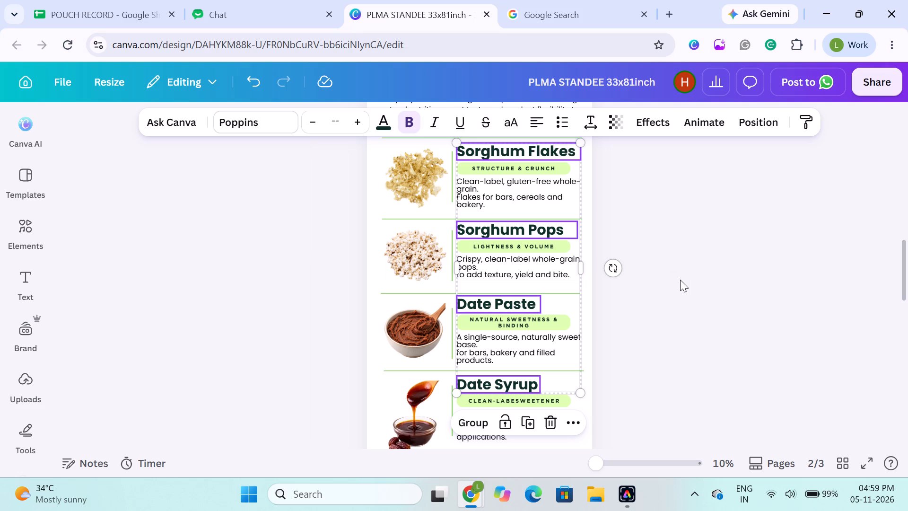
click(242, 254)
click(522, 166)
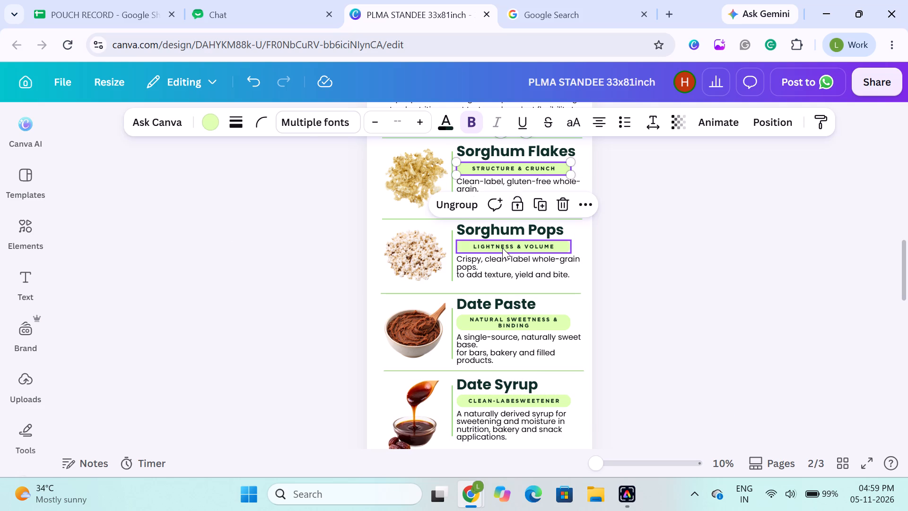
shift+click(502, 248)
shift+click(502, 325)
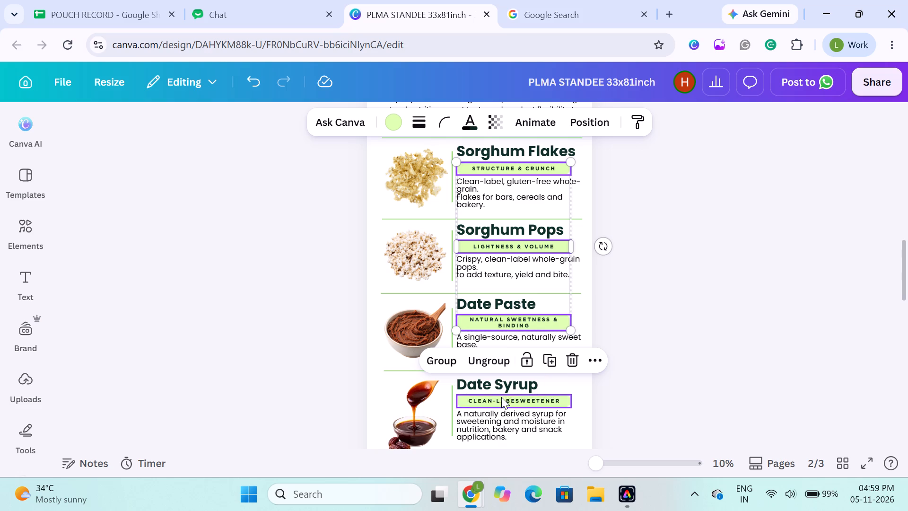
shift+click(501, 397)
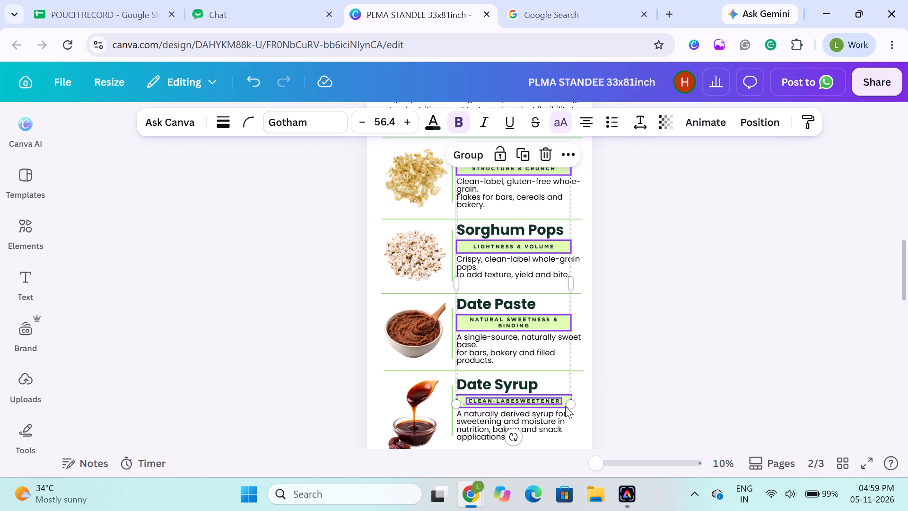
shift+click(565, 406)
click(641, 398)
Group the CLEAN-LABESWEETENER text with its pale green badge shape under the Date Syrup heading.
click(550, 398)
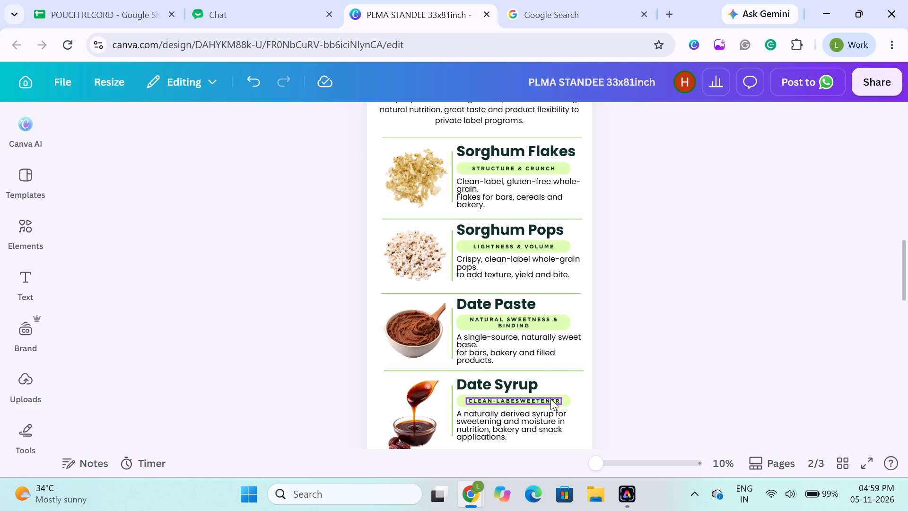
shift+click(567, 401)
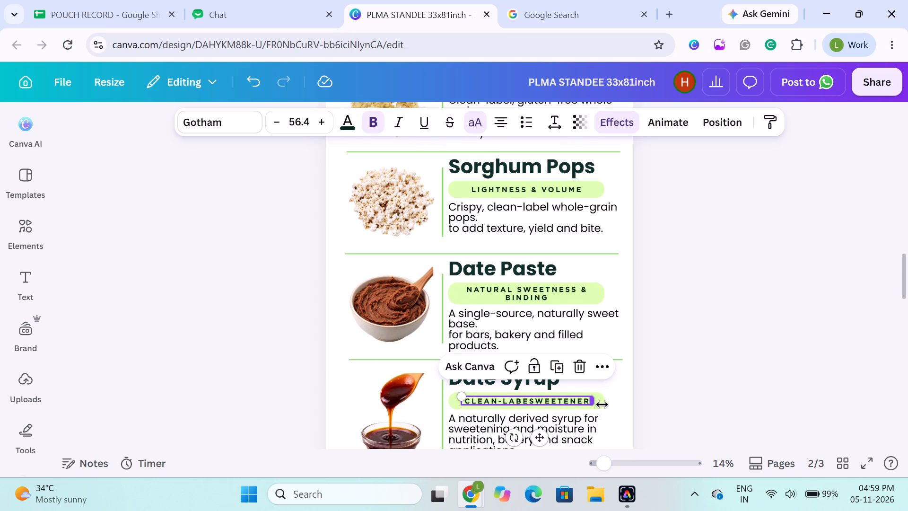
shift+click(604, 404)
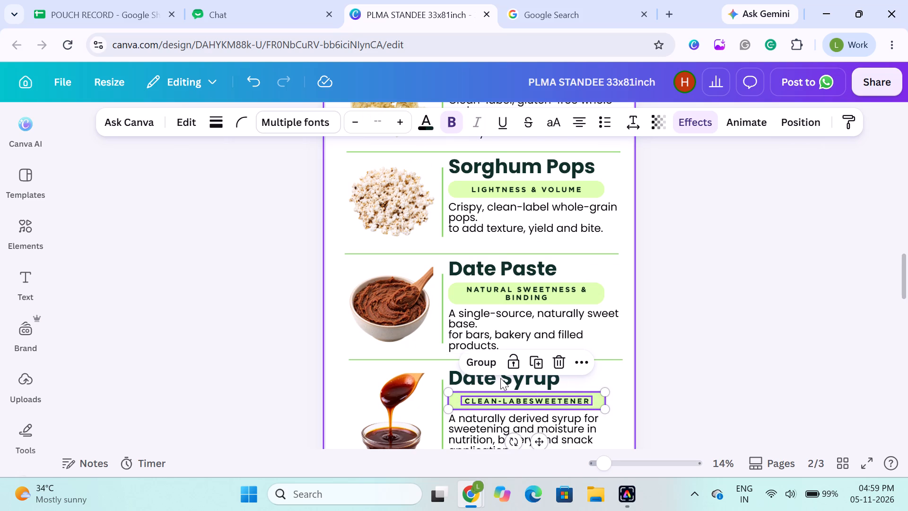
click(483, 368)
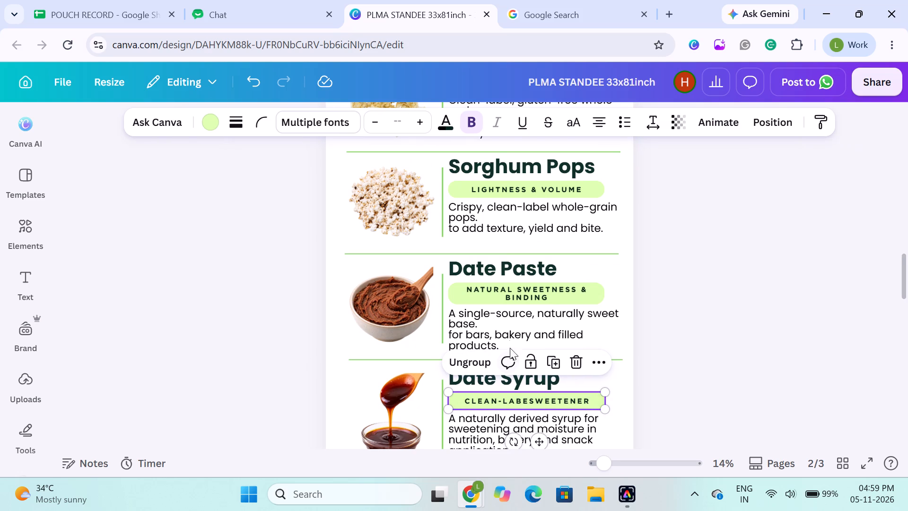
Align the Date Syrup, Date Paste, Sorghum Pops and Sorghum Flakes tag badges to a common left edge.
shift+click(499, 293)
shift+click(517, 187)
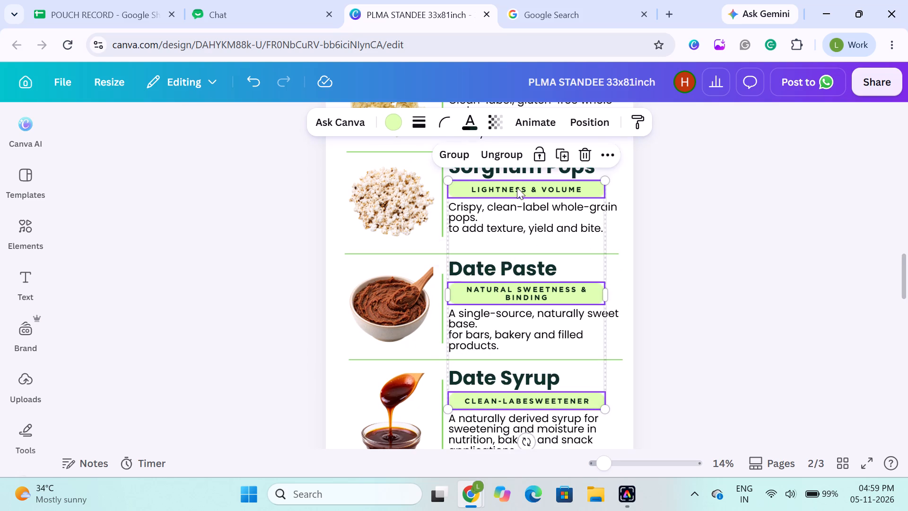
scroll(513, 189, up, 1)
shift+click(514, 273)
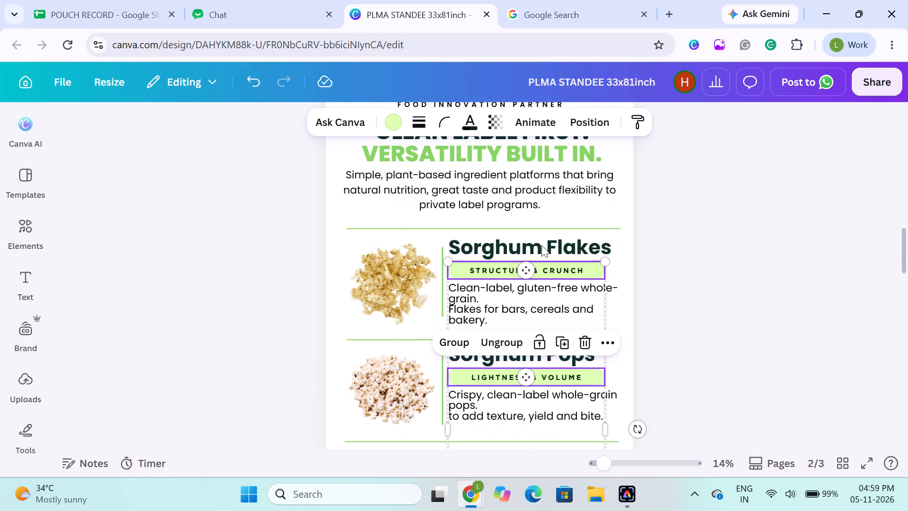
click(575, 124)
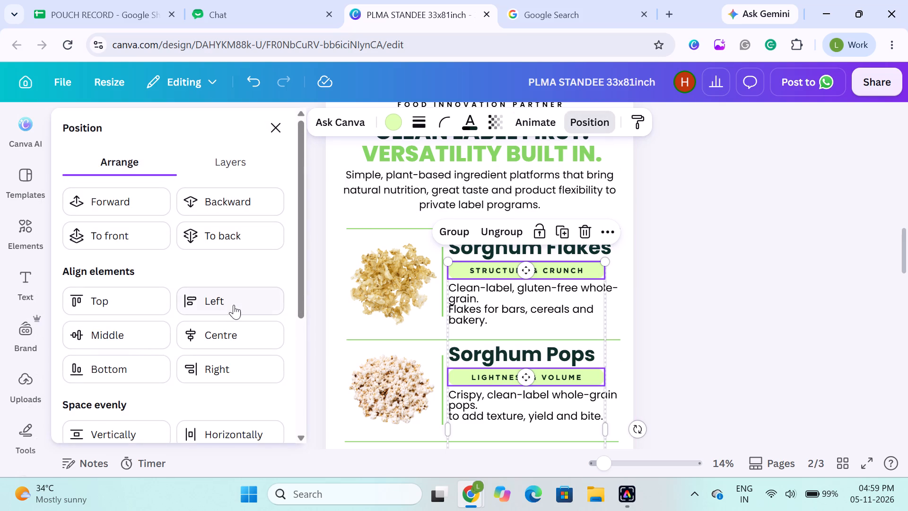
click(230, 301)
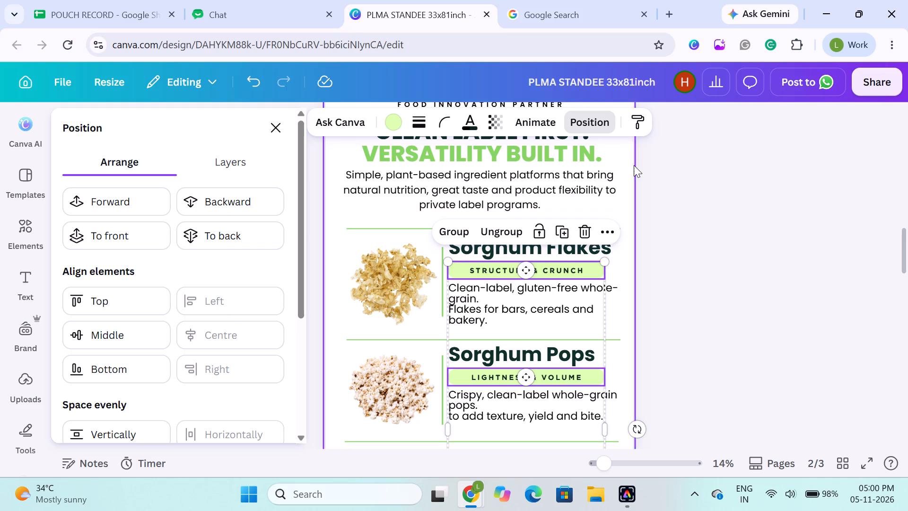
click(775, 252)
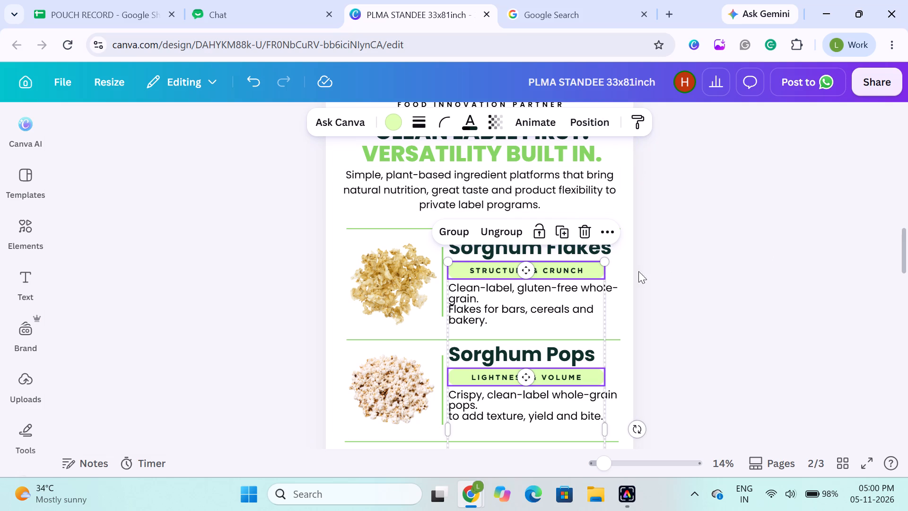
click(210, 273)
Align the Sorghum Flakes heading, STRUCTURE & CRUNCH badge and description to their left edges.
click(521, 257)
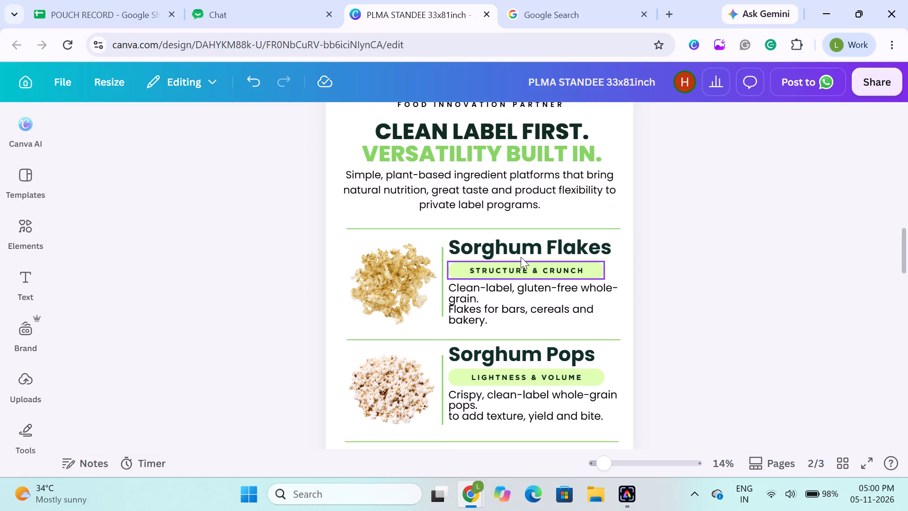
shift+click(475, 274)
shift+click(477, 291)
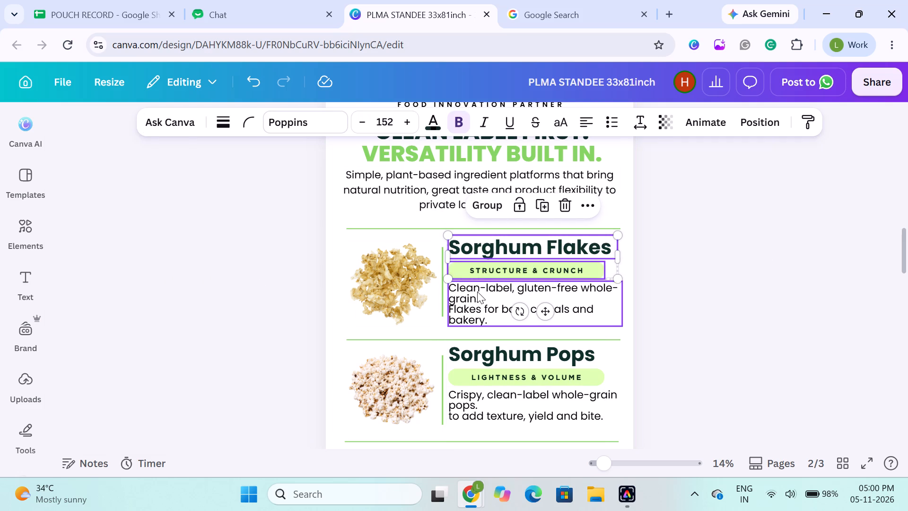
click(758, 130)
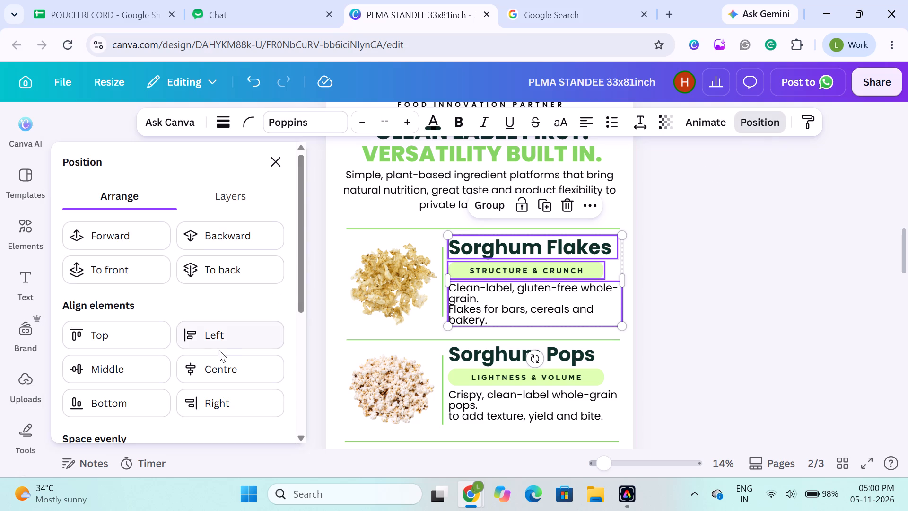
click(220, 343)
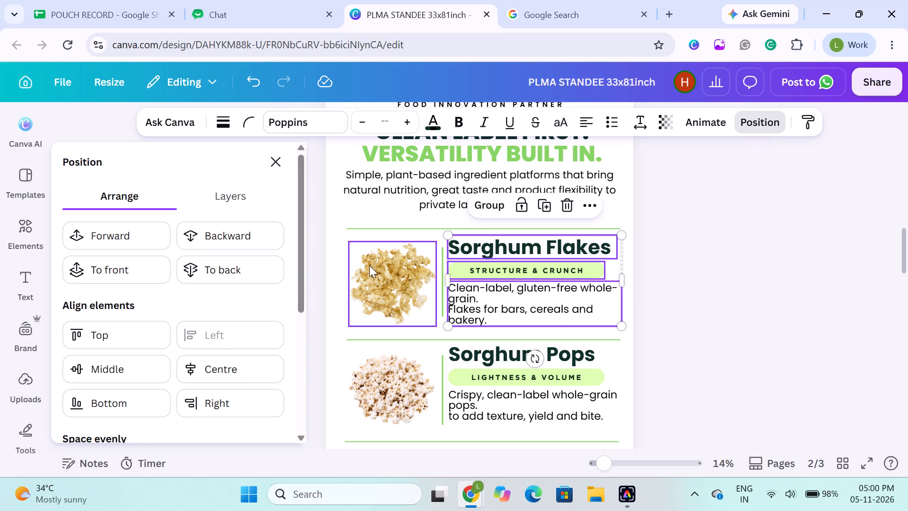
Examine the product rows on page 2 and the layout on page 3 to compare their text alignment.
scroll(481, 253, down, 4)
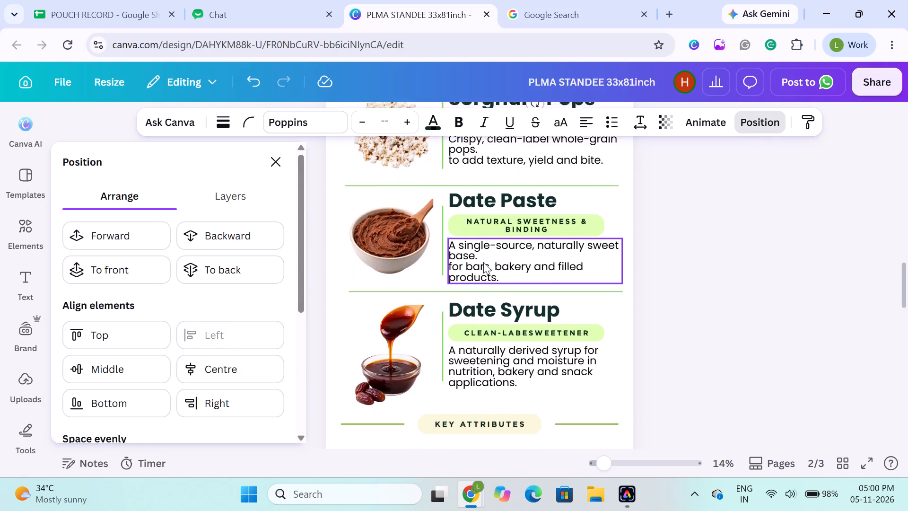
scroll(483, 262, down, 2)
scroll(483, 262, up, 2)
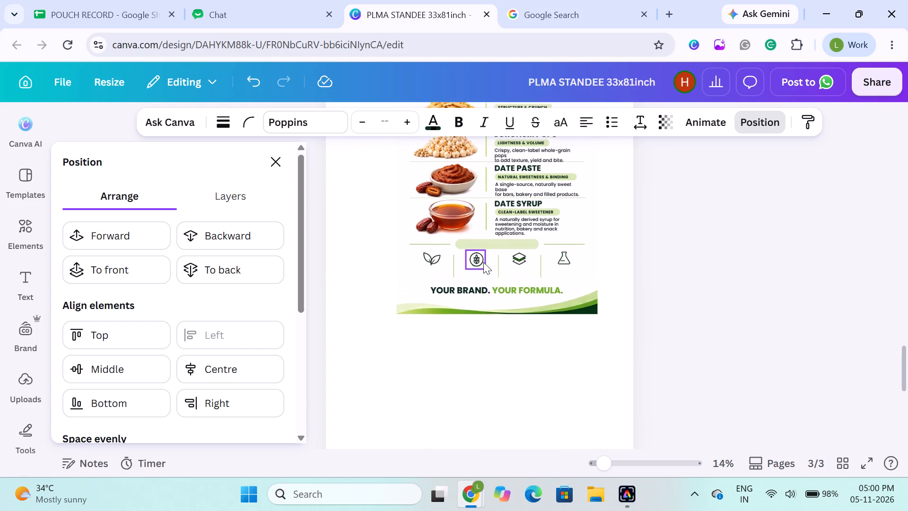
scroll(483, 262, up, 1)
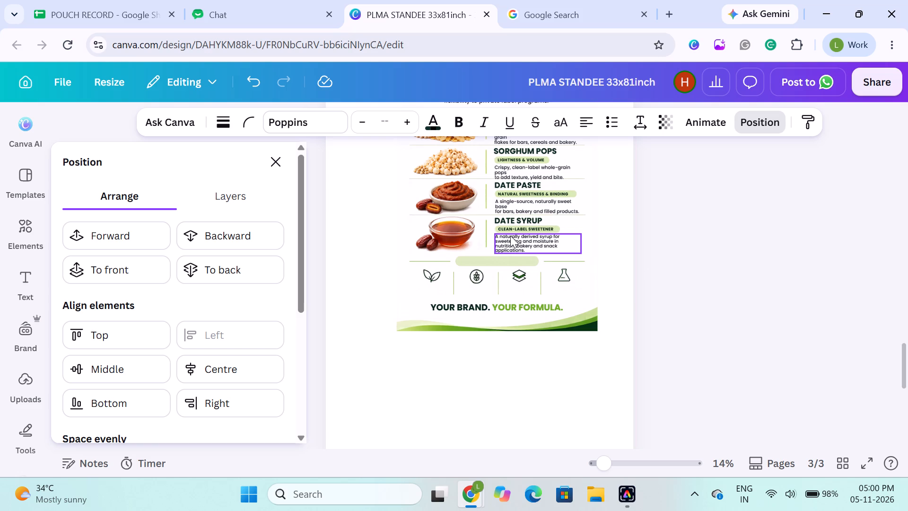
scroll(510, 236, up, 1)
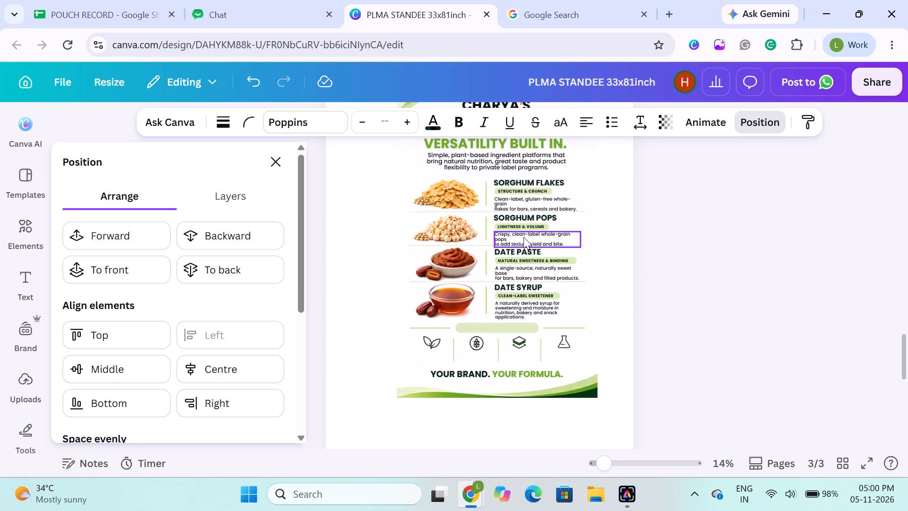
scroll(513, 214, up, 4)
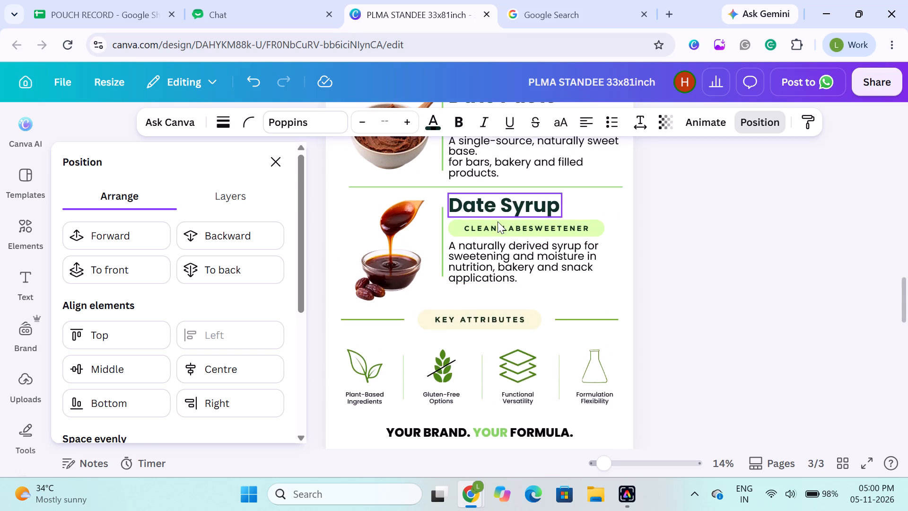
scroll(498, 221, up, 2)
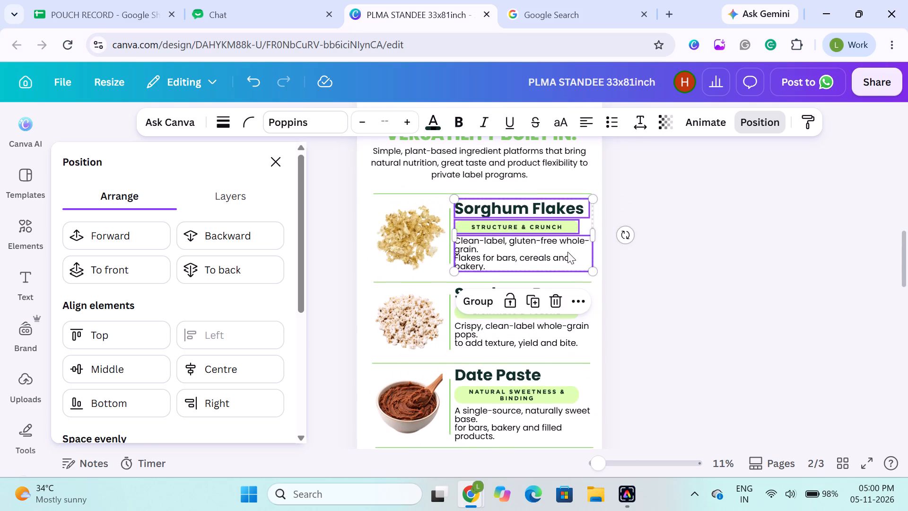
click(663, 251)
click(681, 234)
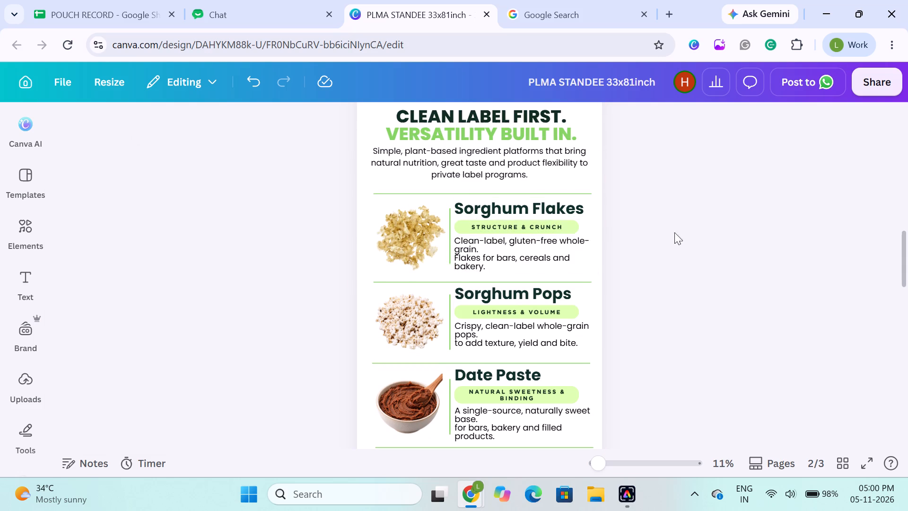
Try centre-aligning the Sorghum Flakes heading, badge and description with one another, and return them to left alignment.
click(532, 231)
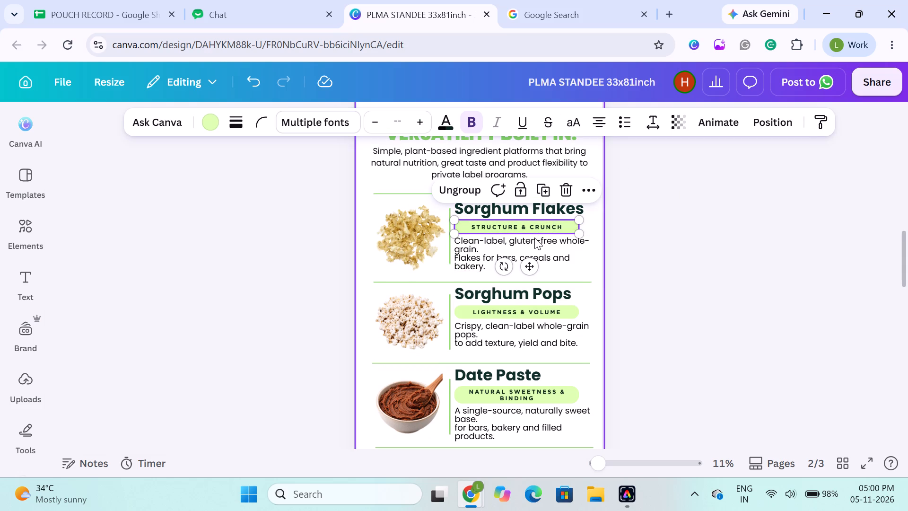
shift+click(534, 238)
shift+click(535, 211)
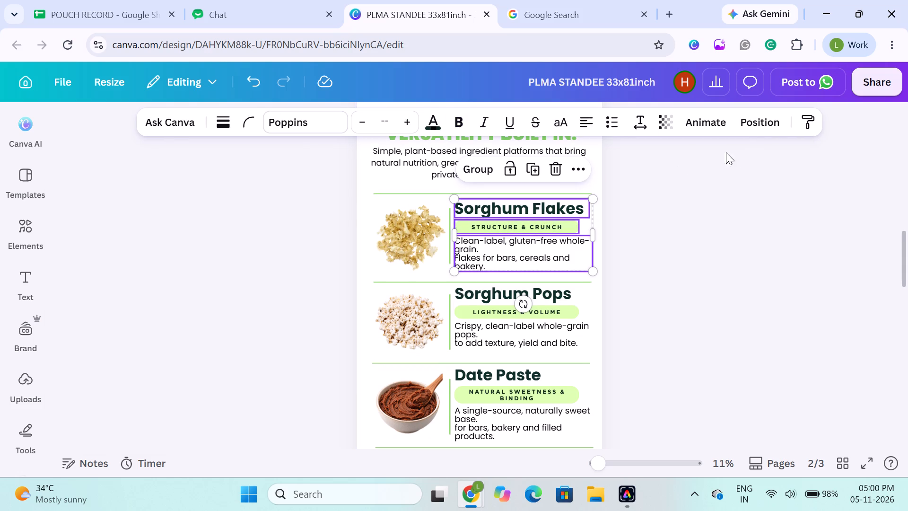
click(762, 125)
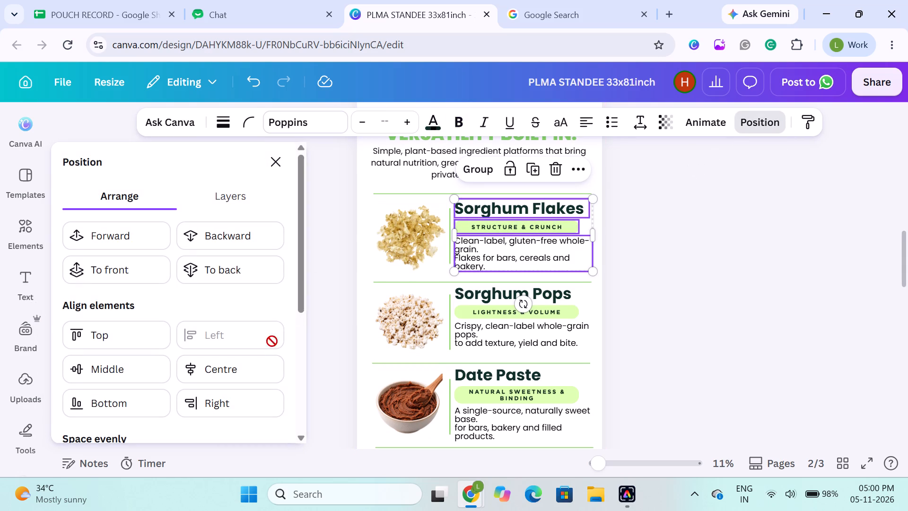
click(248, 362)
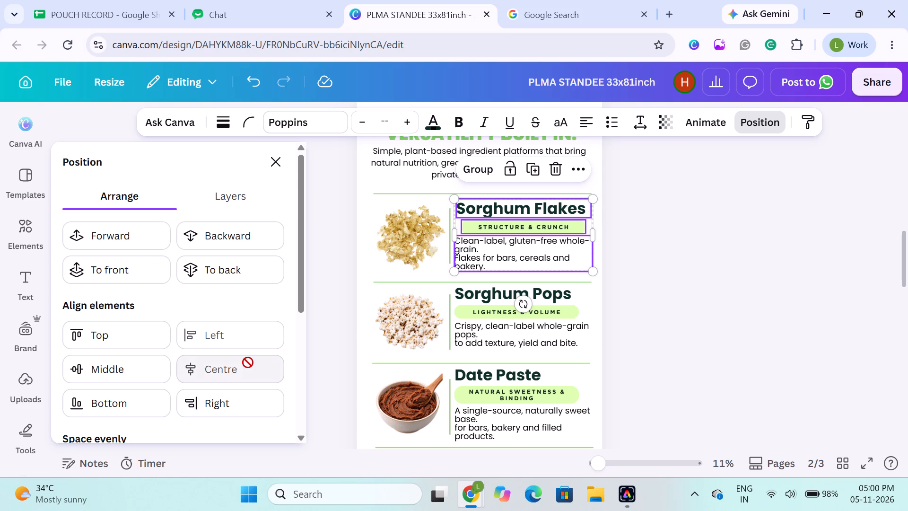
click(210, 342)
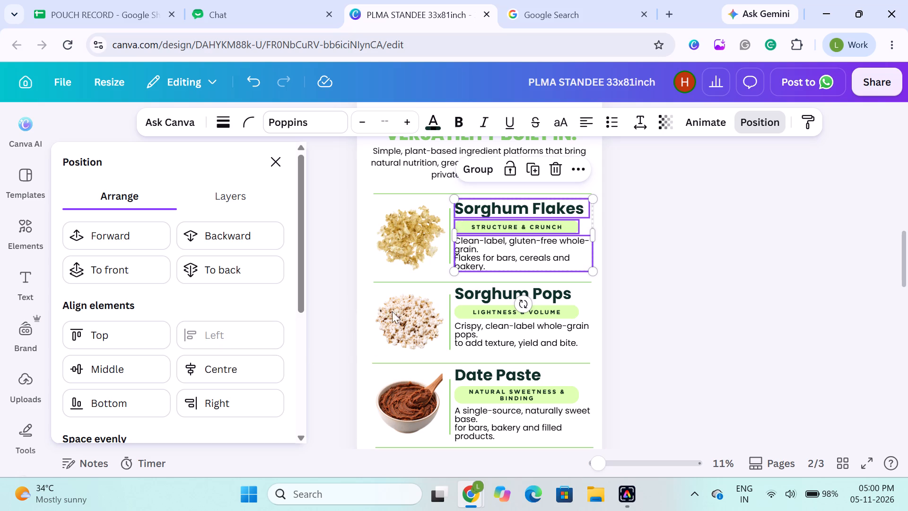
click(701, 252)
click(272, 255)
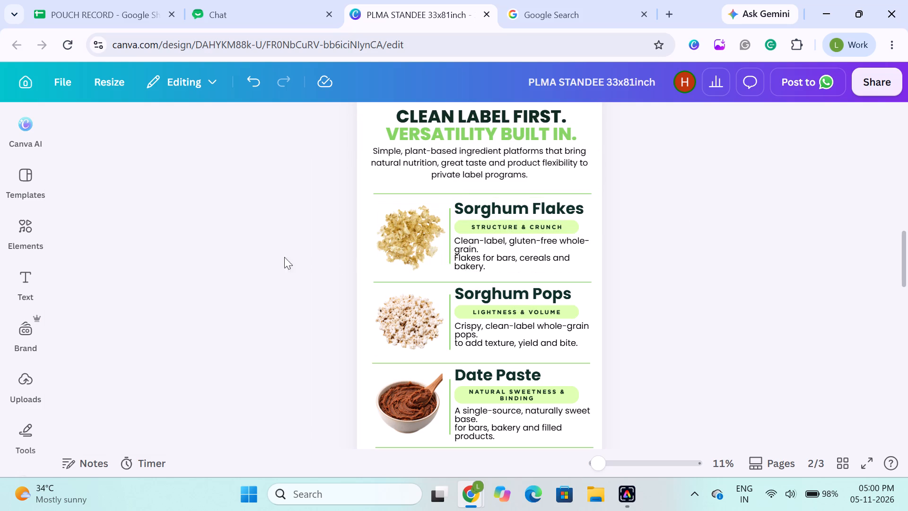
Left-align the Sorghum Pops heading, LIGHTNESS & VOLUME badge and description, and group the three together.
shift+click(492, 294)
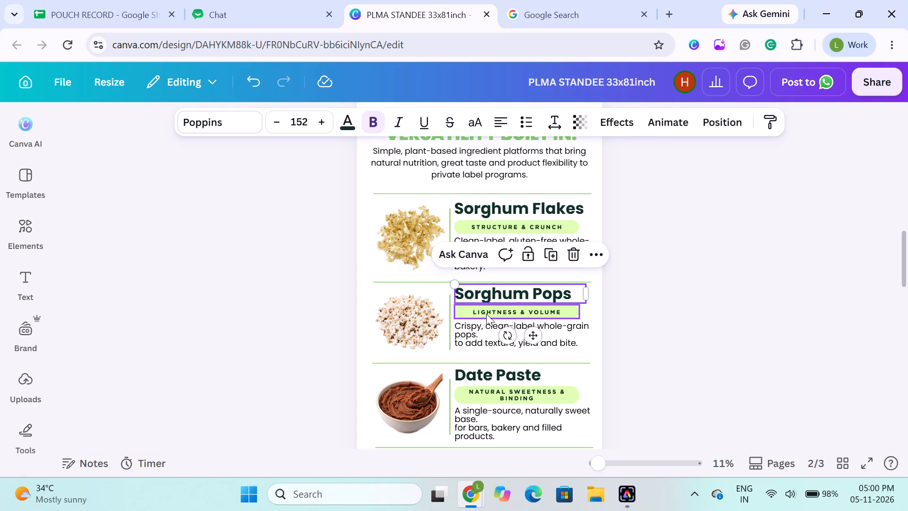
shift+click(486, 314)
shift+click(479, 326)
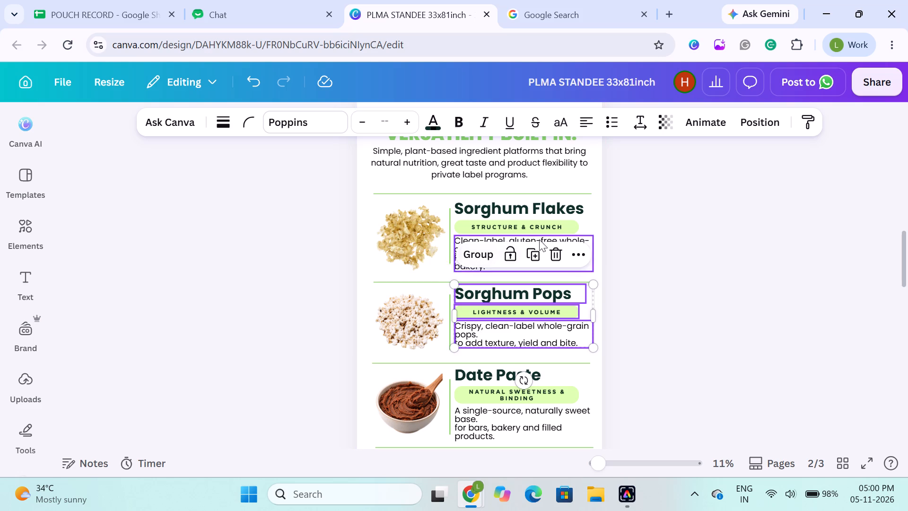
click(758, 127)
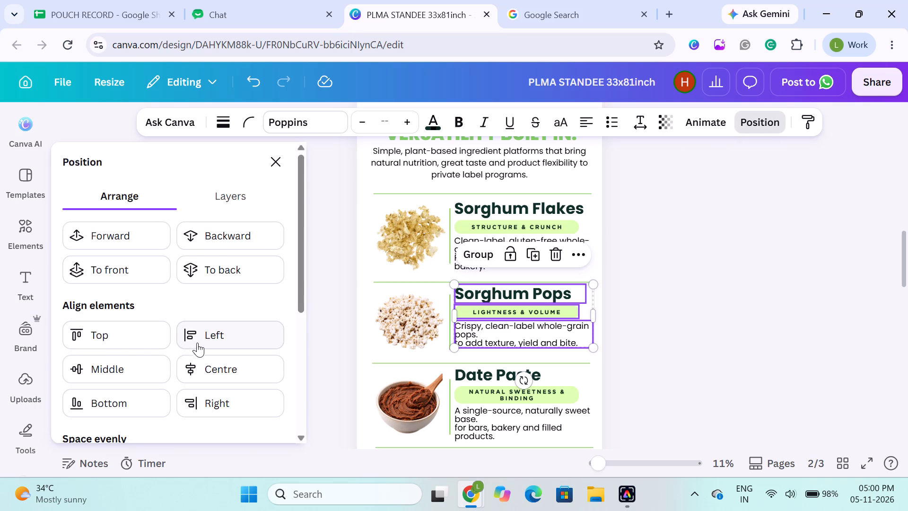
click(200, 341)
click(484, 257)
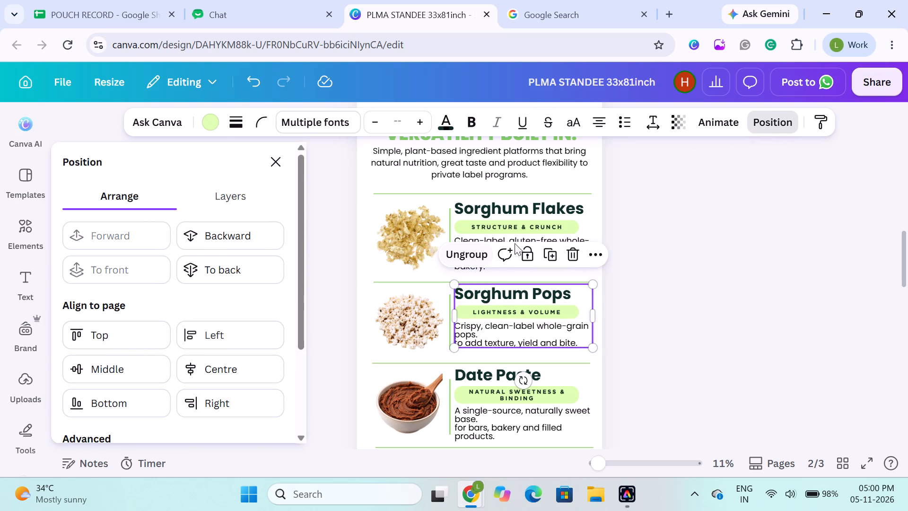
Group the Sorghum Flakes heading, STRUCTURE & CRUNCH badge and description together.
click(519, 210)
shift+click(521, 229)
shift+click(517, 238)
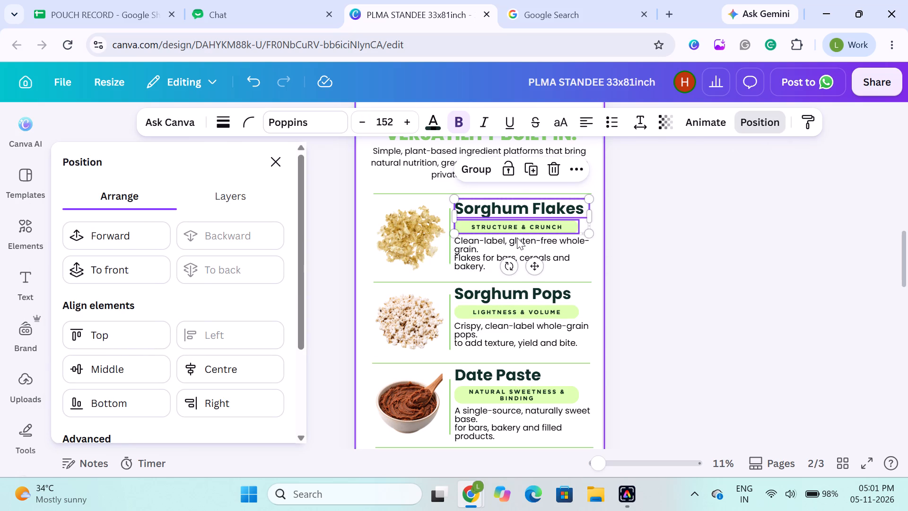
click(493, 163)
click(683, 200)
scroll(655, 231, down, 2)
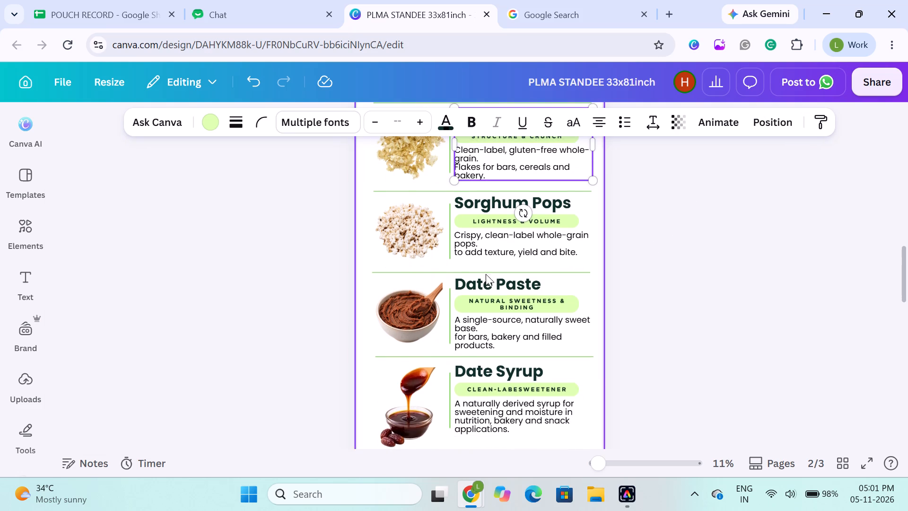
Left-align the Date Paste heading, NATURAL SWEETNESS & BINDING badge and description, and group the three together.
click(485, 285)
shift+click(490, 300)
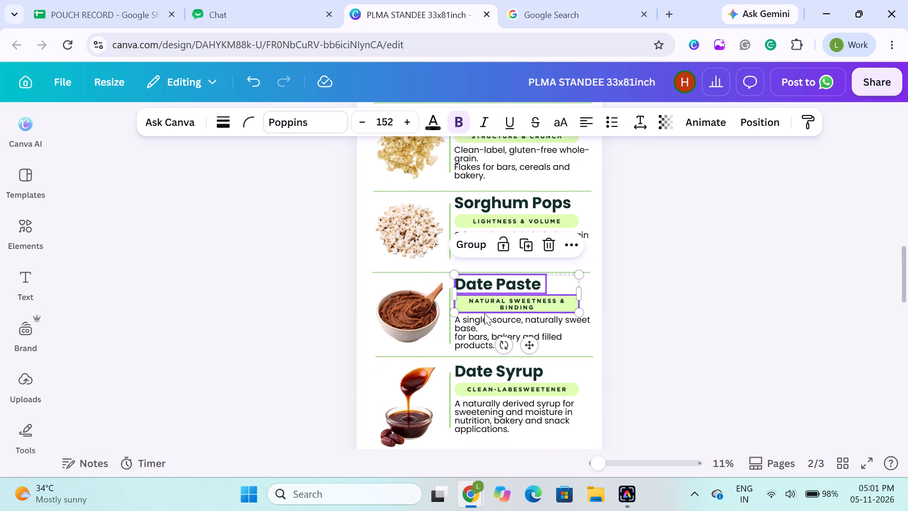
shift+click(478, 318)
click(765, 123)
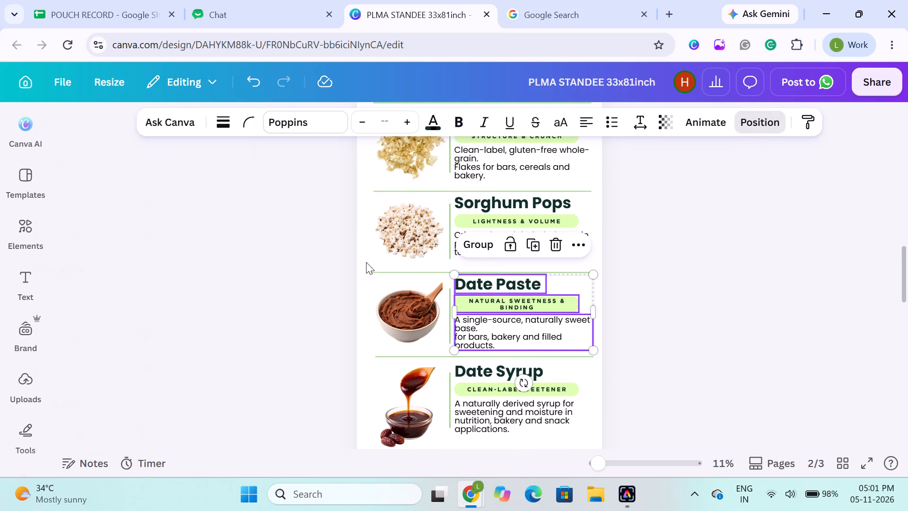
click(227, 332)
click(469, 246)
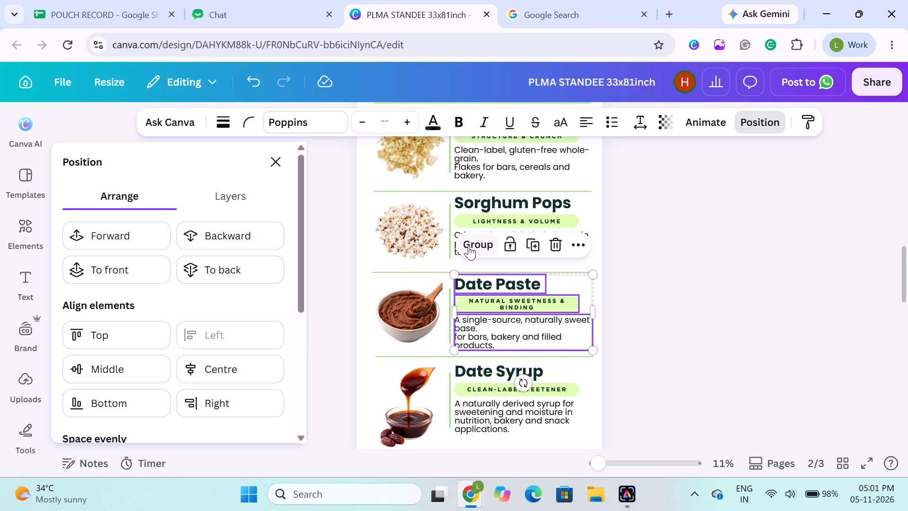
click(653, 287)
Left-align the Date Syrup heading, pale green badge and description with one another, and group the three together.
scroll(651, 299, down, 1)
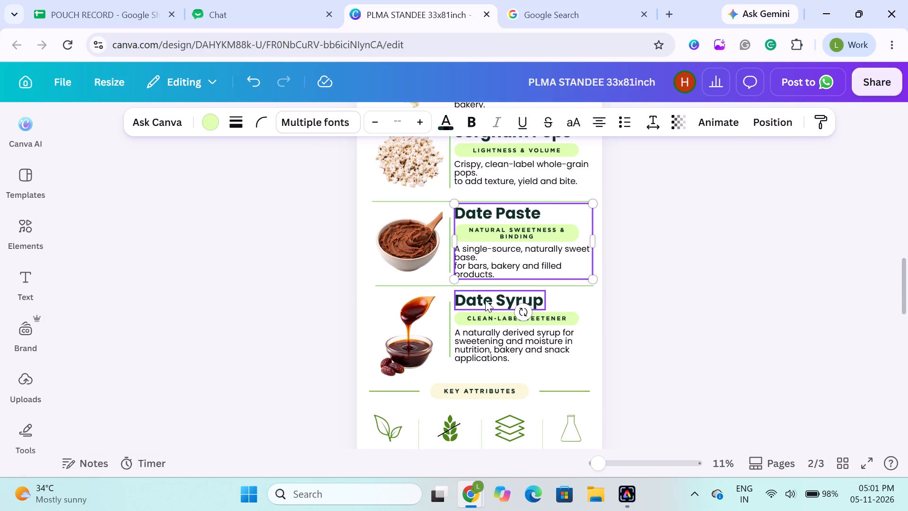
shift+click(484, 298)
click(829, 293)
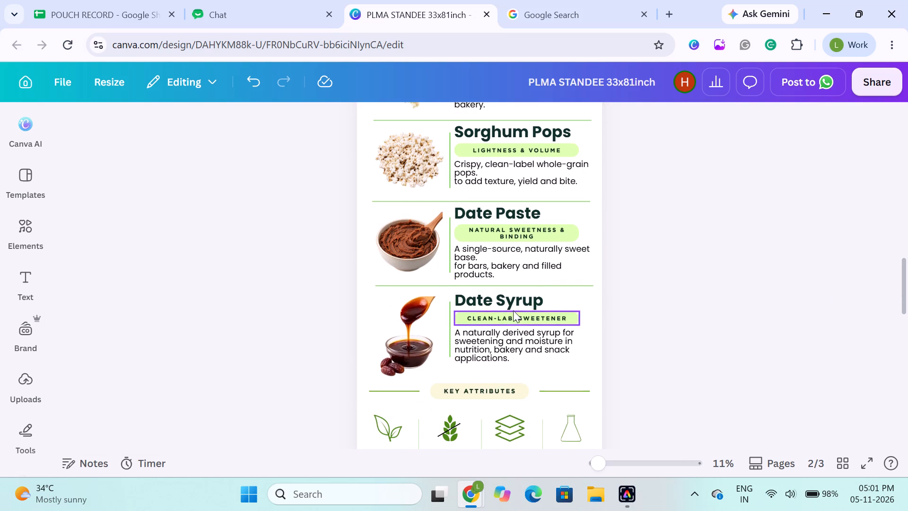
click(507, 302)
shift+click(503, 317)
shift+click(499, 327)
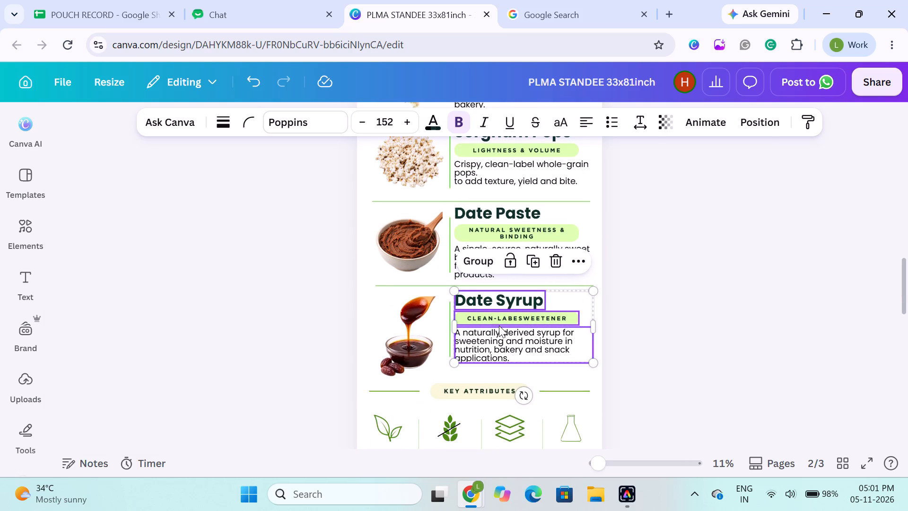
click(744, 130)
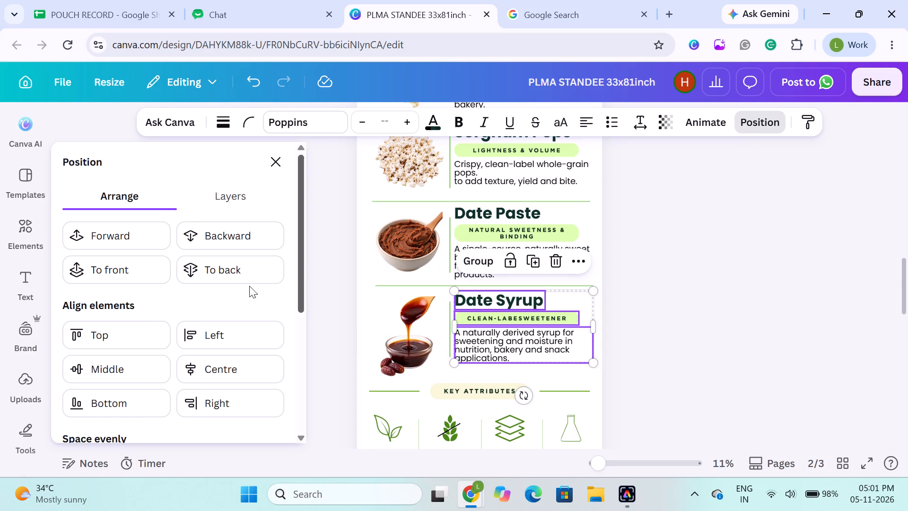
click(228, 326)
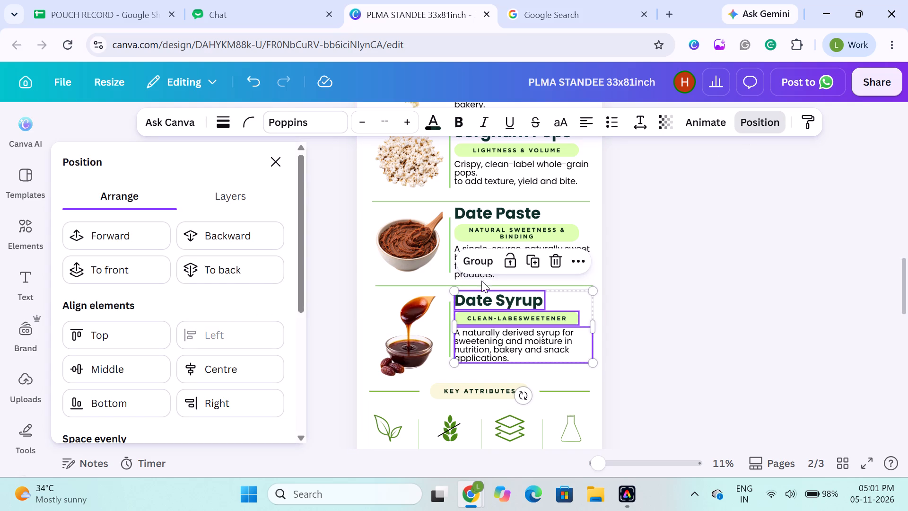
click(477, 255)
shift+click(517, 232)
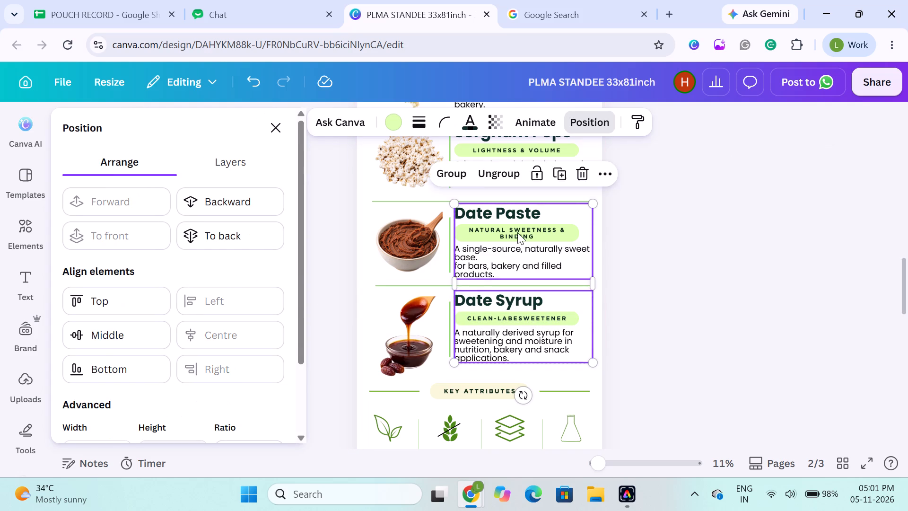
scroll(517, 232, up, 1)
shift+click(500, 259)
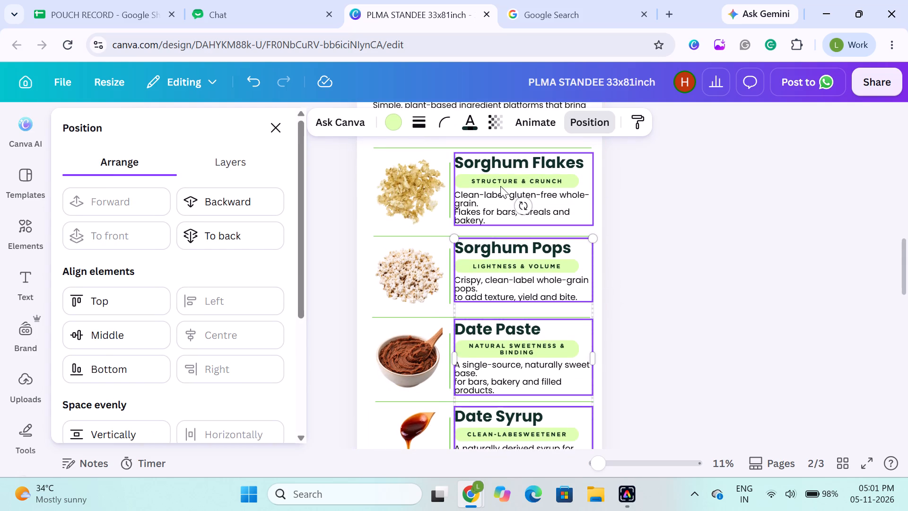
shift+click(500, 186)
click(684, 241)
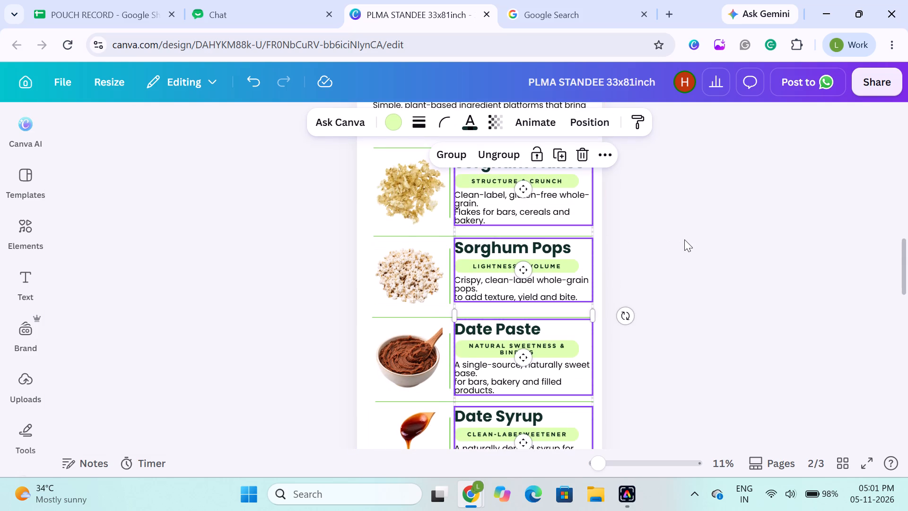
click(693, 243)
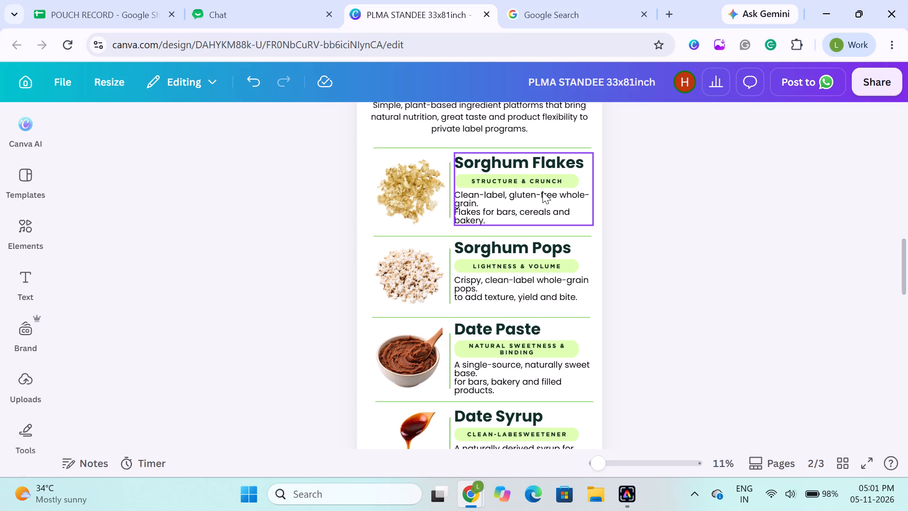
Nudge the Sorghum Pops text group down so its gap below the green divider matches the Sorghum Flakes gap of 0.656.
click(471, 276)
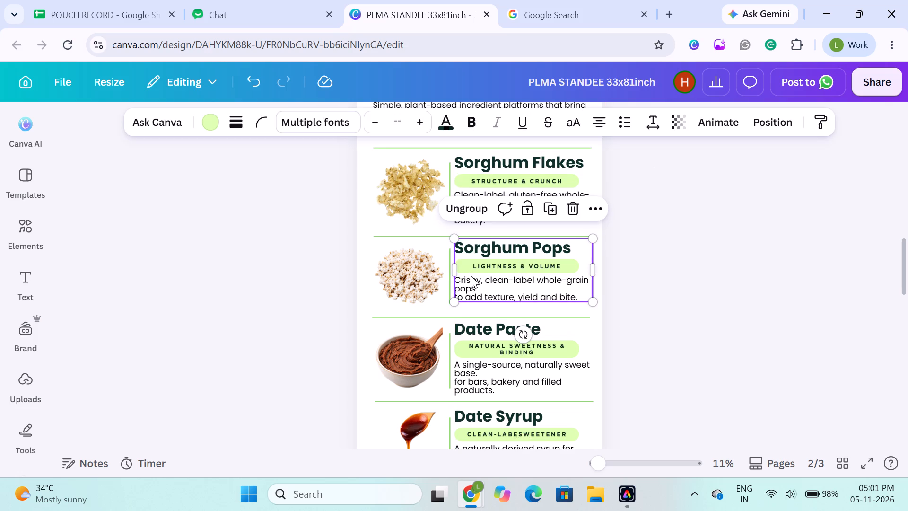
key(Down)
key(Down)
key(Down)
key(Down)
key(Down)
key(Down)
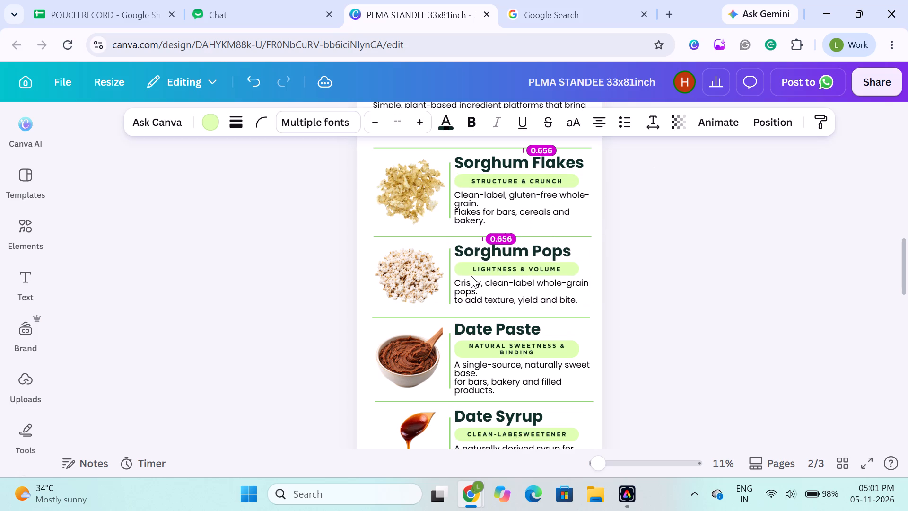
key(Down)
key(Up)
key(Down)
click(277, 351)
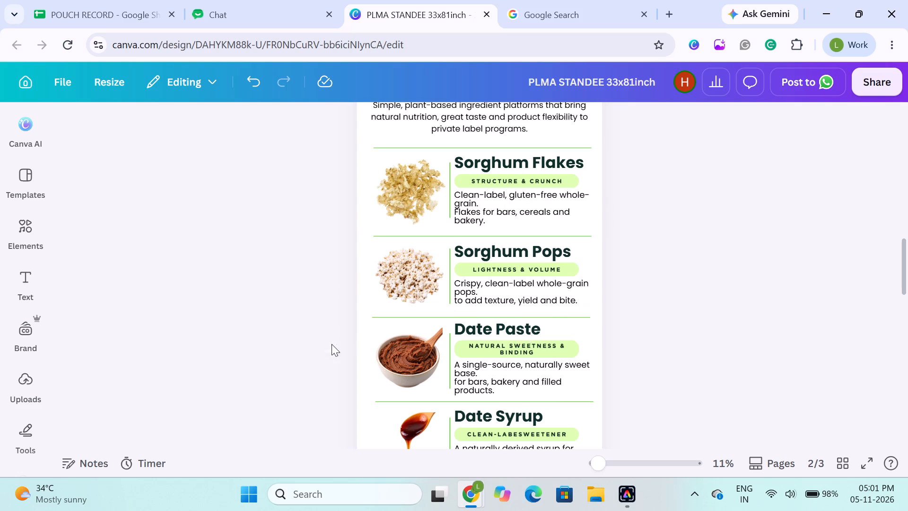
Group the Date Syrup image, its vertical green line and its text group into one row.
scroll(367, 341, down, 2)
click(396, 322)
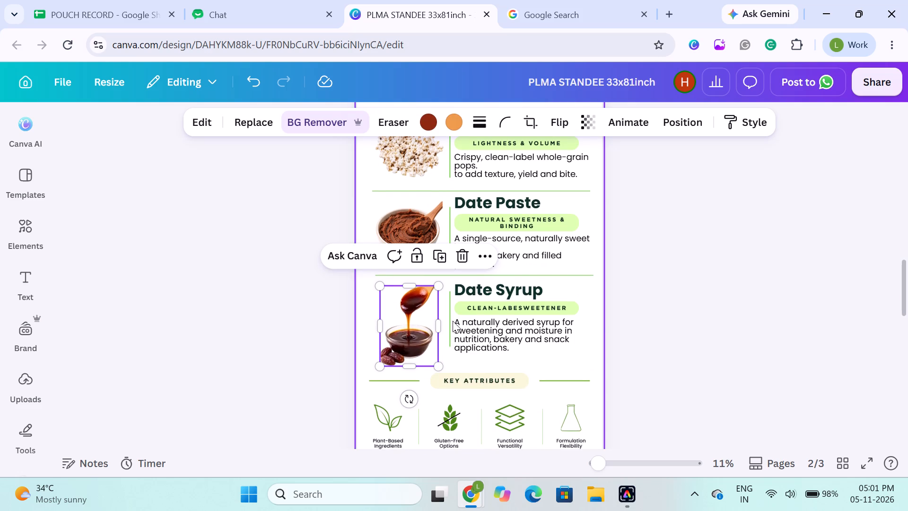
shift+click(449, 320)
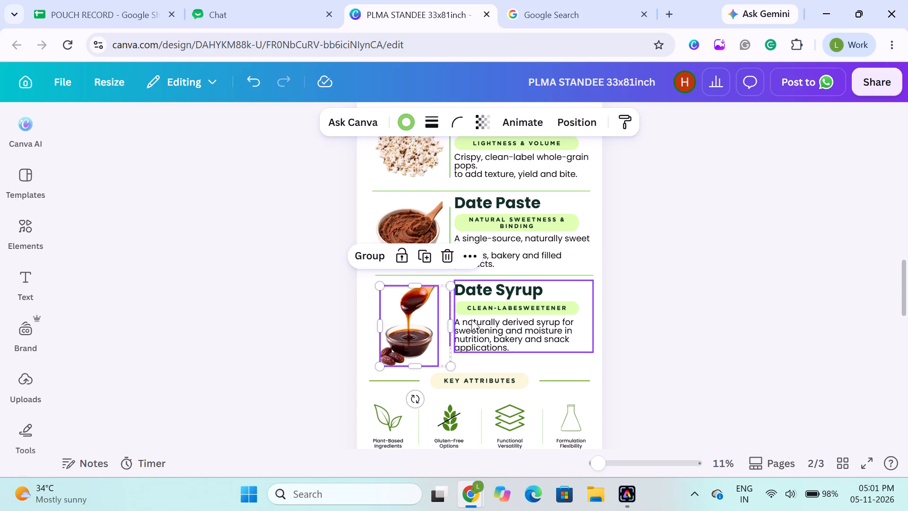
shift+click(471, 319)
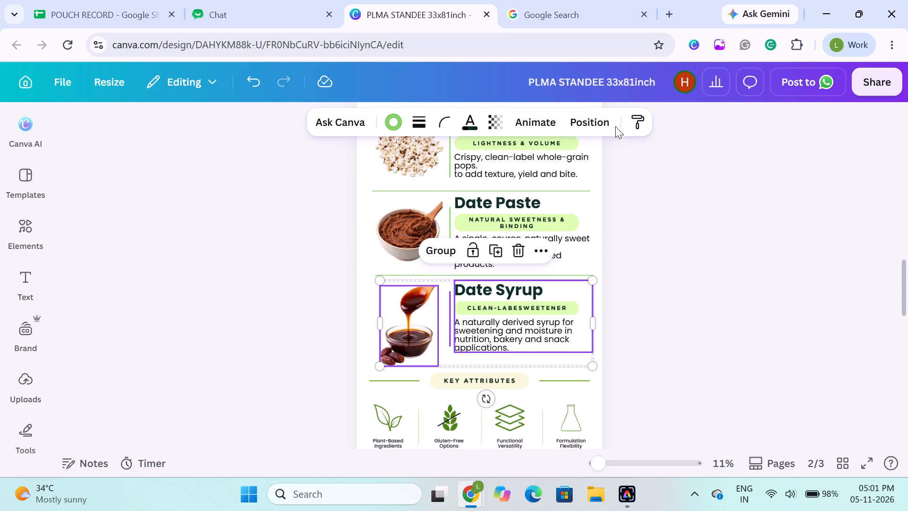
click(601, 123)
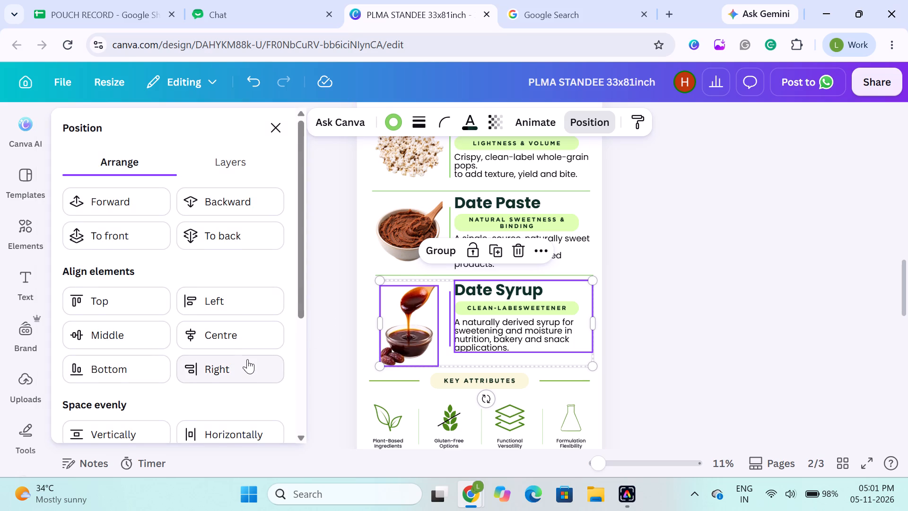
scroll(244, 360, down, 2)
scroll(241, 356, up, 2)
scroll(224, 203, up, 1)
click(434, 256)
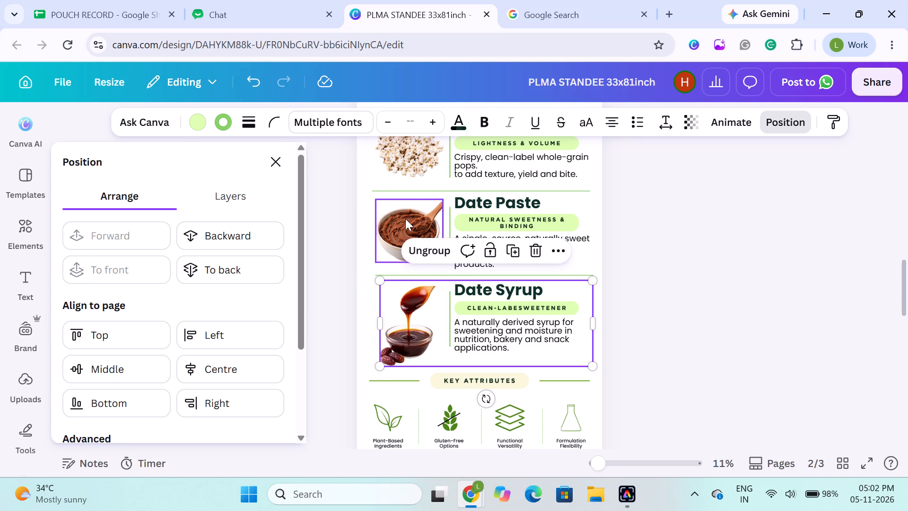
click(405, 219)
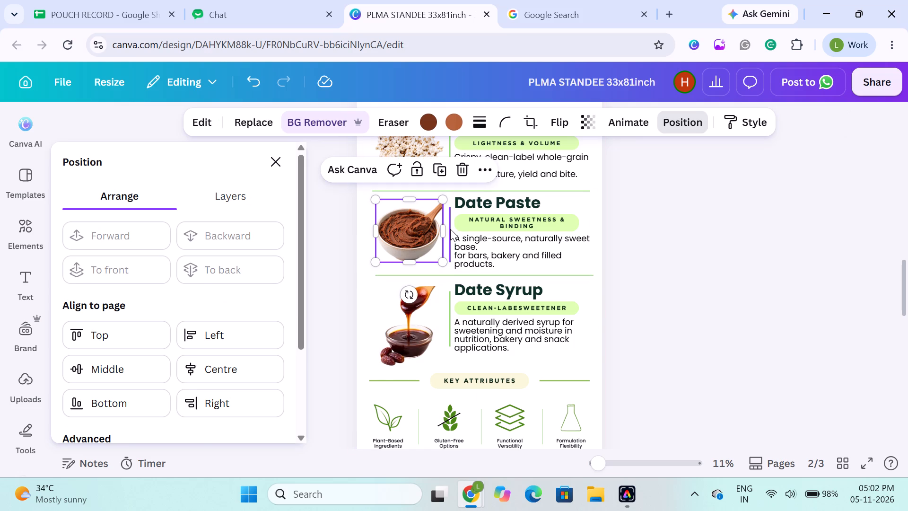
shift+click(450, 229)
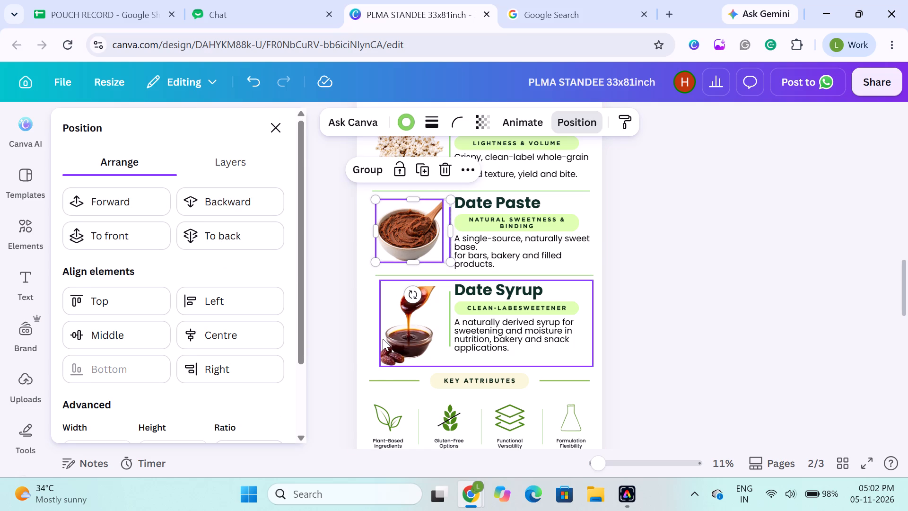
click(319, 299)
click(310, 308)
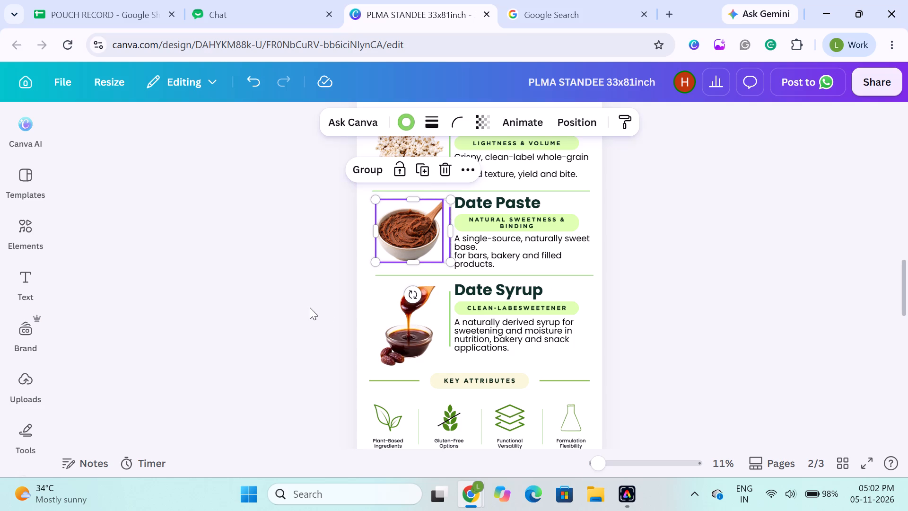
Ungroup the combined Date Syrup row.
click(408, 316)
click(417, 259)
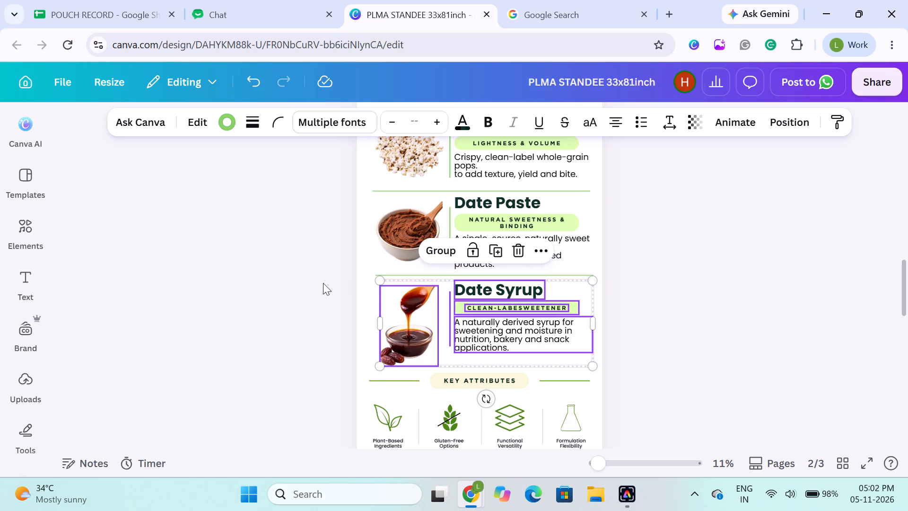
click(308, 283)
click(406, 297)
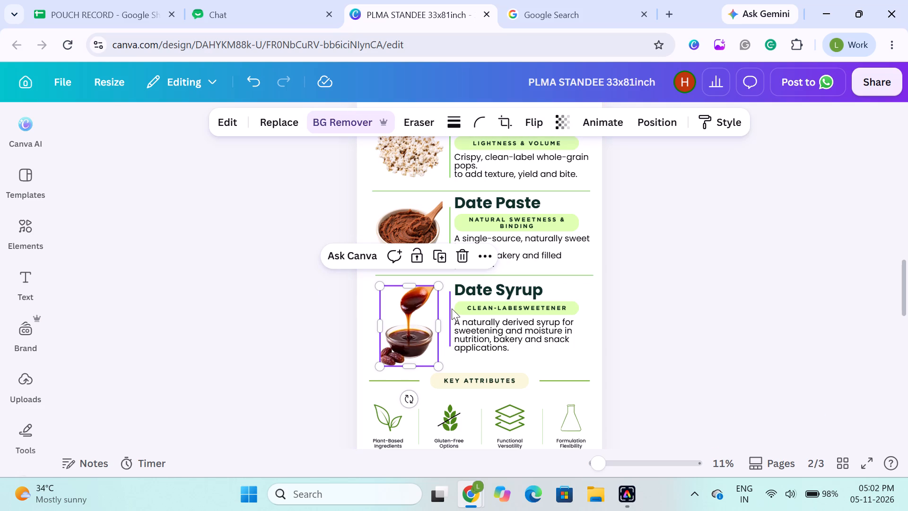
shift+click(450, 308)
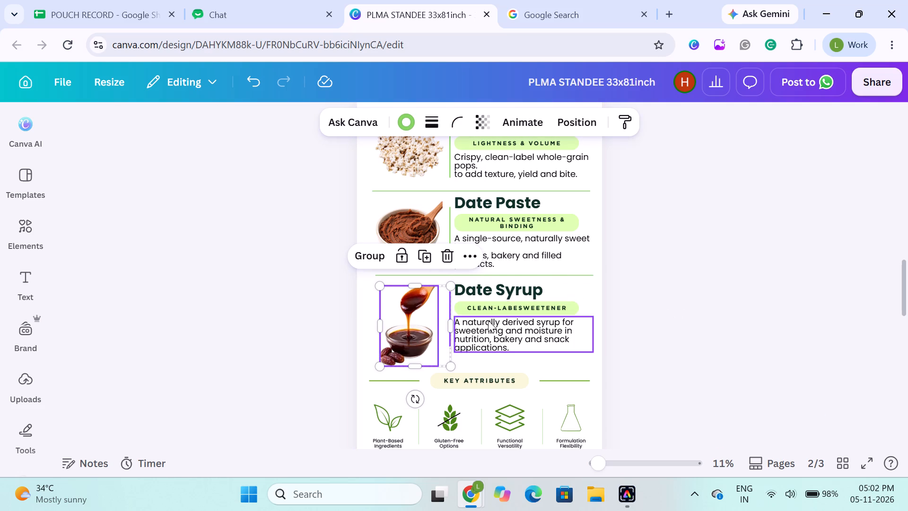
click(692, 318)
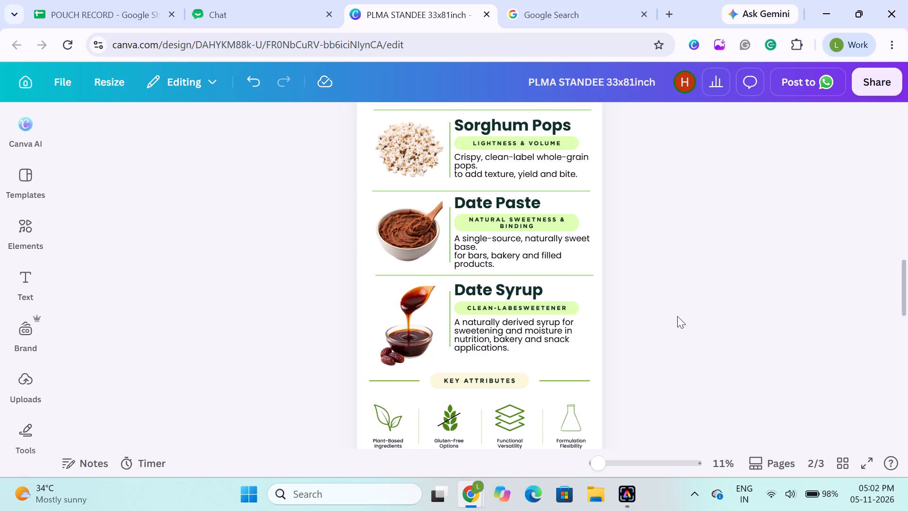
Regroup only the Date Syrup heading, badge and description, leaving out the image and vertical line.
drag(646, 289, 491, 341)
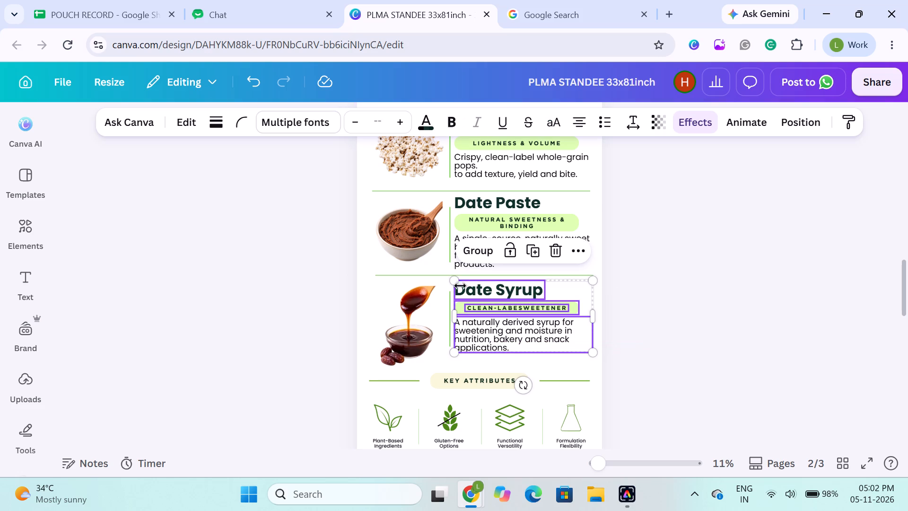
click(470, 256)
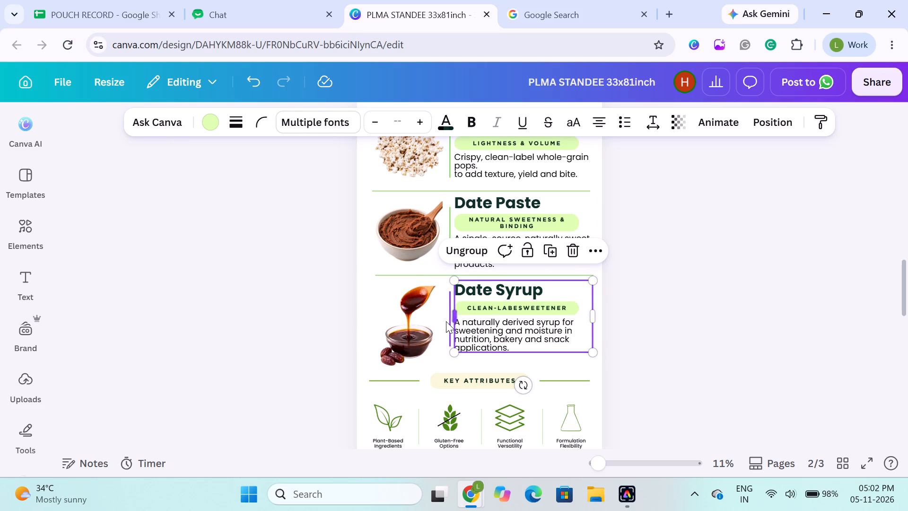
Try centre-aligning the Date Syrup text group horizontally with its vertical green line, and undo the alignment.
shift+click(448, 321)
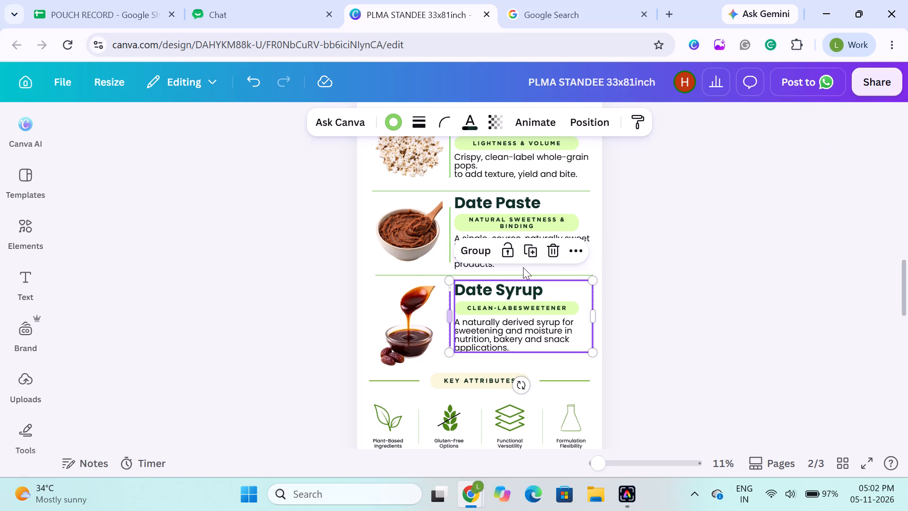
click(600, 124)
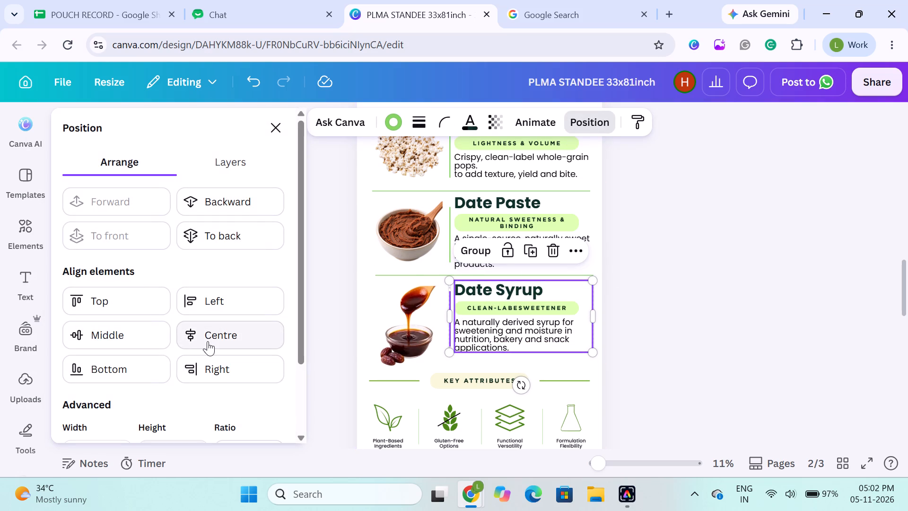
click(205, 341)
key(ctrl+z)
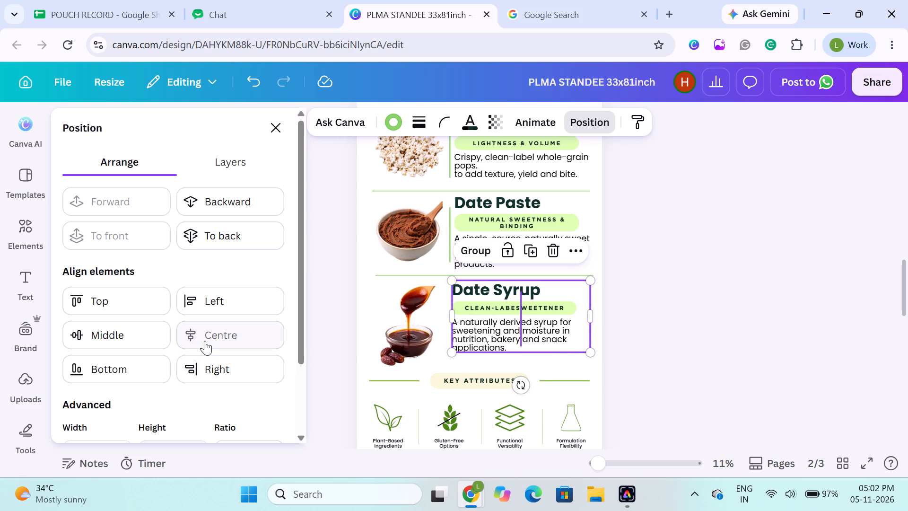
Align the Date Syrup text group and its vertical green line to a common vertical middle.
click(142, 331)
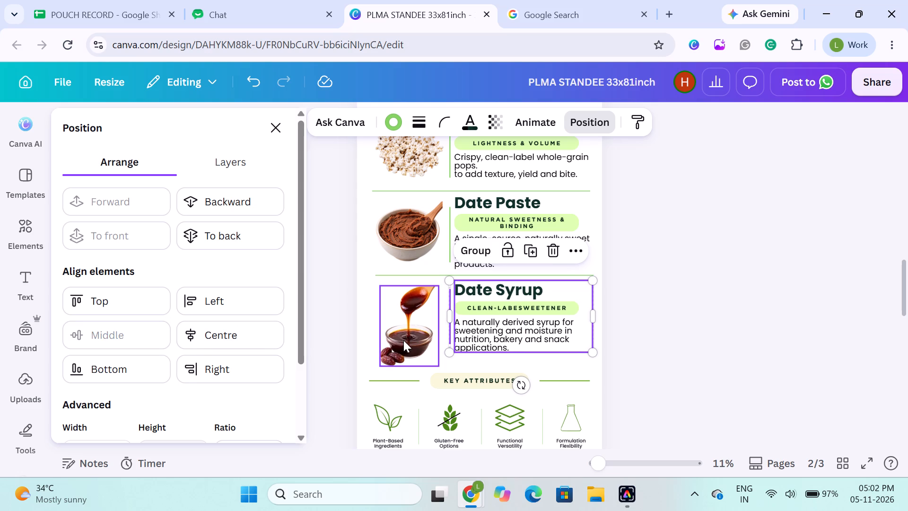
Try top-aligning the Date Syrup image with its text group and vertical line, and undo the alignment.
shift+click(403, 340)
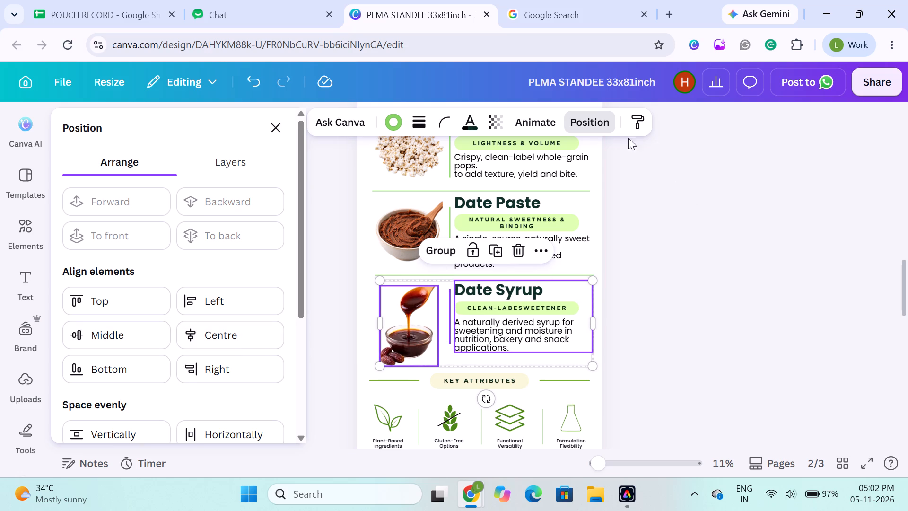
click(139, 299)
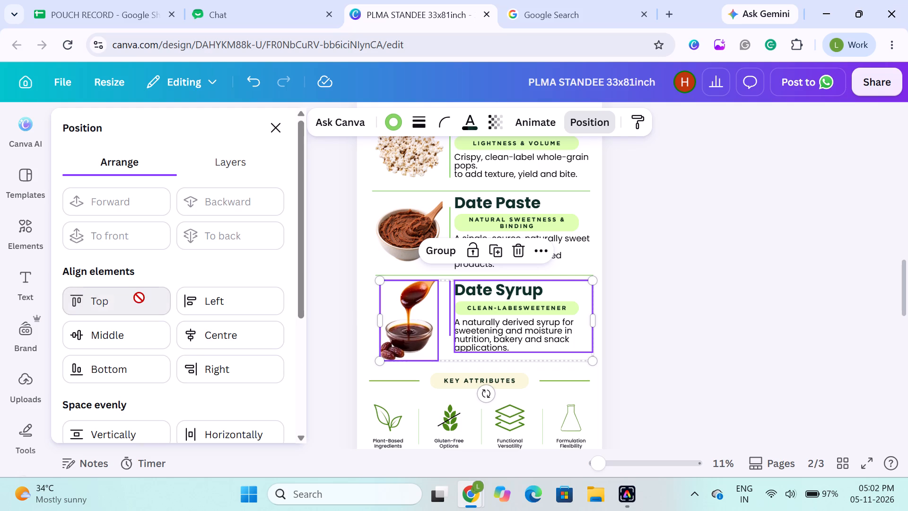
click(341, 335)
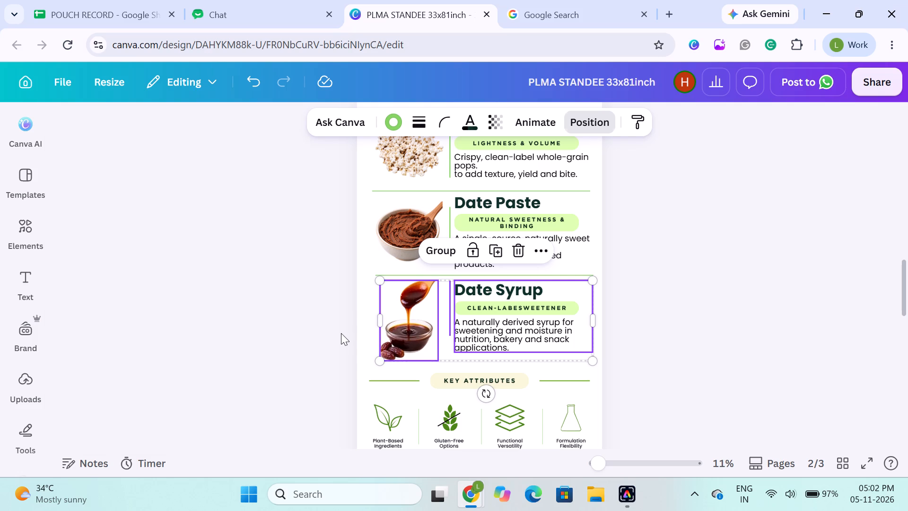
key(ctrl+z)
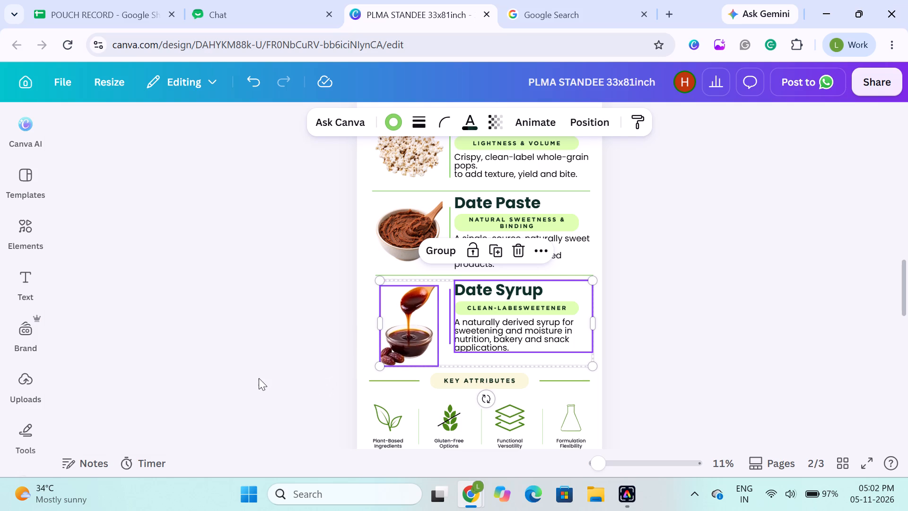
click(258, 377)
Group the Date Syrup vertical green line with its text group.
click(448, 330)
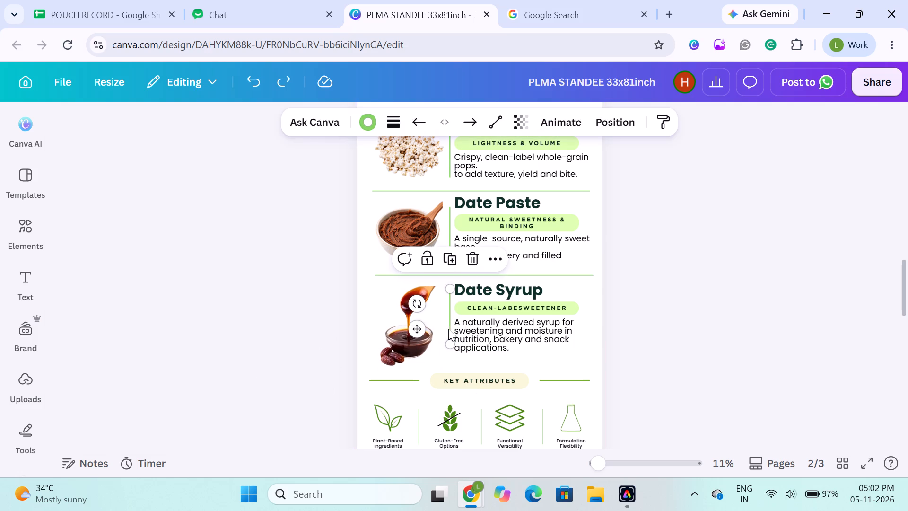
shift+click(468, 326)
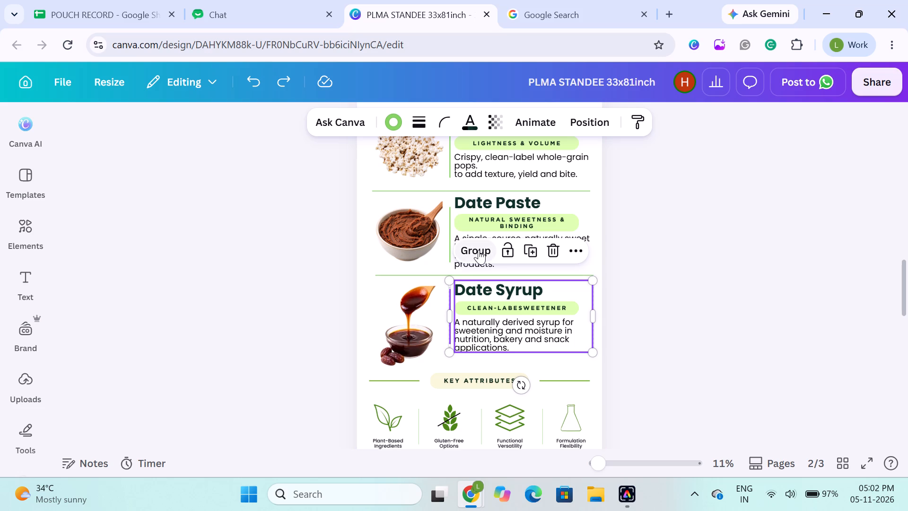
click(479, 250)
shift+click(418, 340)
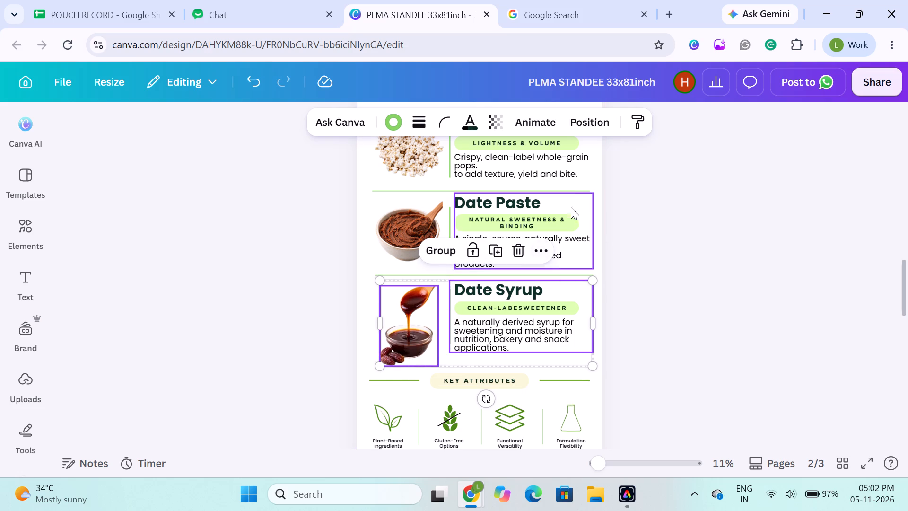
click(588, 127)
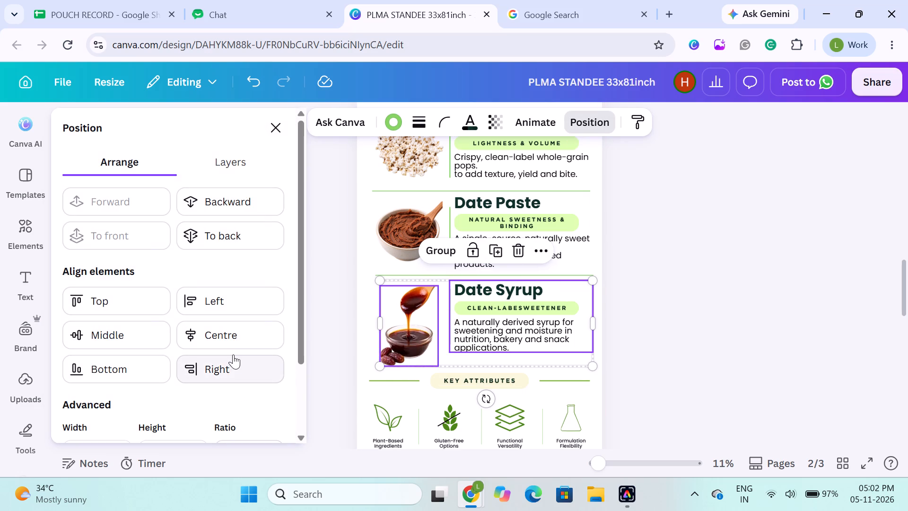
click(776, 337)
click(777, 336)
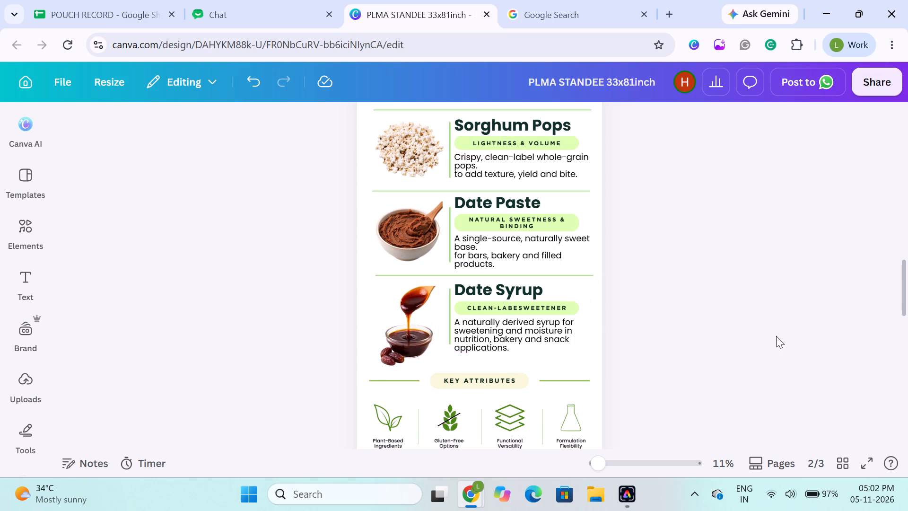
Top-align the Date Syrup image with its text-and-line group and group them into one row.
click(524, 322)
shift+click(427, 320)
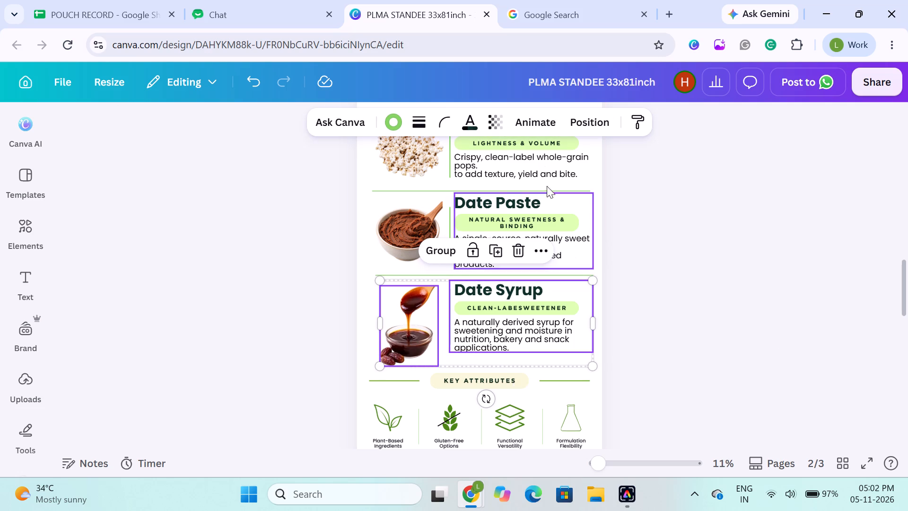
click(569, 124)
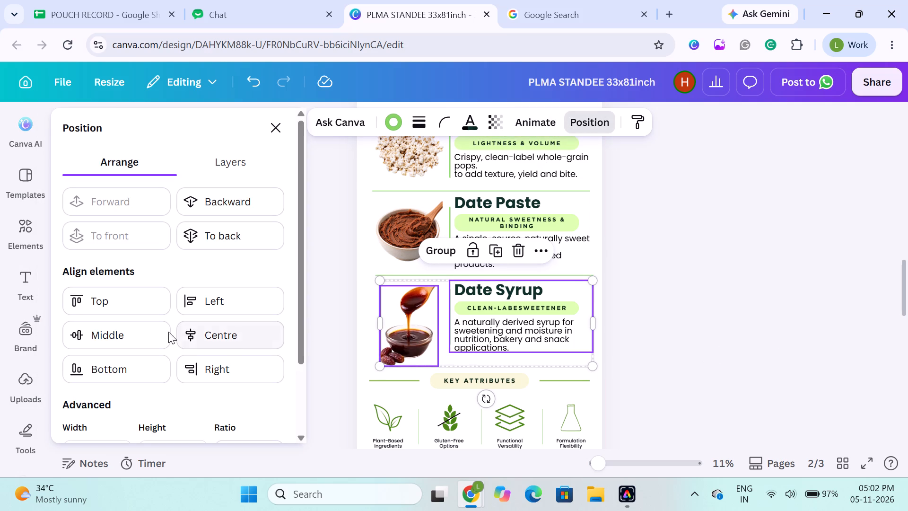
click(140, 305)
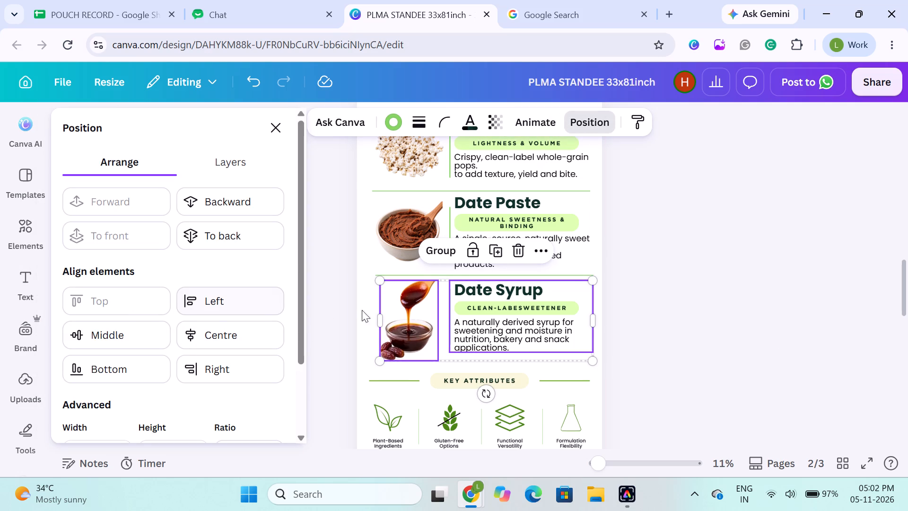
click(656, 311)
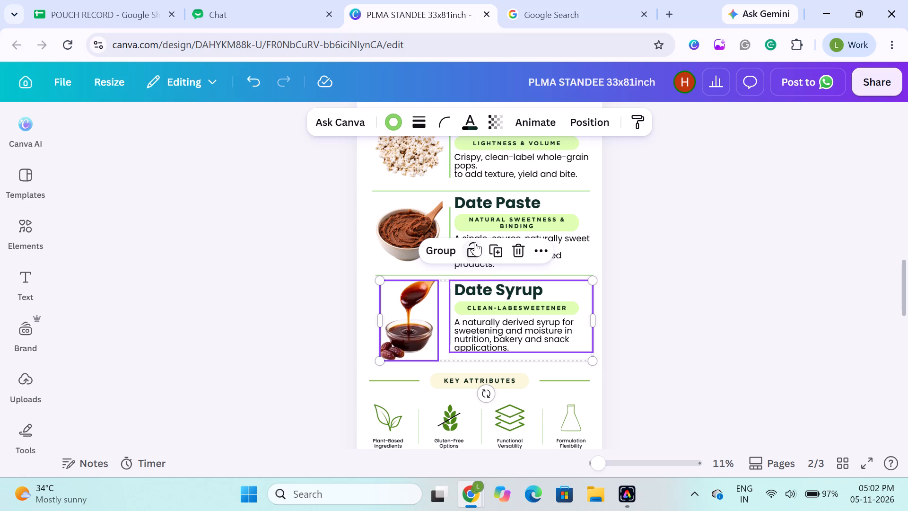
click(450, 250)
click(291, 260)
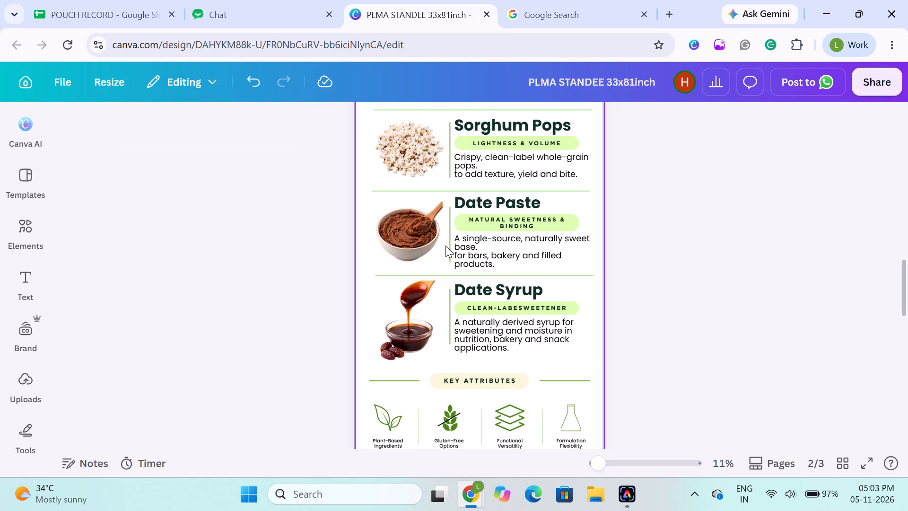
Group the Date Paste vertical green line with its text group.
click(448, 244)
shift+click(476, 243)
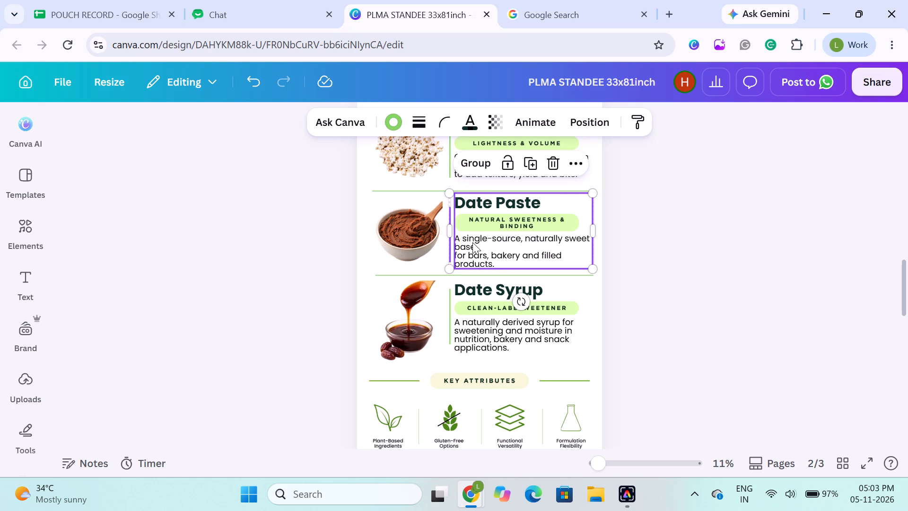
click(478, 167)
Top-align the Date Paste image with its text-and-line group and group them into one row.
shift+click(402, 230)
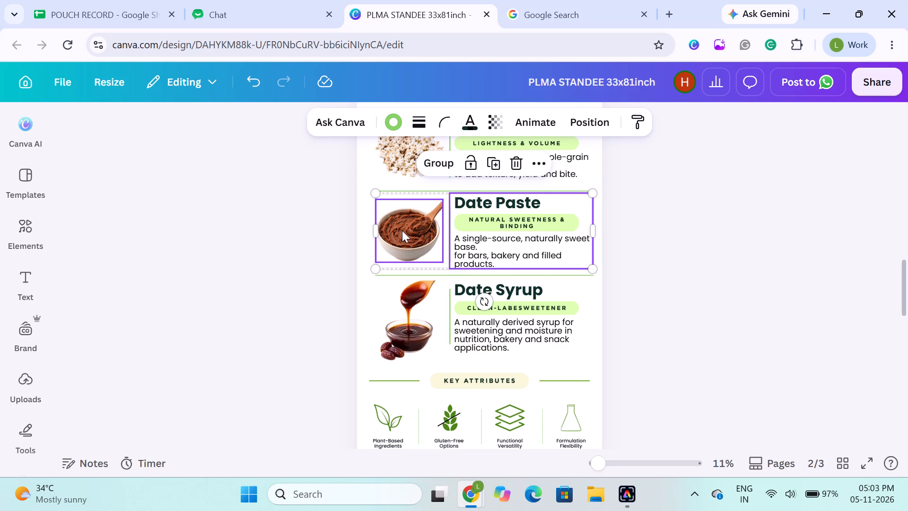
click(589, 118)
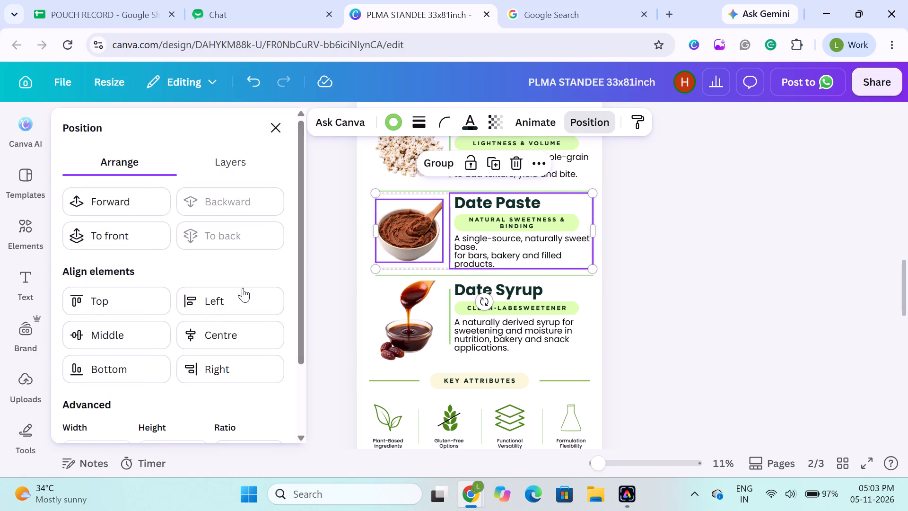
click(130, 303)
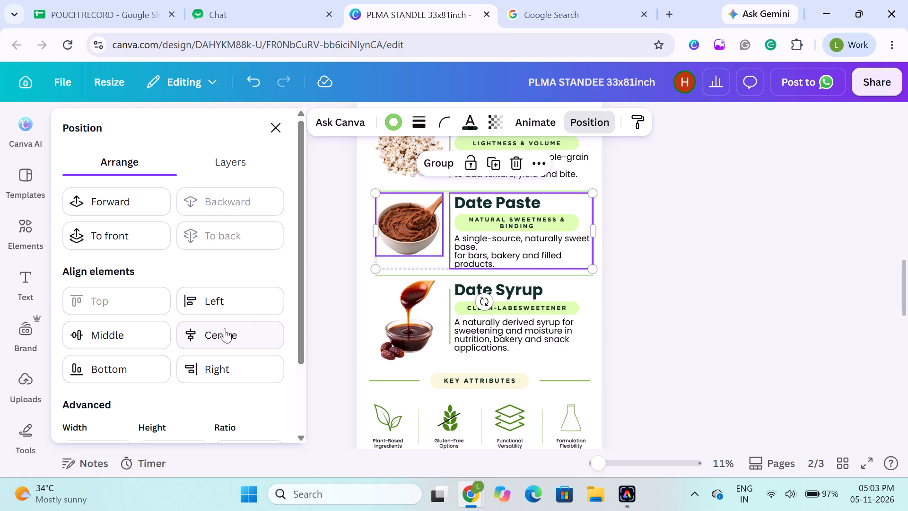
click(436, 166)
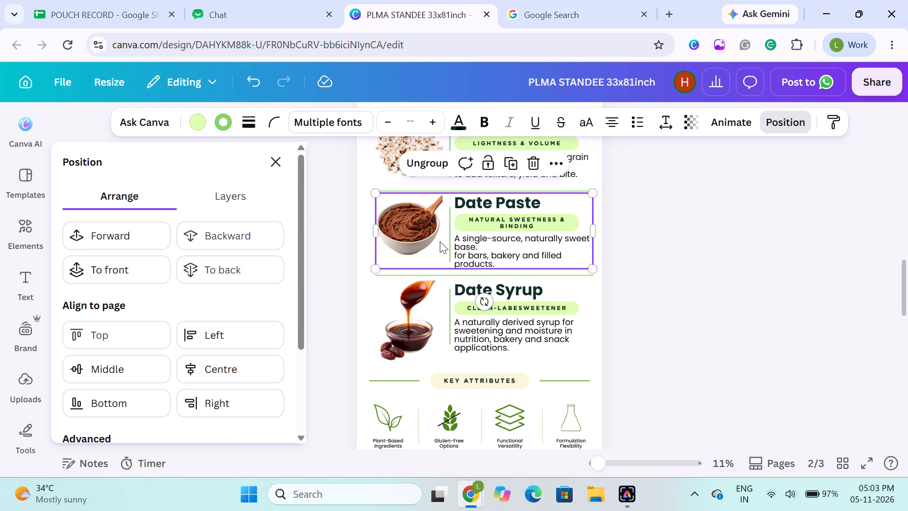
click(636, 255)
click(654, 279)
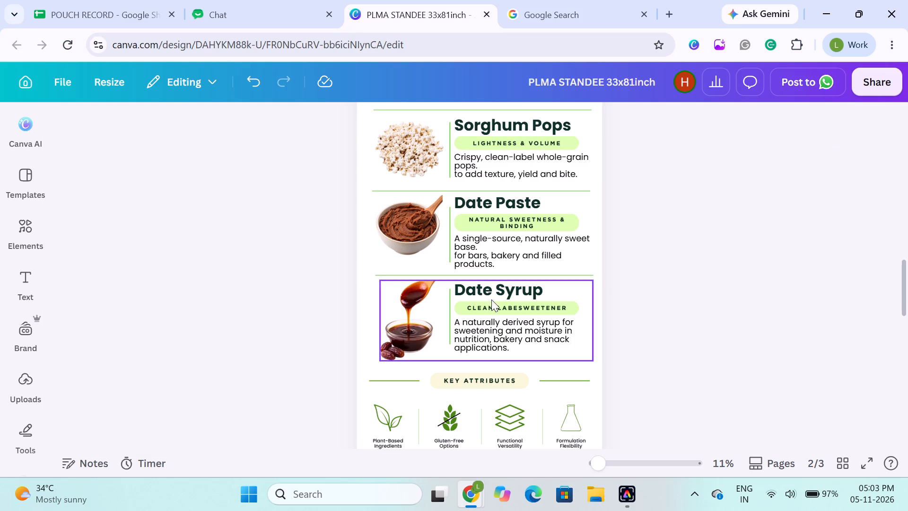
Ungroup the combined Date Syrup row.
click(412, 325)
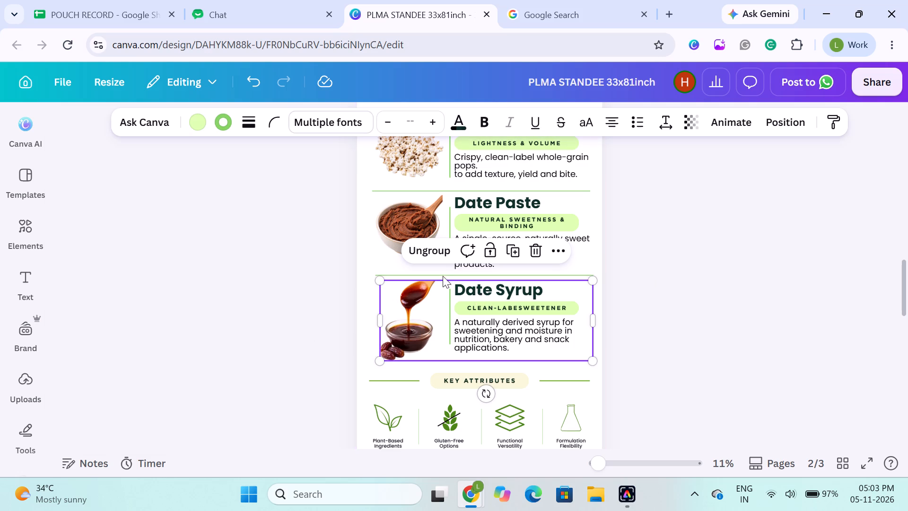
click(440, 256)
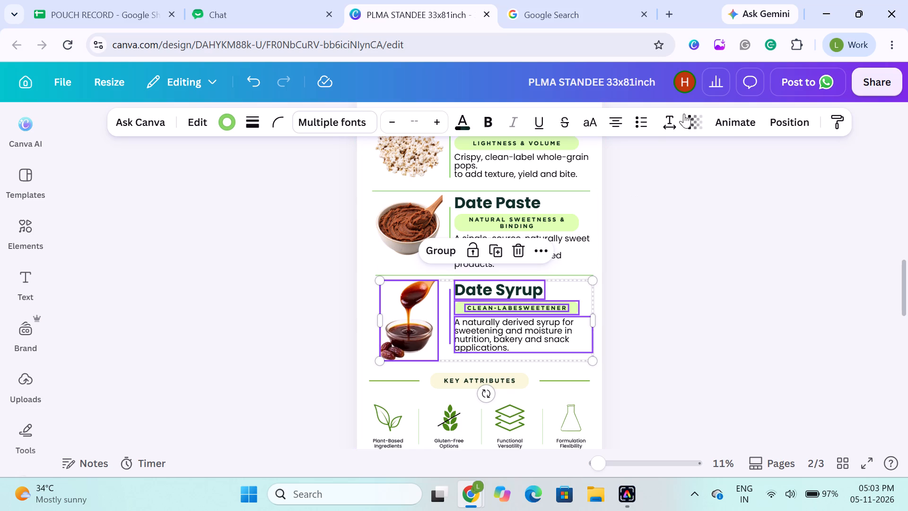
click(779, 120)
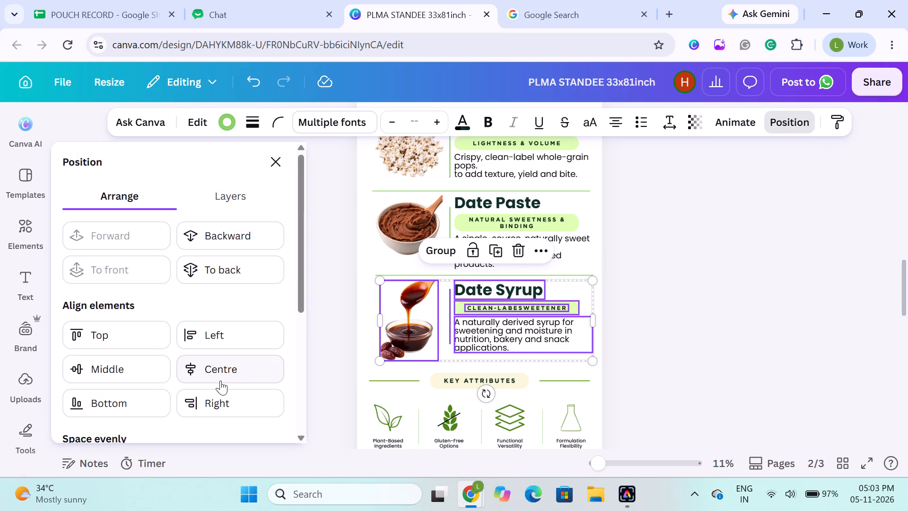
click(719, 292)
click(693, 305)
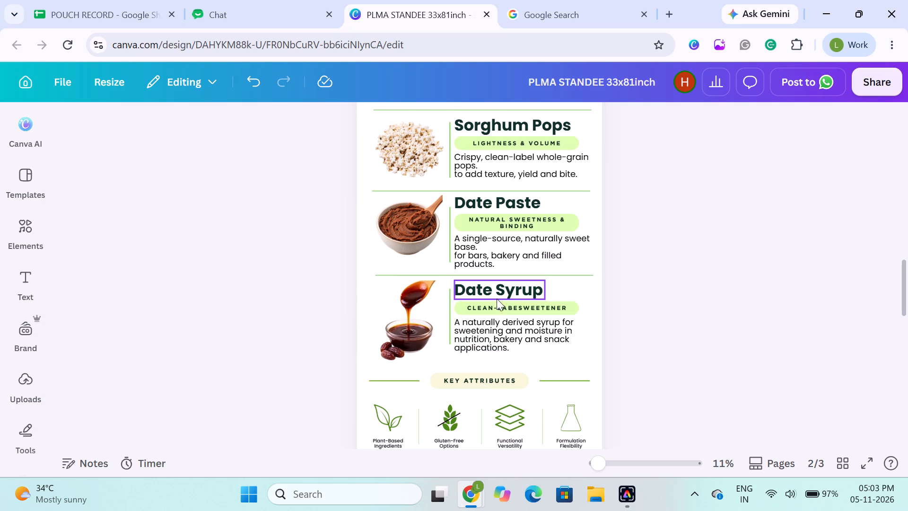
Regroup the Date Syrup heading, badge, description and vertical green line, leaving out the image.
click(497, 294)
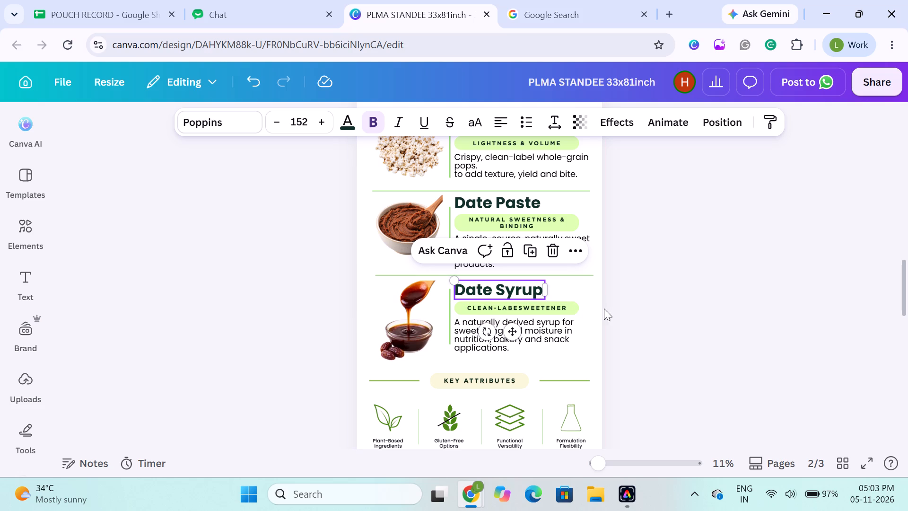
click(641, 299)
drag(639, 297, 445, 336)
click(471, 254)
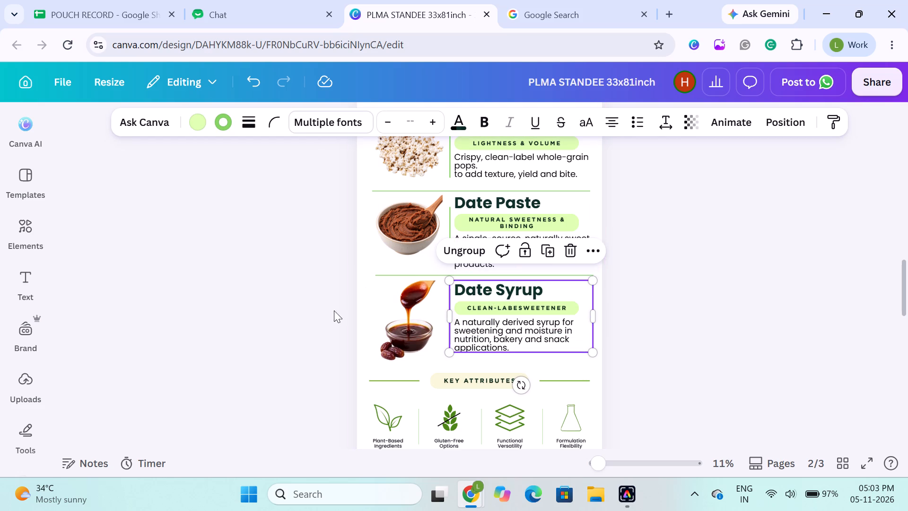
Align the Date Syrup image and its text-and-line group to a common vertical middle and group them into one row.
shift+click(410, 316)
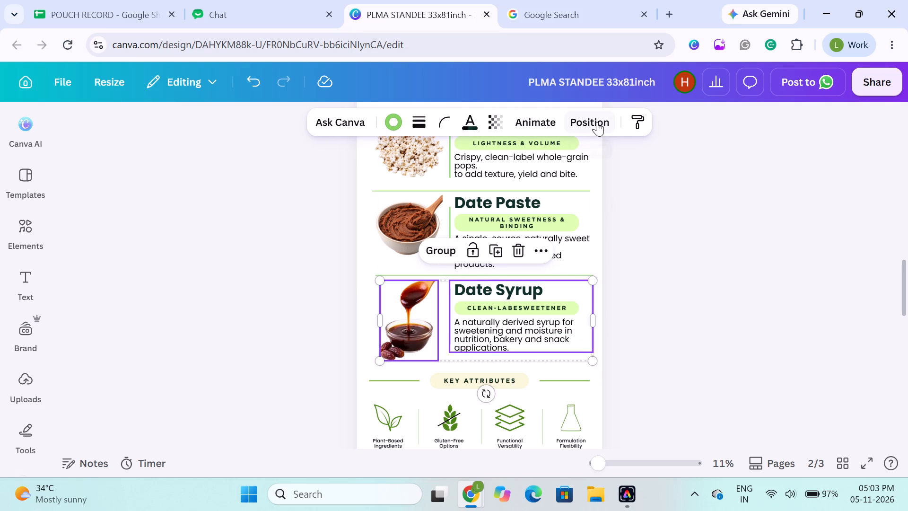
click(597, 122)
click(216, 333)
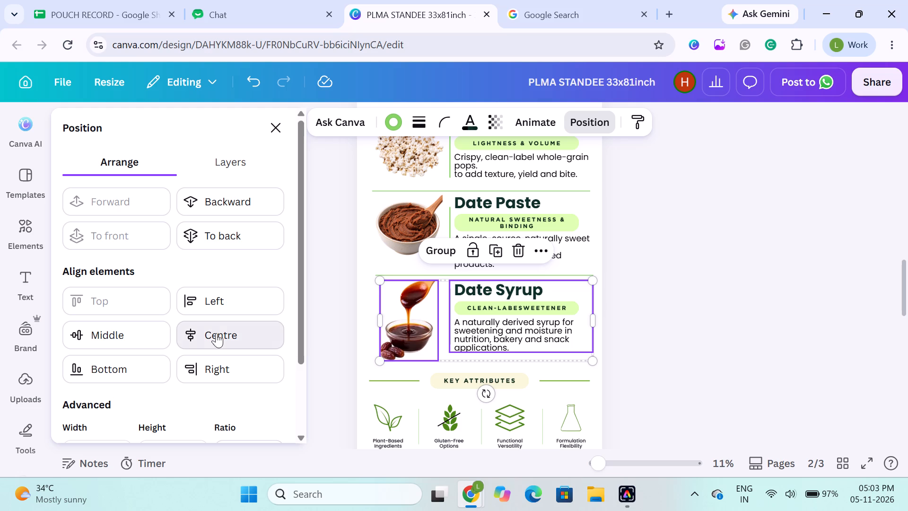
key(ctrl+z)
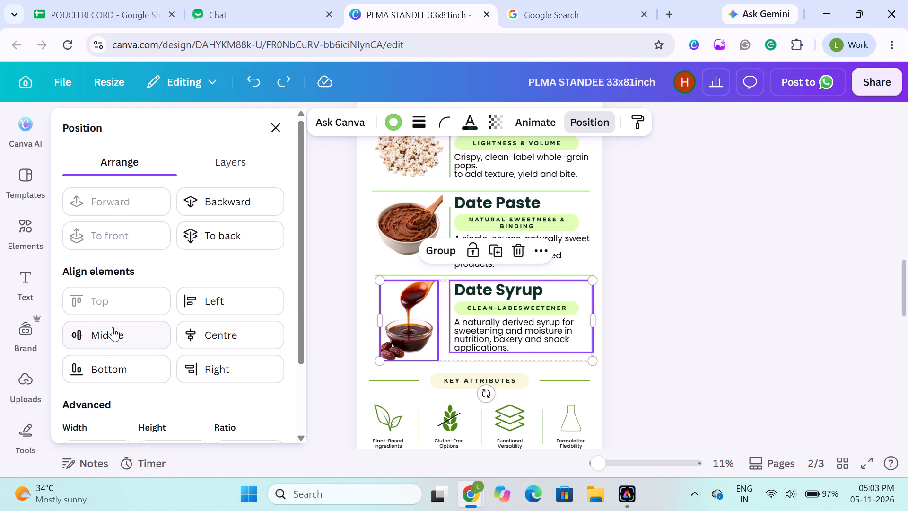
click(113, 327)
click(428, 248)
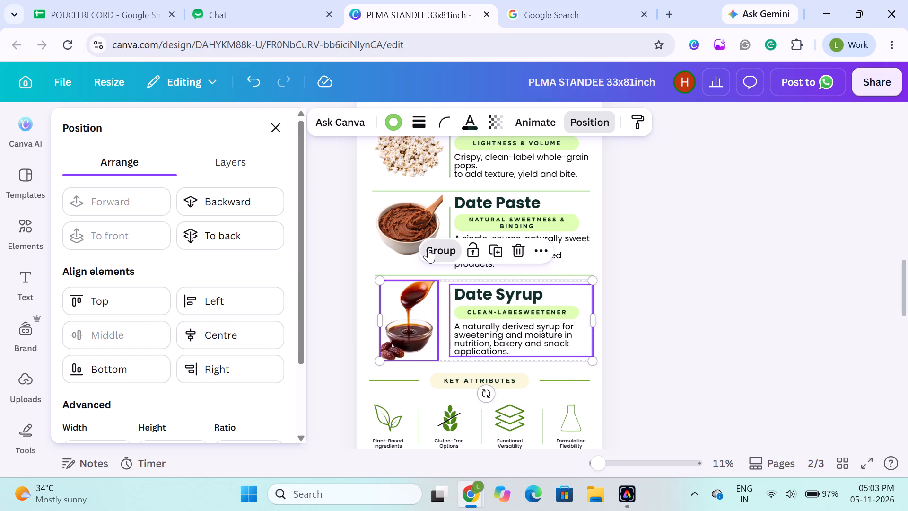
click(724, 279)
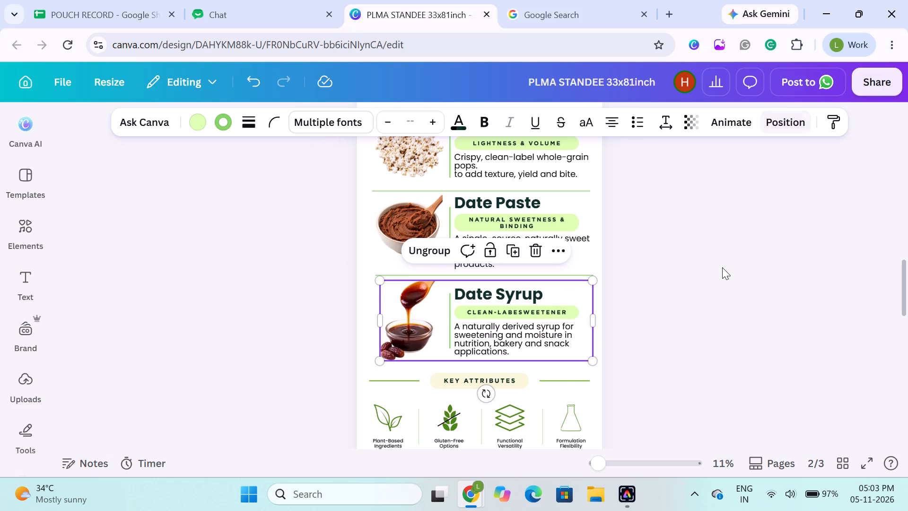
drag(709, 222, 682, 245)
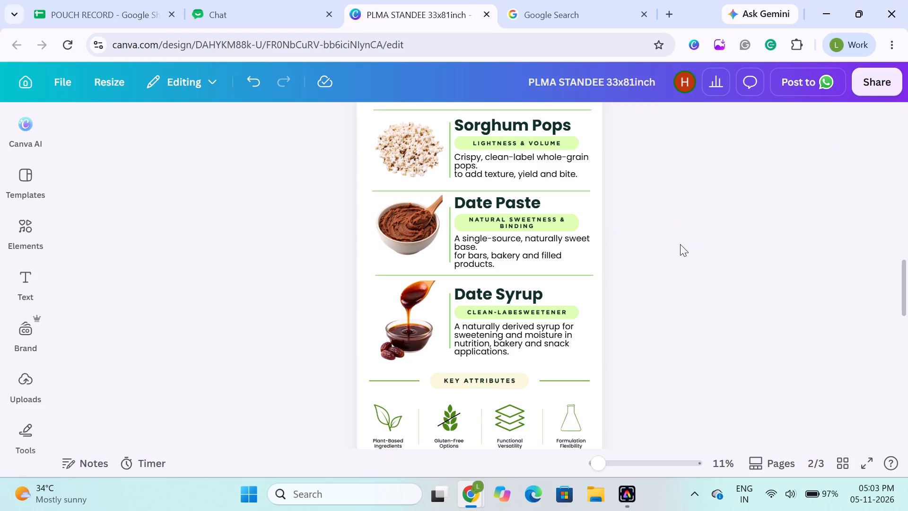
Ungroup the combined Date Paste row.
drag(675, 209, 436, 242)
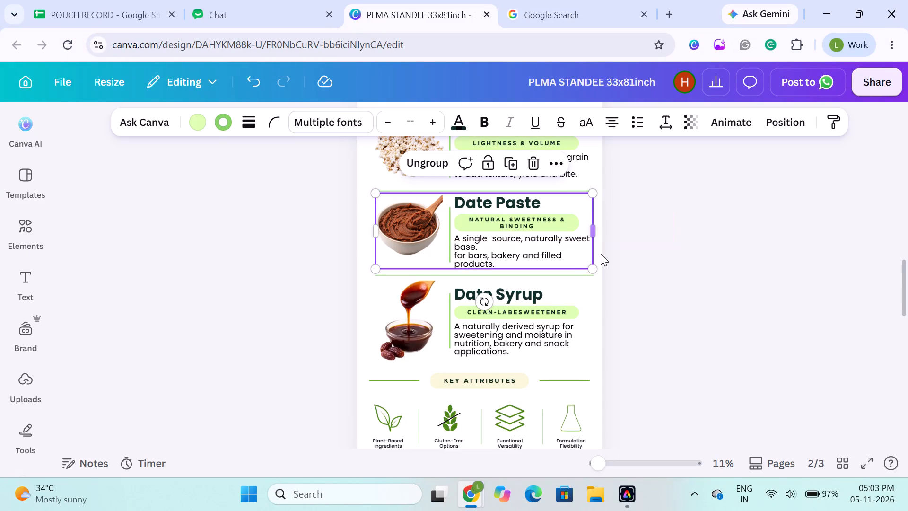
click(428, 160)
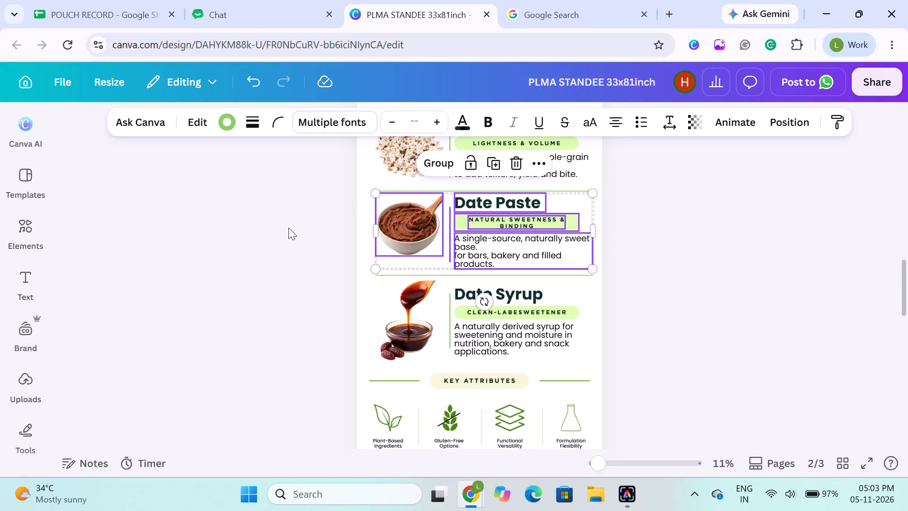
Group the Date Paste heading, badge, description and vertical green line, leaving out the image.
click(286, 229)
drag(728, 198, 443, 252)
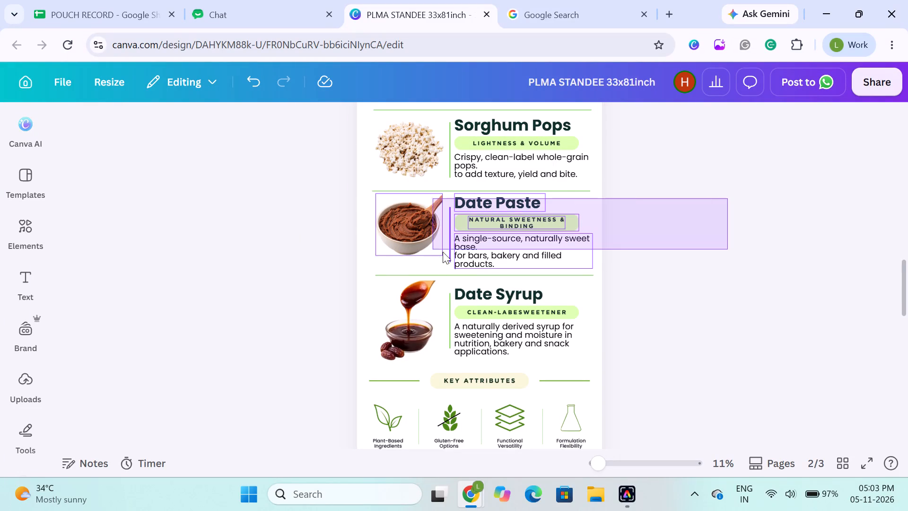
drag(443, 252, 449, 254)
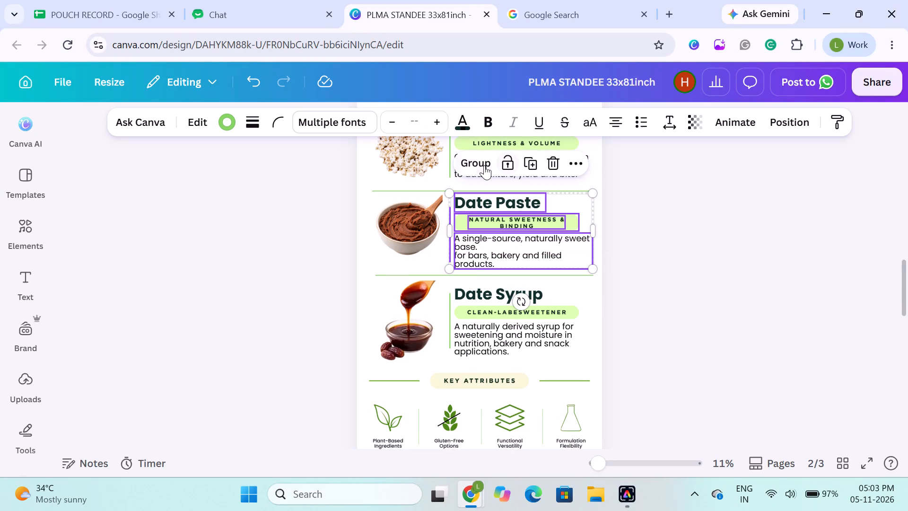
click(484, 165)
Align the Date Paste image and its text-and-line group to a common vertical middle and group them into one row.
shift+click(406, 223)
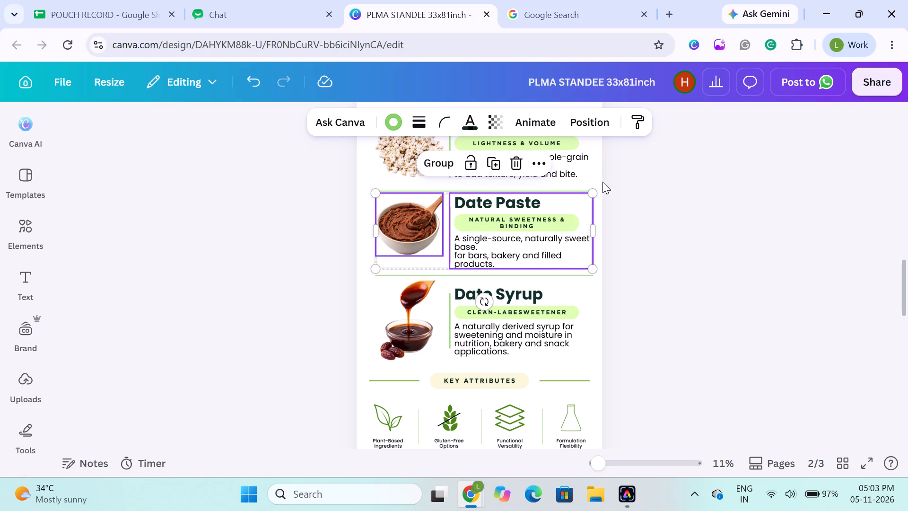
click(596, 121)
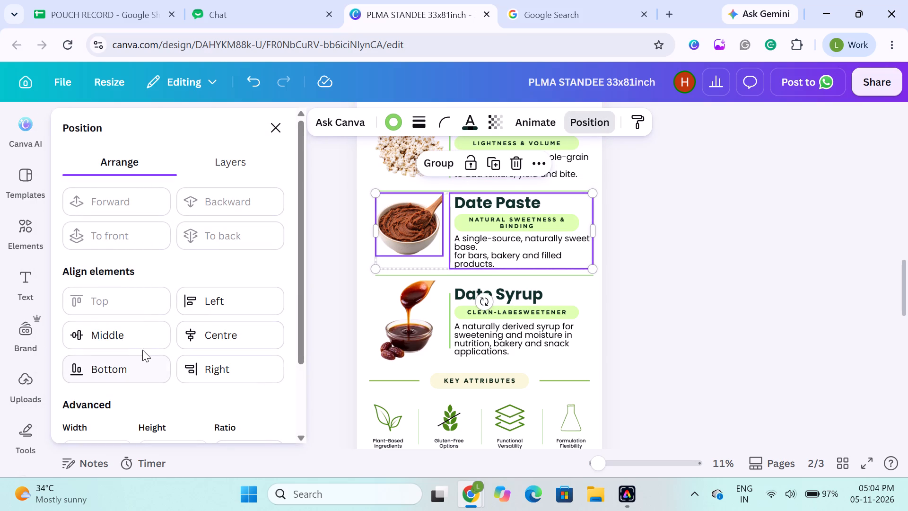
click(138, 345)
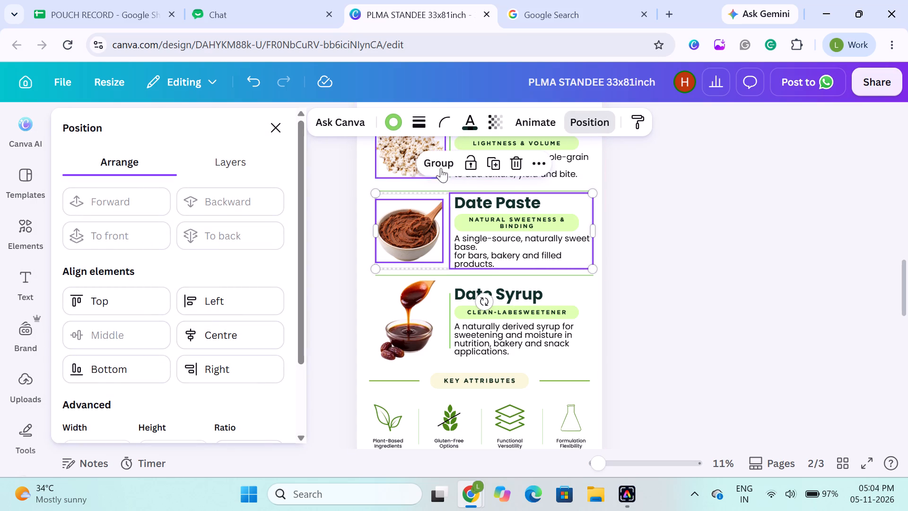
click(441, 164)
click(655, 228)
Align the Sorghum Pops text and vertical green line to a common vertical middle and group them, leaving out the image.
scroll(621, 233, up, 1)
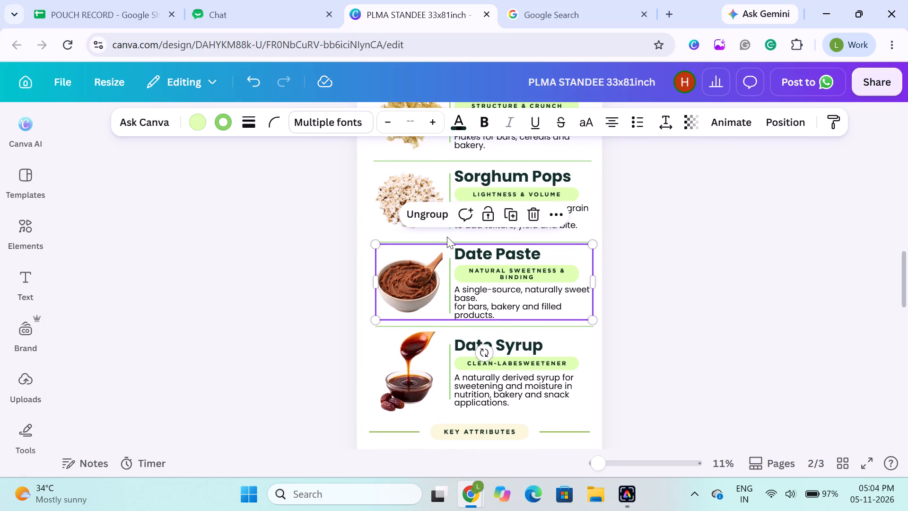
click(308, 206)
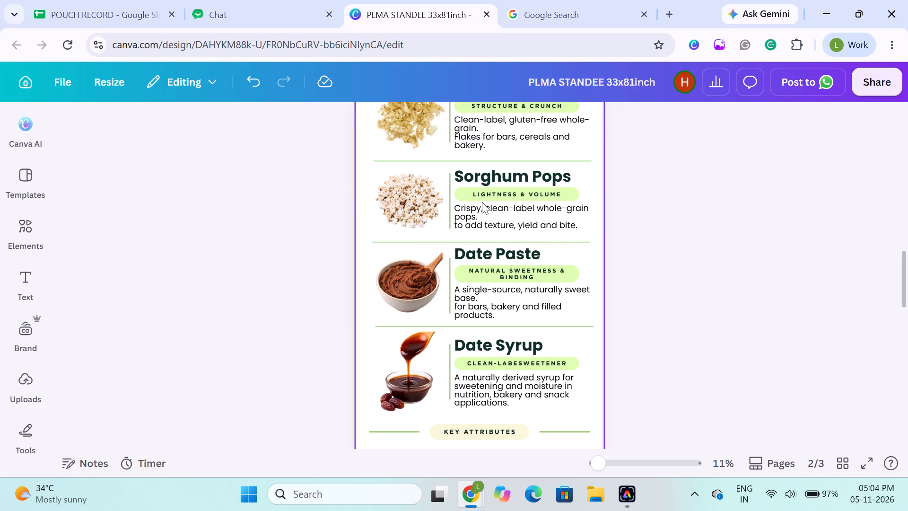
drag(649, 194, 444, 215)
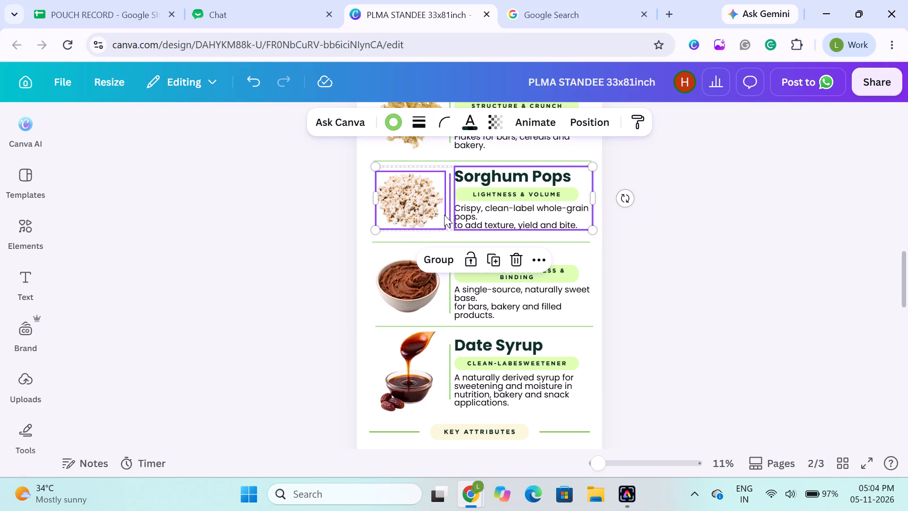
click(812, 202)
drag(638, 206, 448, 216)
click(604, 121)
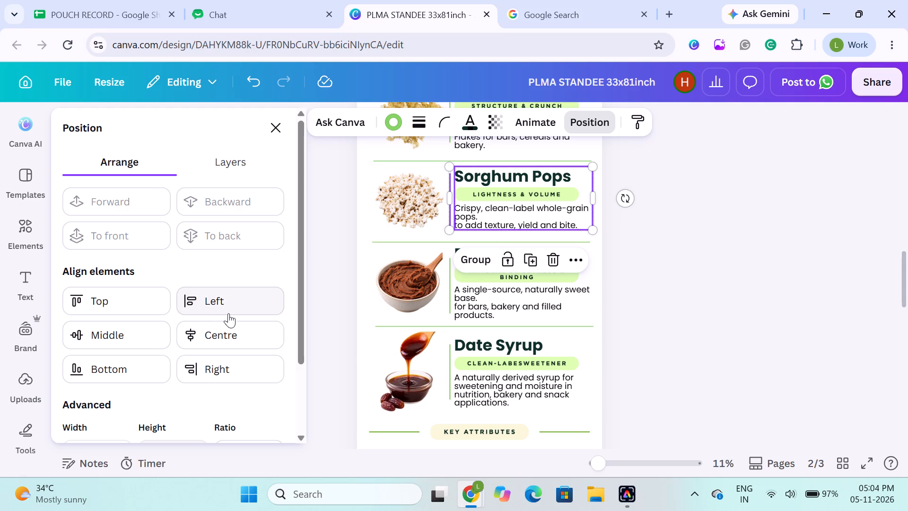
click(210, 329)
key(ctrl+z)
click(138, 329)
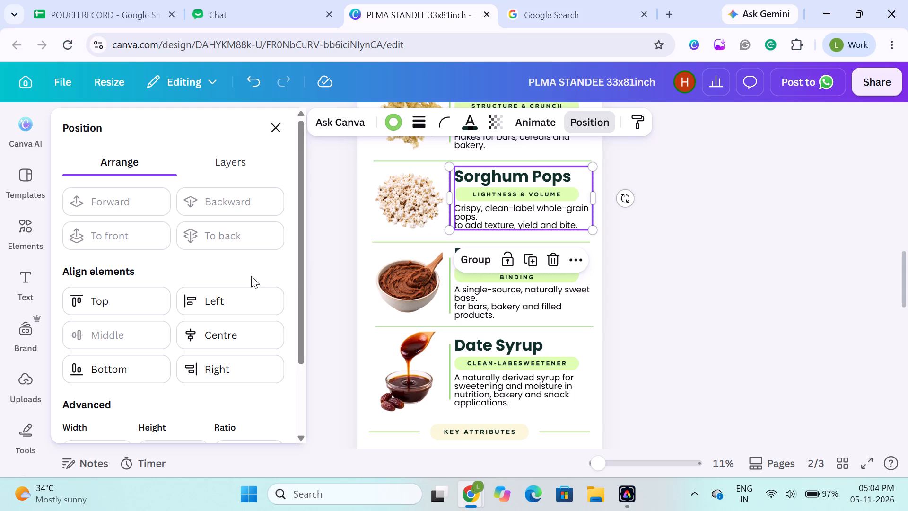
click(477, 259)
Align the Sorghum Pops image and its text-and-line group to a common vertical middle and group them into one row.
shift+click(419, 201)
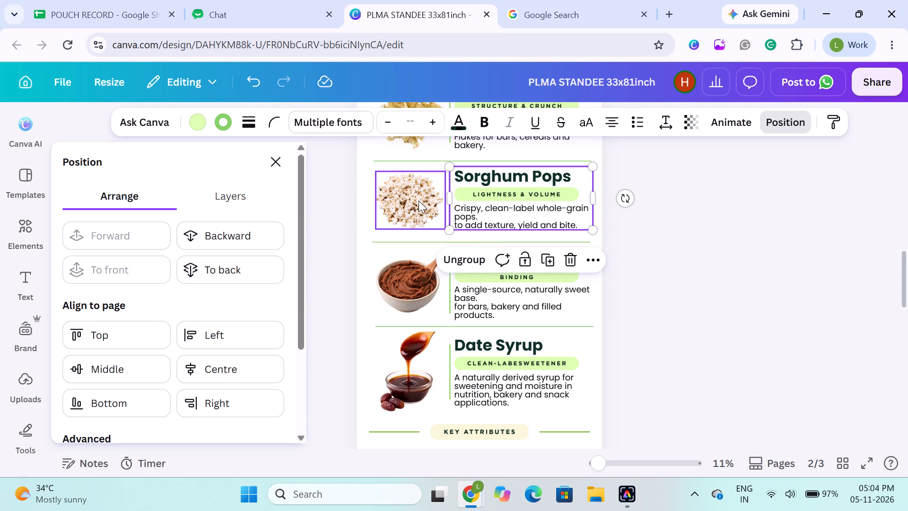
click(216, 336)
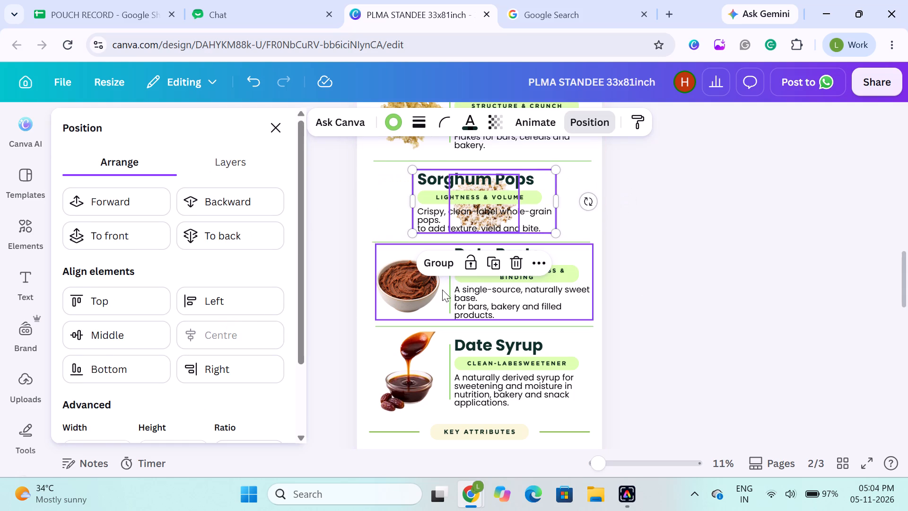
key(ctrl+z)
click(117, 331)
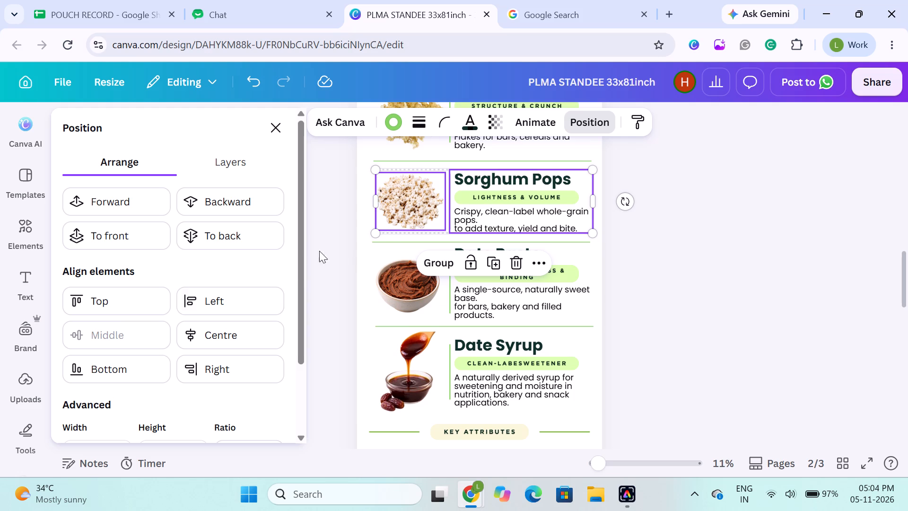
click(443, 261)
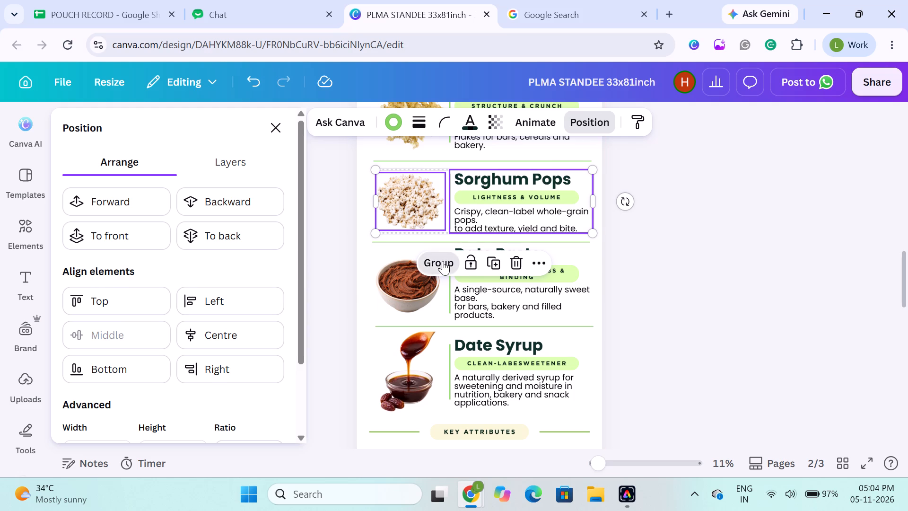
click(782, 247)
Align the Sorghum Flakes text and vertical green line to a common vertical middle and group them, leaving out the image.
scroll(780, 245, up, 1)
click(693, 245)
drag(662, 212, 451, 241)
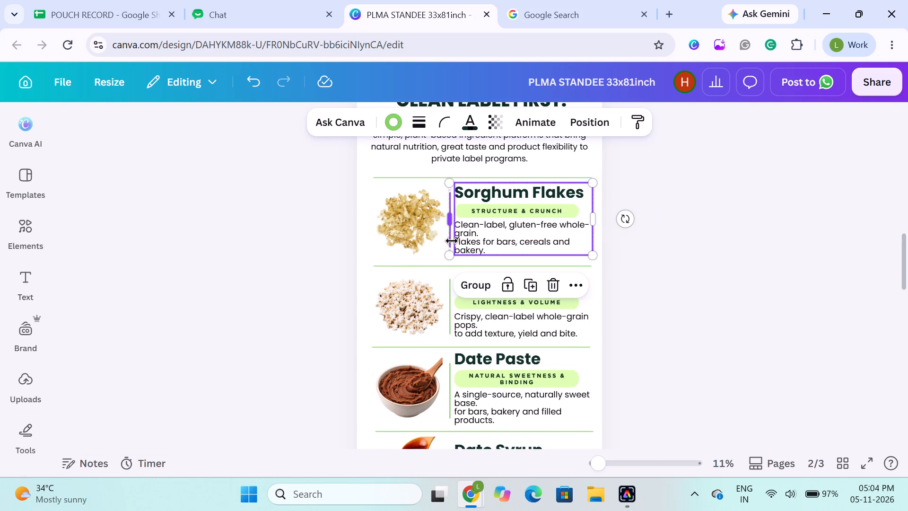
click(593, 122)
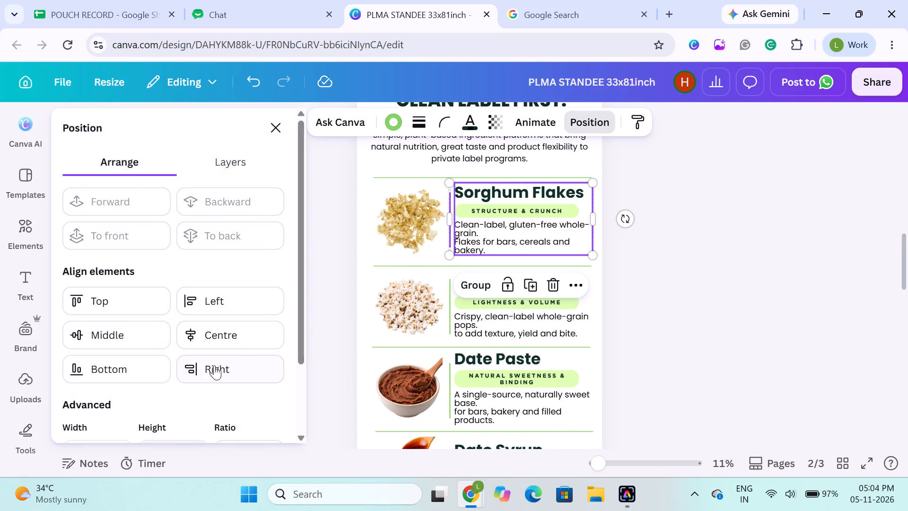
click(129, 341)
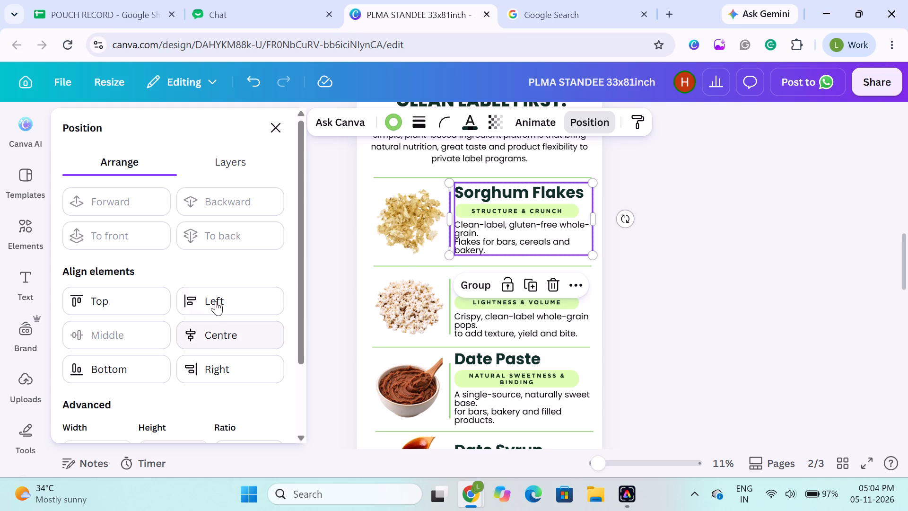
click(472, 292)
Align the Sorghum Flakes image and its text-and-line group to a common vertical middle and group them into one row.
shift+click(417, 211)
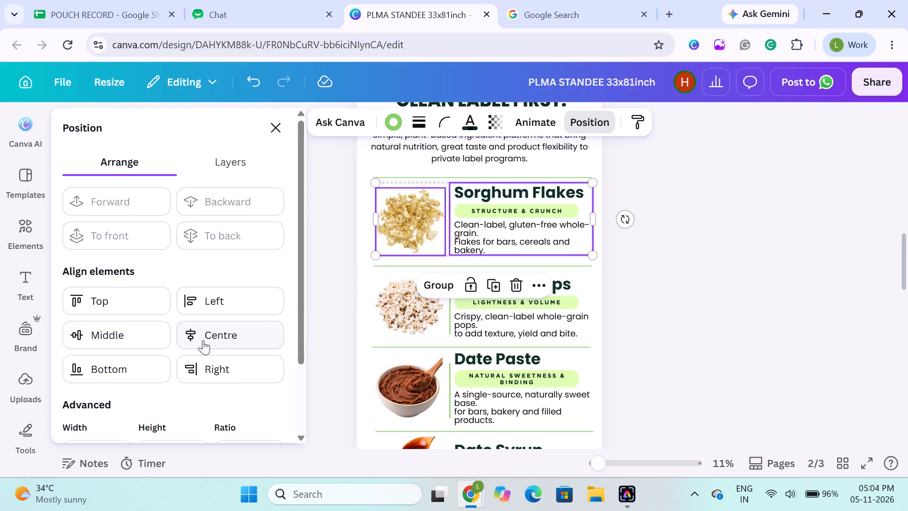
click(137, 329)
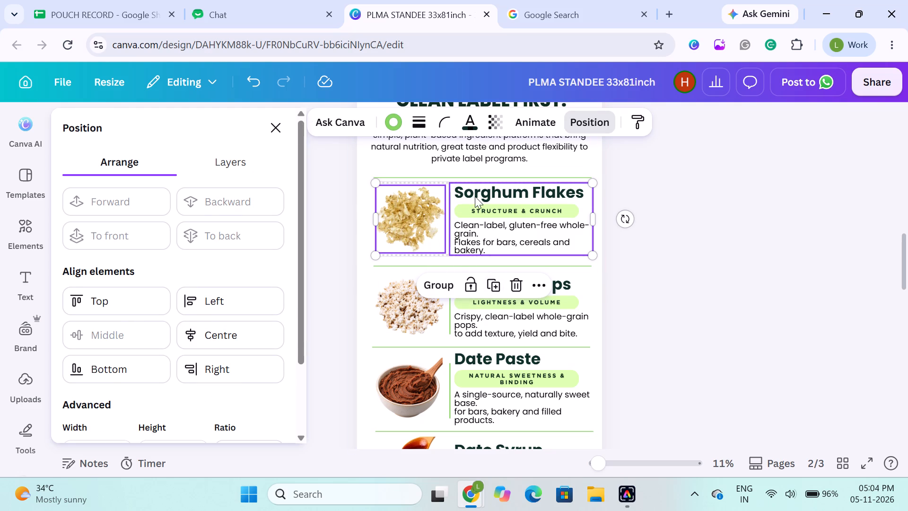
click(432, 292)
click(731, 277)
click(164, 317)
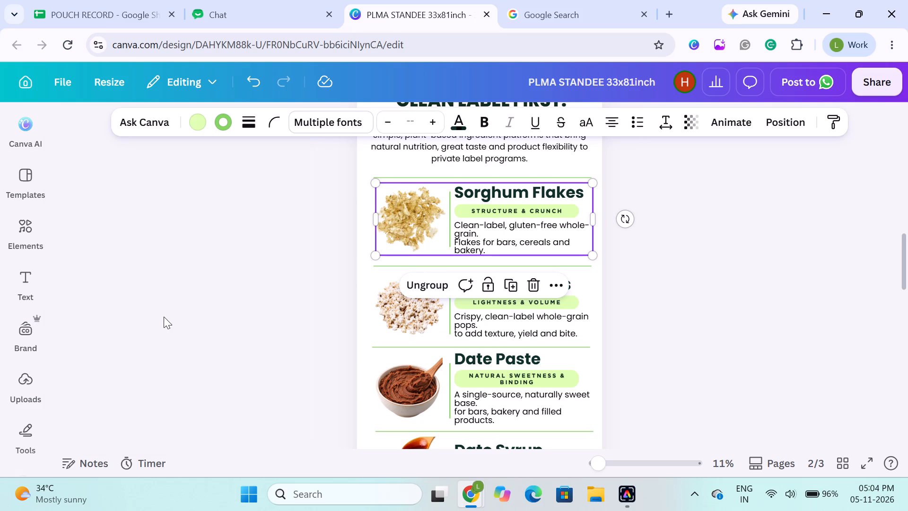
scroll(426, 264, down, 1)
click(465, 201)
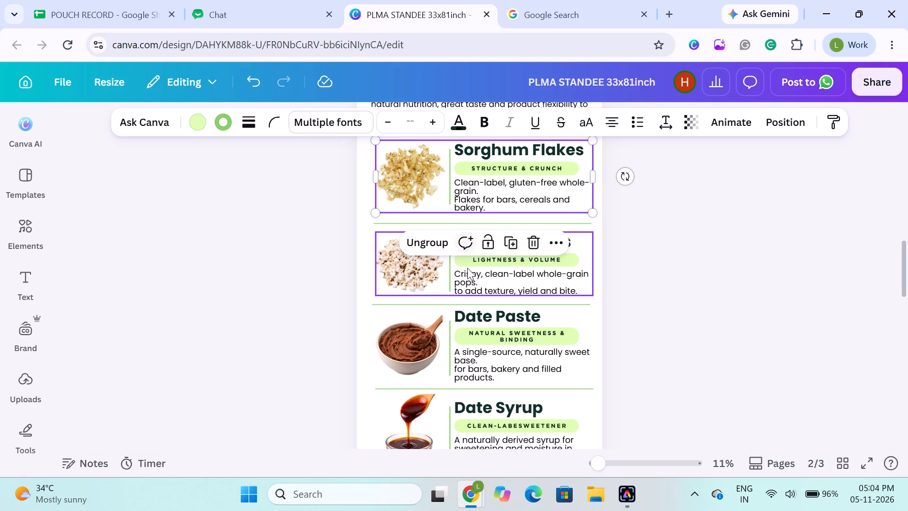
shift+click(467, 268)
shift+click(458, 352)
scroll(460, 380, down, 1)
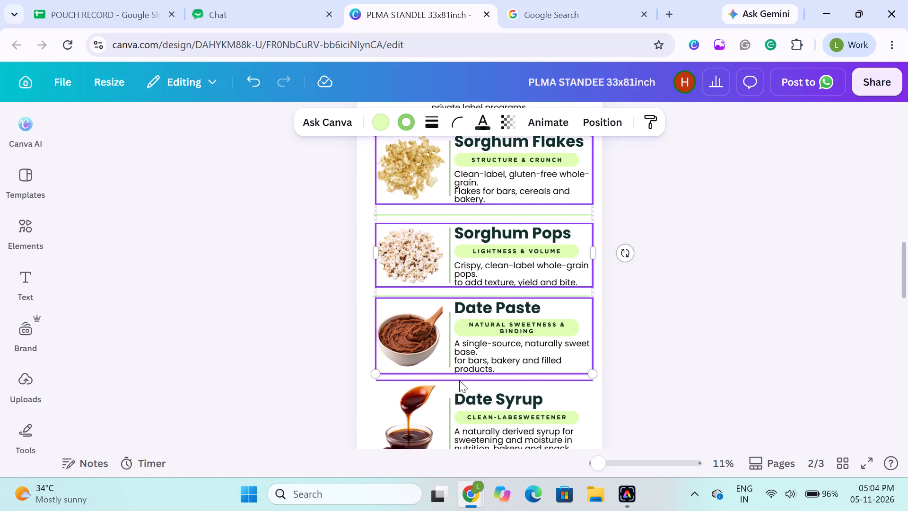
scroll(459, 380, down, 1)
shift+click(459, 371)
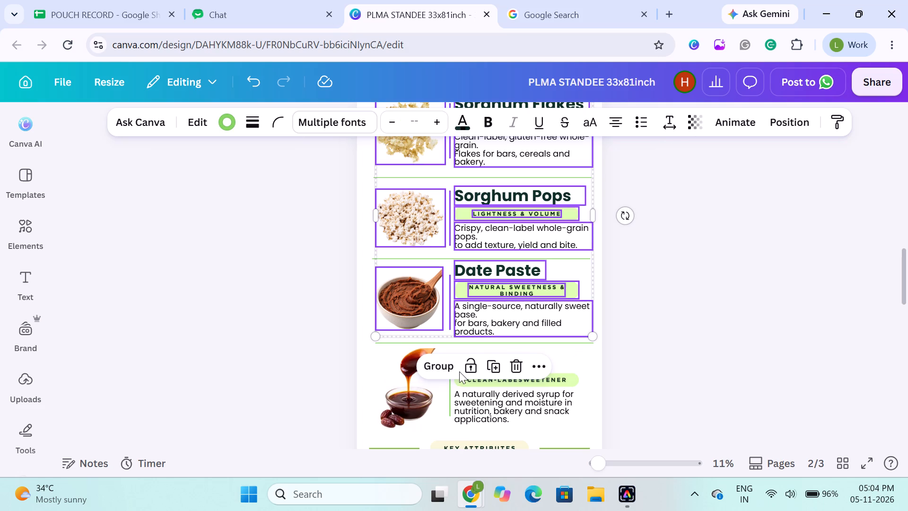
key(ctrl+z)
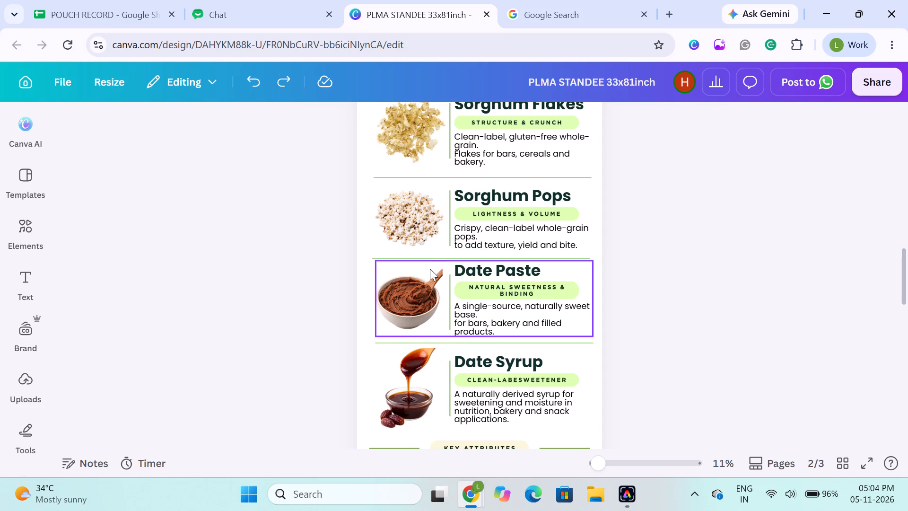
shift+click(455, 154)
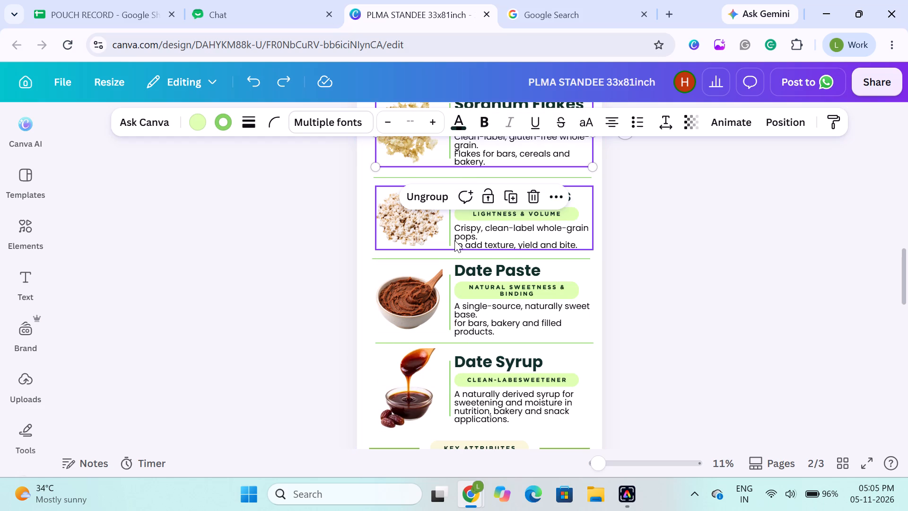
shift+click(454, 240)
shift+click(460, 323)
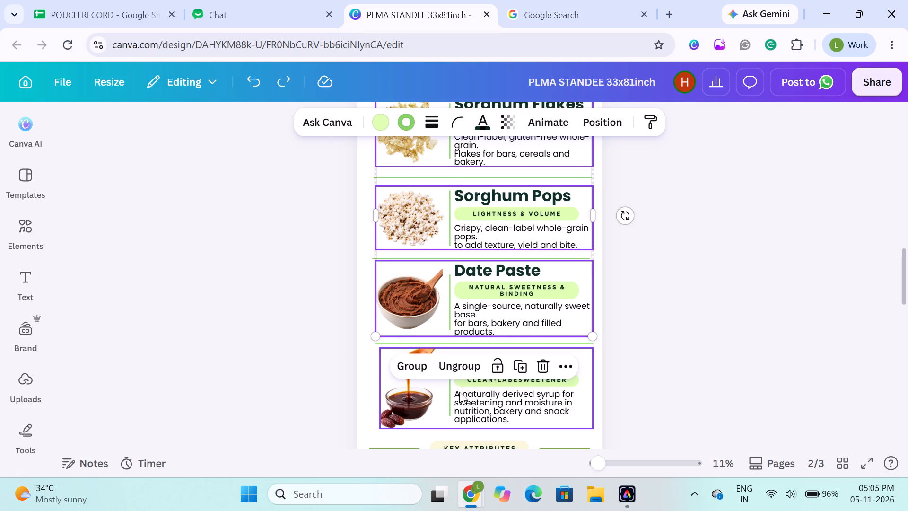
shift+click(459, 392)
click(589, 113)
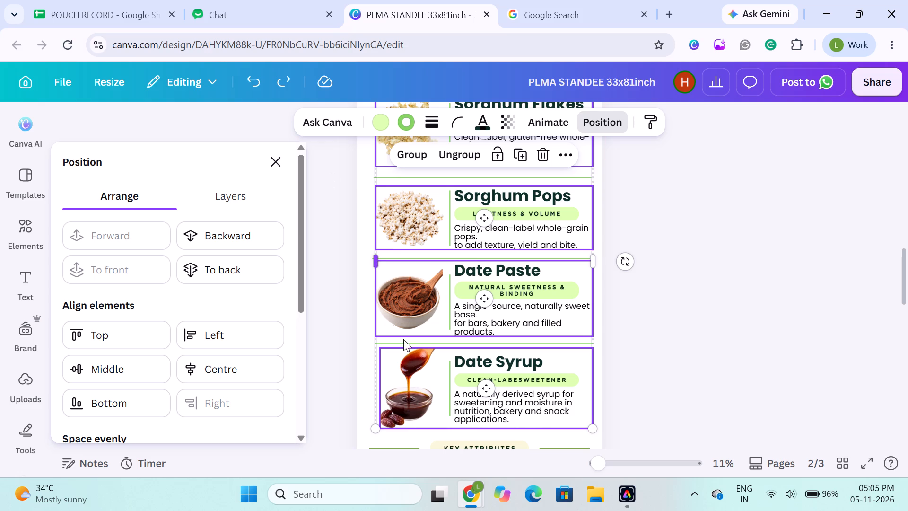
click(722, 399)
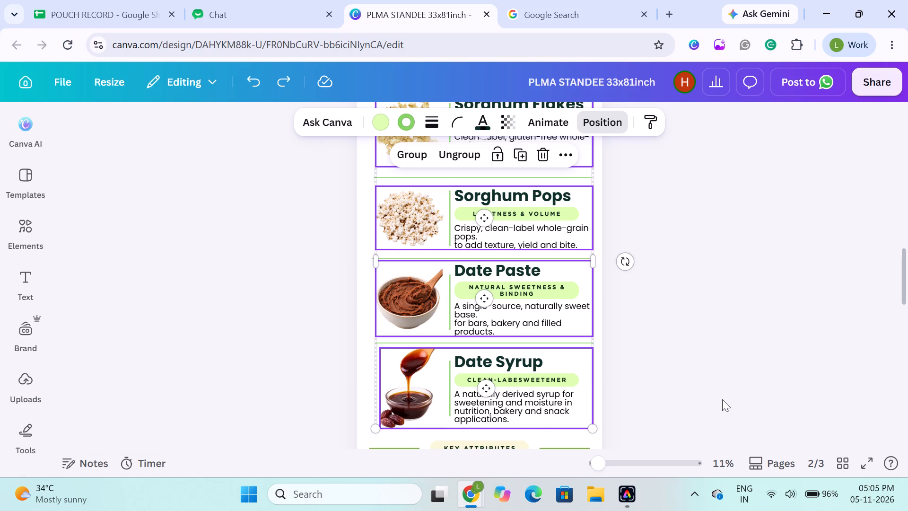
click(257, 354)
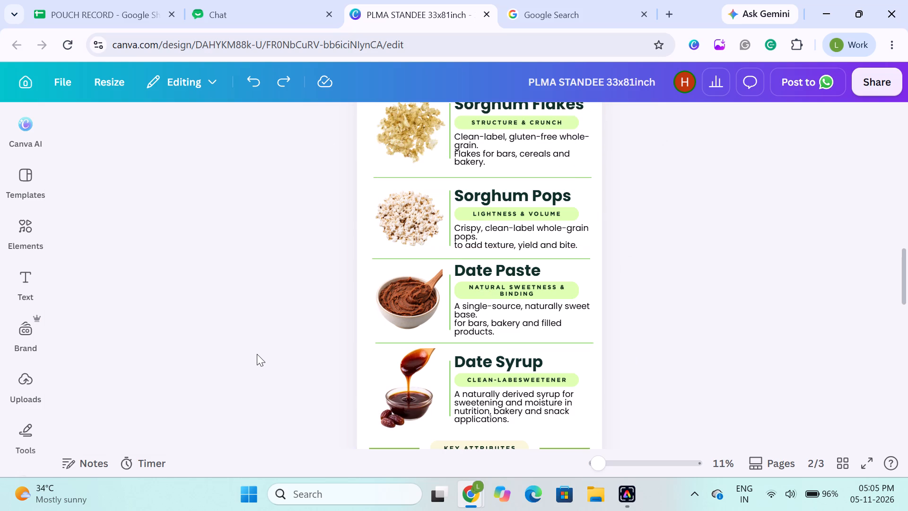
Enlarge the Date Syrup row to about 29.3 by 11.1 so its left edge lines up with the product rows above.
click(449, 388)
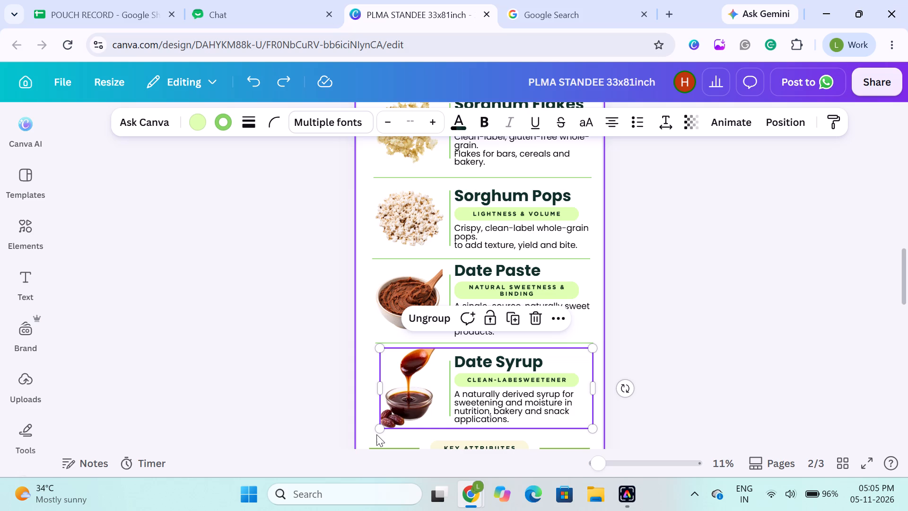
drag(379, 432, 375, 432)
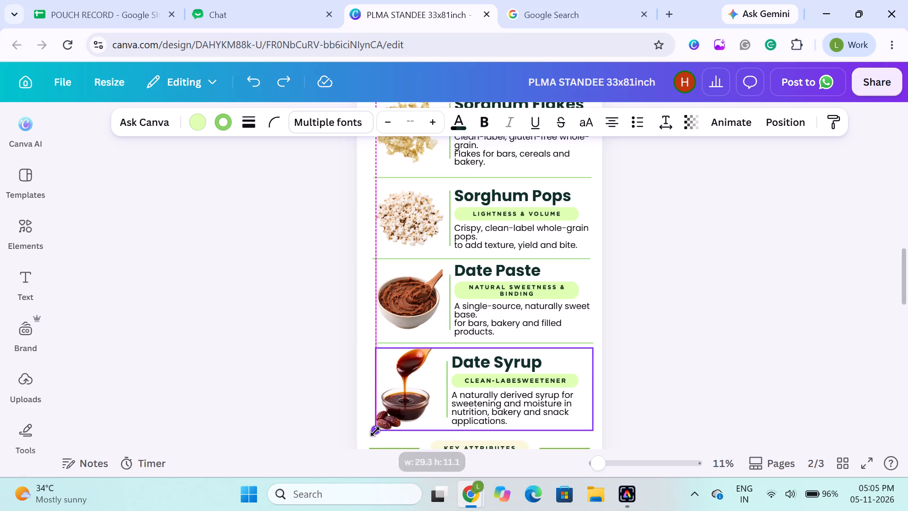
drag(375, 432, 375, 432)
click(282, 360)
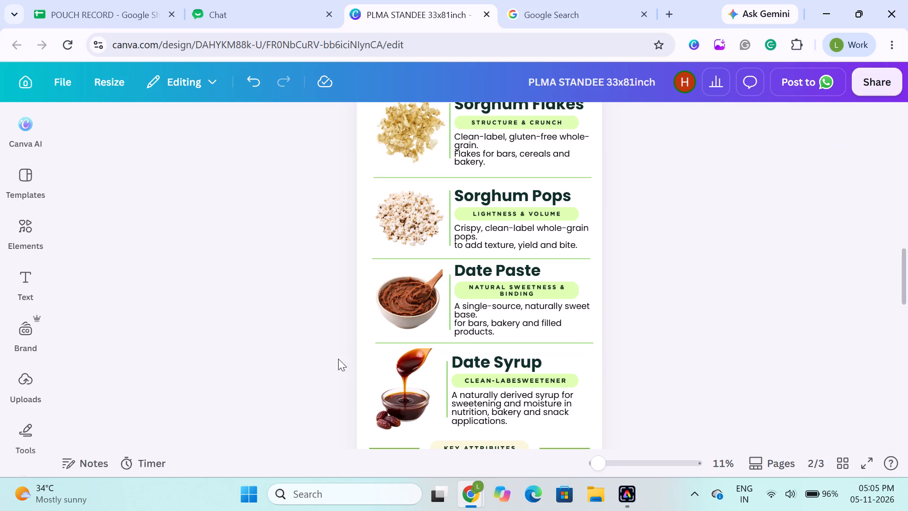
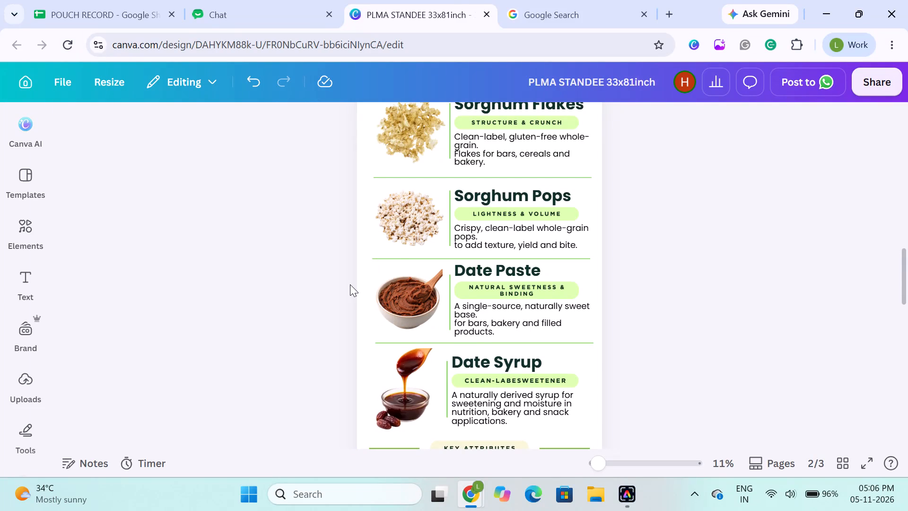
Check the alignment options for the Sorghum Flakes, Sorghum Pops, Date Paste and Date Syrup blocks selected together on page 2.
click(355, 261)
drag(312, 272, 397, 296)
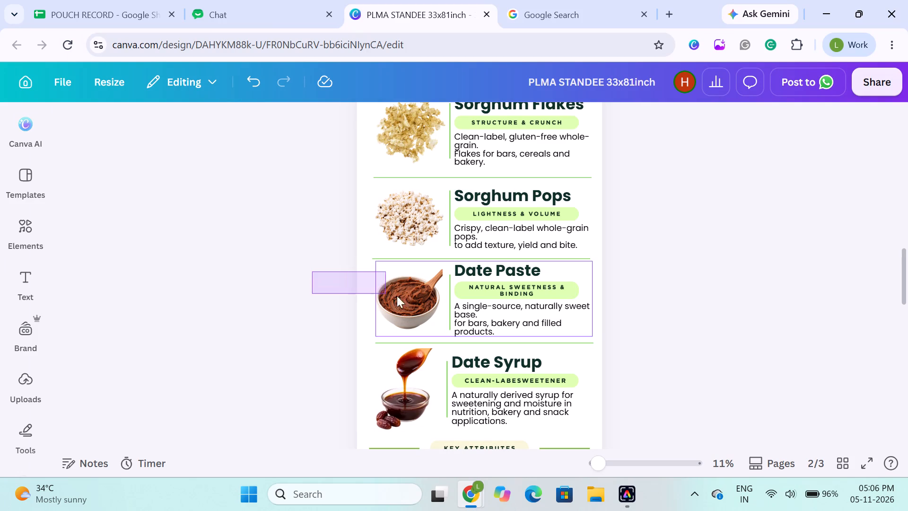
drag(397, 296, 424, 296)
shift+click(394, 238)
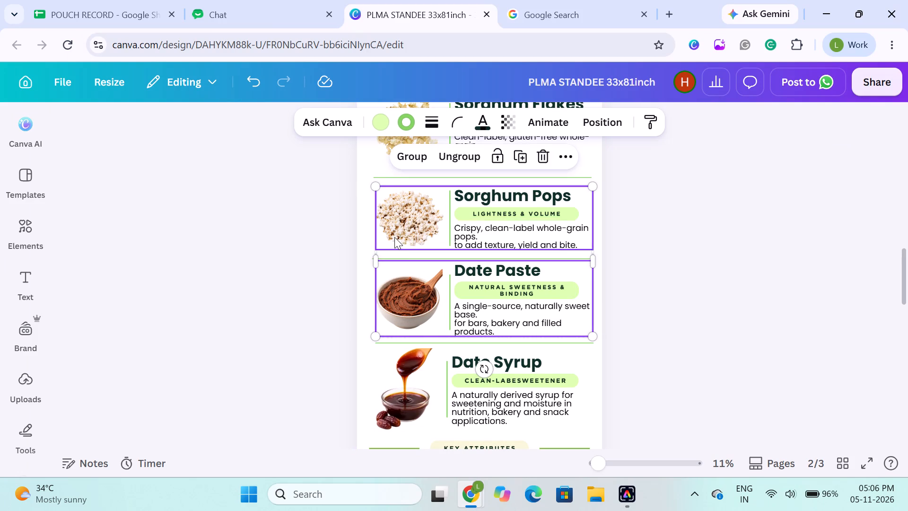
scroll(396, 236, up, 1)
shift+click(395, 245)
scroll(445, 352, down, 3)
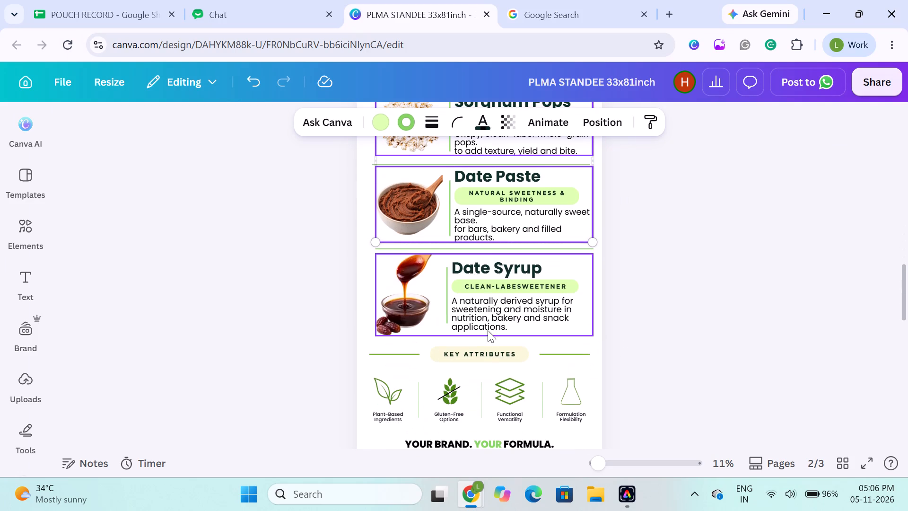
shift+click(475, 319)
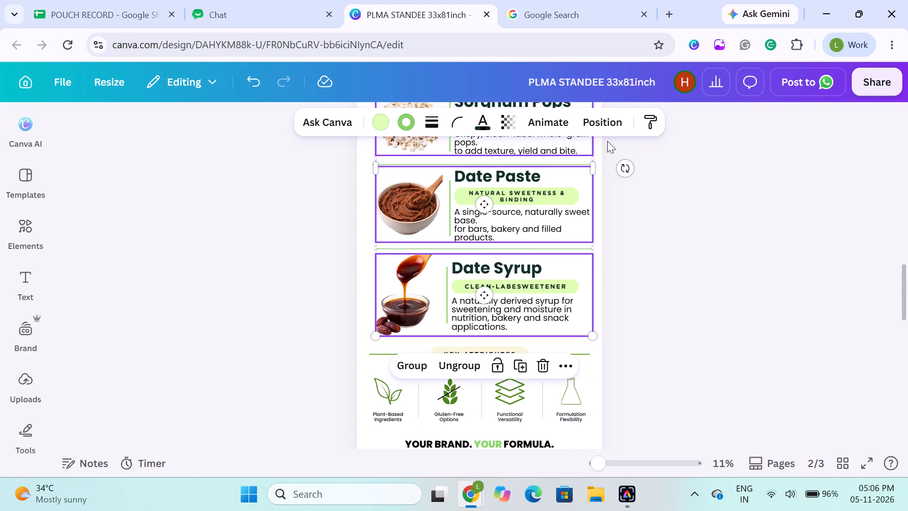
click(607, 126)
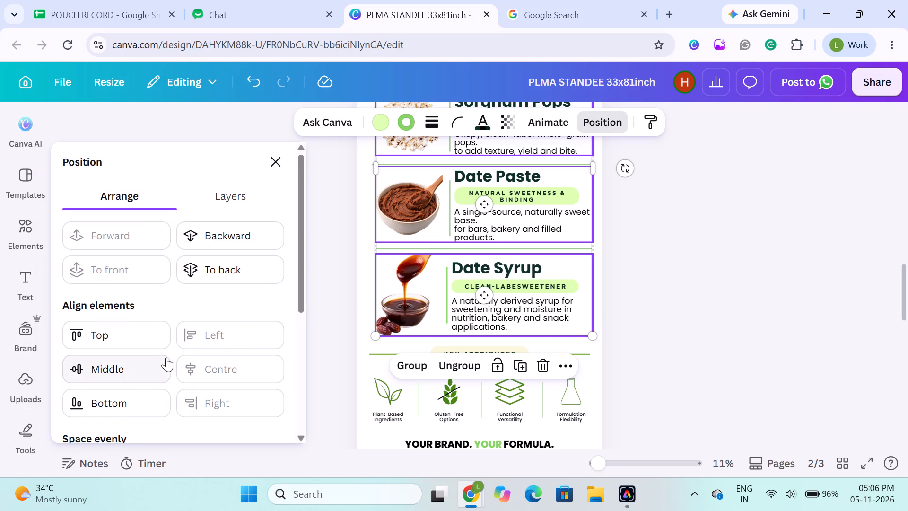
click(694, 249)
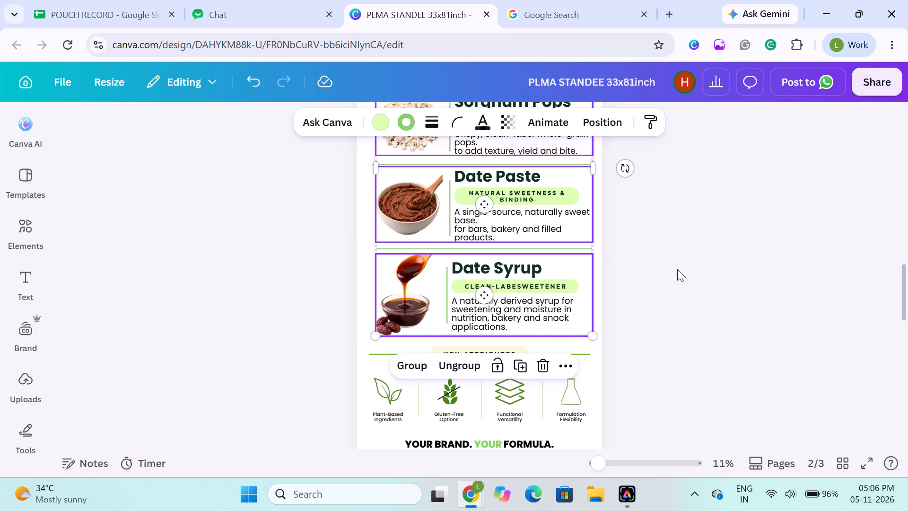
click(677, 269)
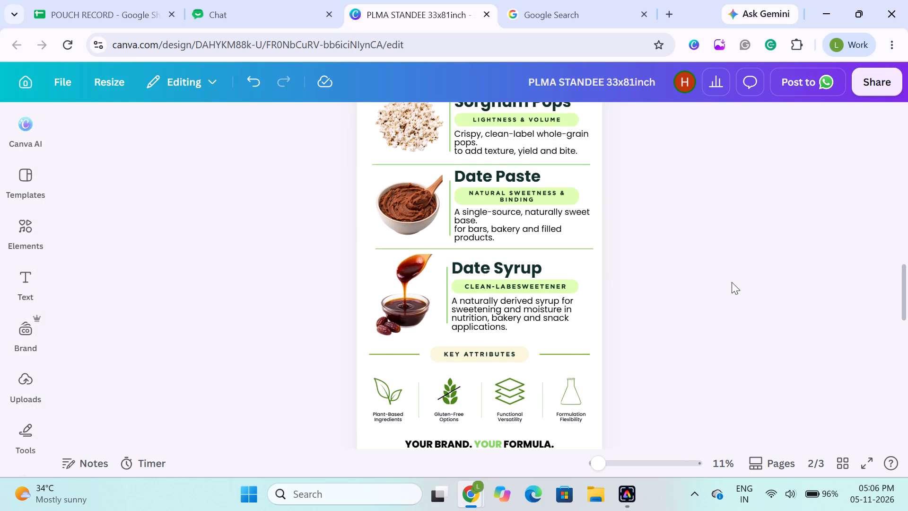
Nudge the Date Paste block slightly down between its two divider lines.
scroll(732, 282, up, 1)
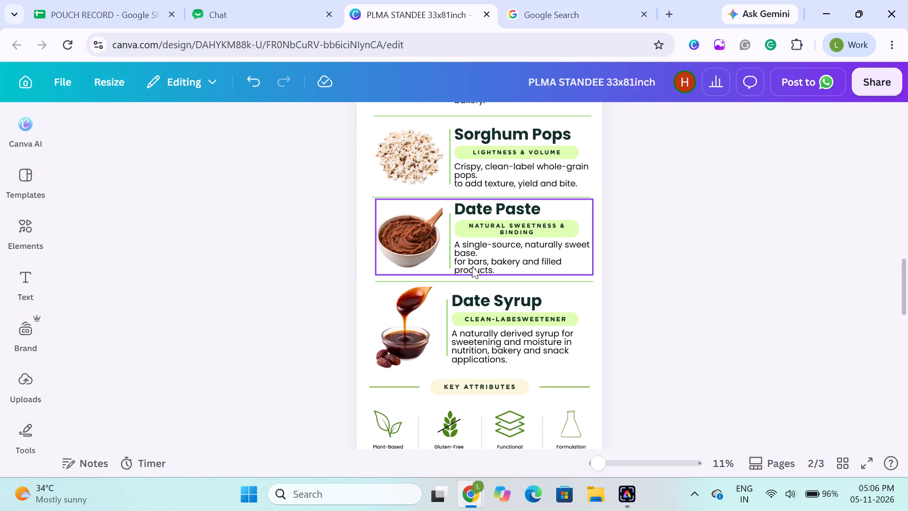
click(470, 257)
key(Down)
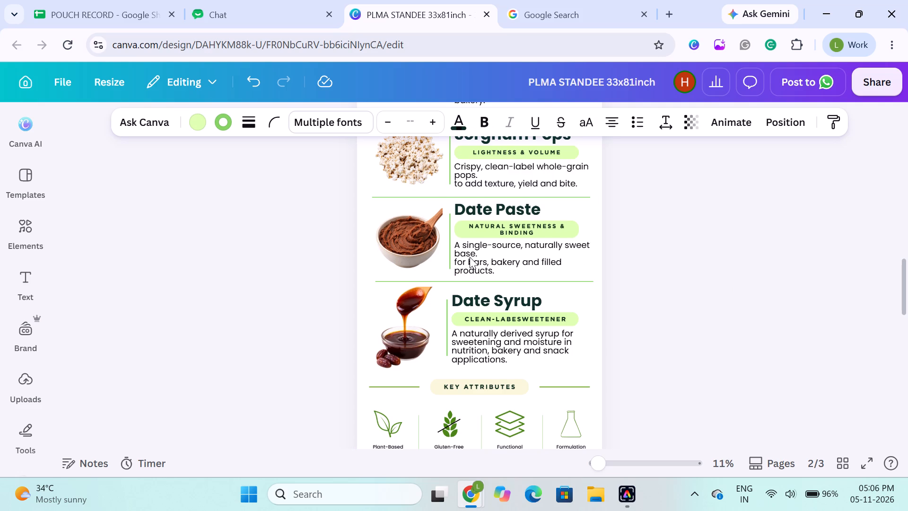
key(Down)
Check the Sorghum Pops block's spacing against the divider lines above and below it.
scroll(470, 257, up, 1)
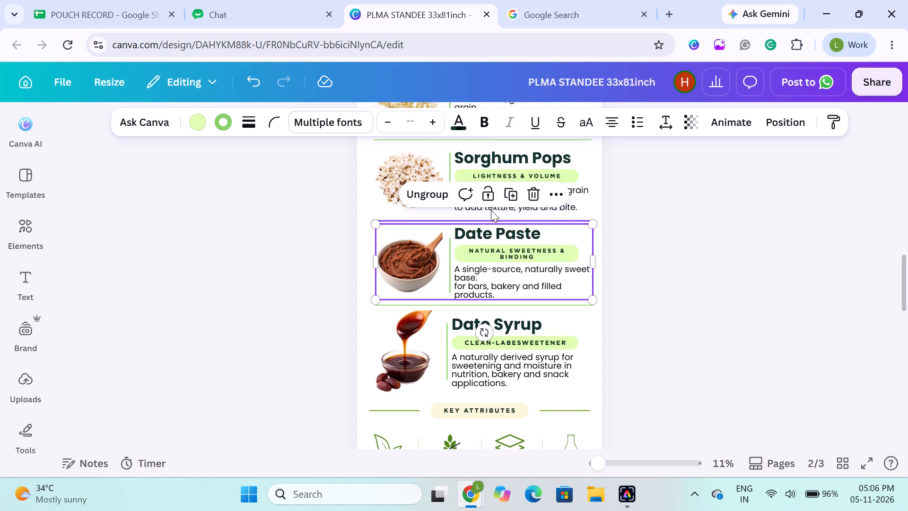
click(483, 209)
key(Up)
key(Down)
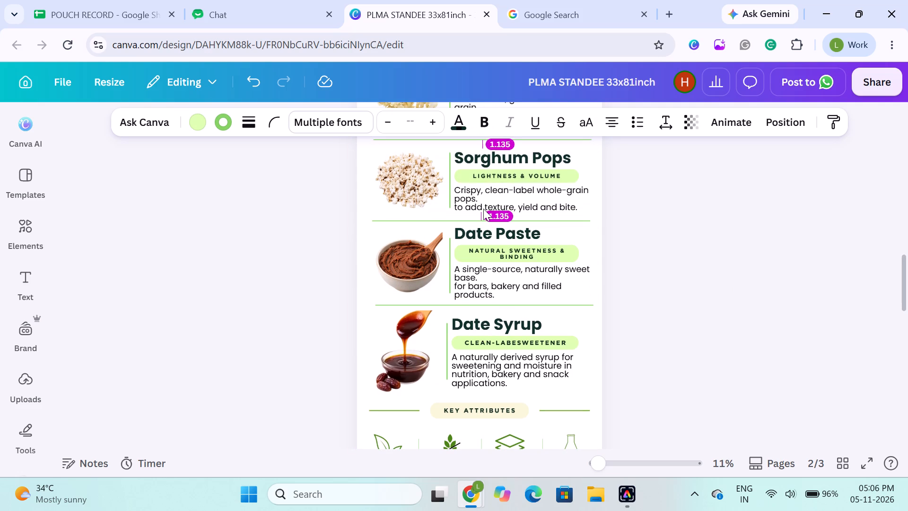
Nudge the Sorghum Flakes block down until its gap to the divider below is 1.135, matching the Sorghum Pops spacing.
scroll(483, 209, up, 1)
click(483, 209)
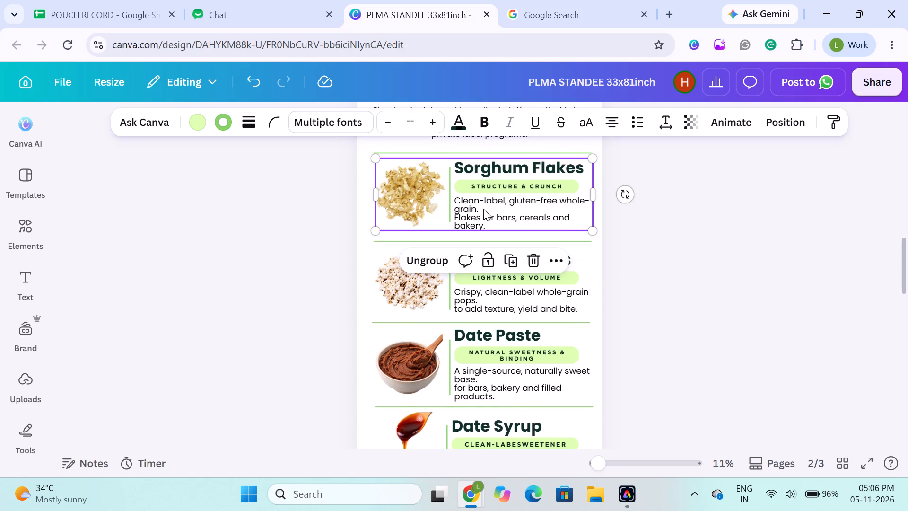
key(Up)
key(Down)
key(Down)
key(Down)
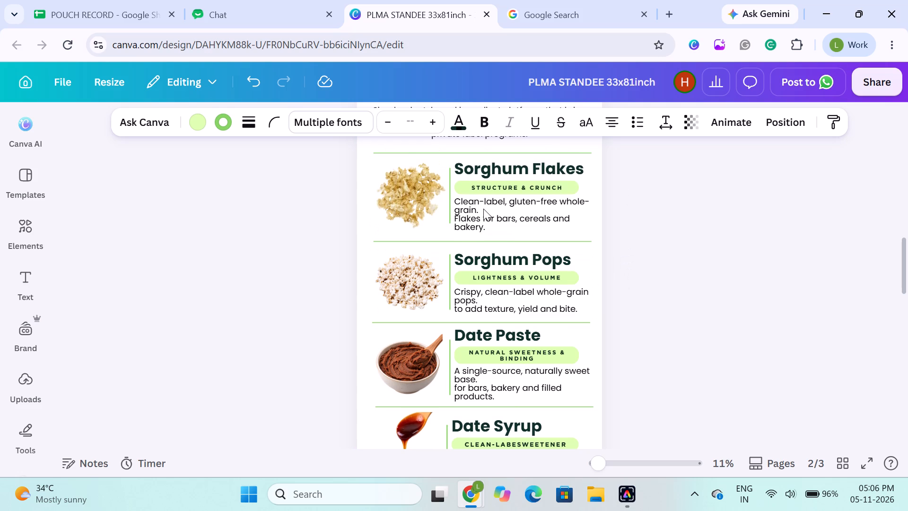
key(Up)
key(Up)
key(Up)
key(Up)
key(Up)
key(Up)
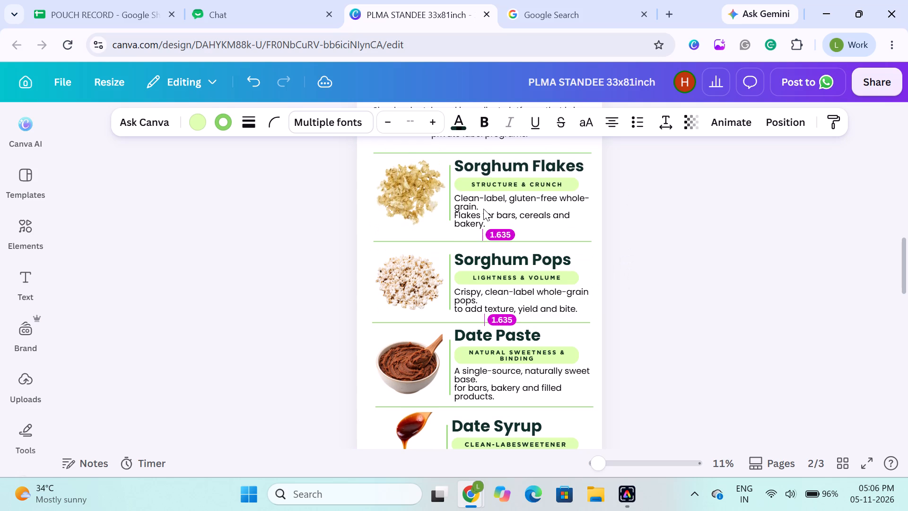
key(Up)
key(Up)
key(Down)
key(Down)
key(Down)
key(Down)
key(Down)
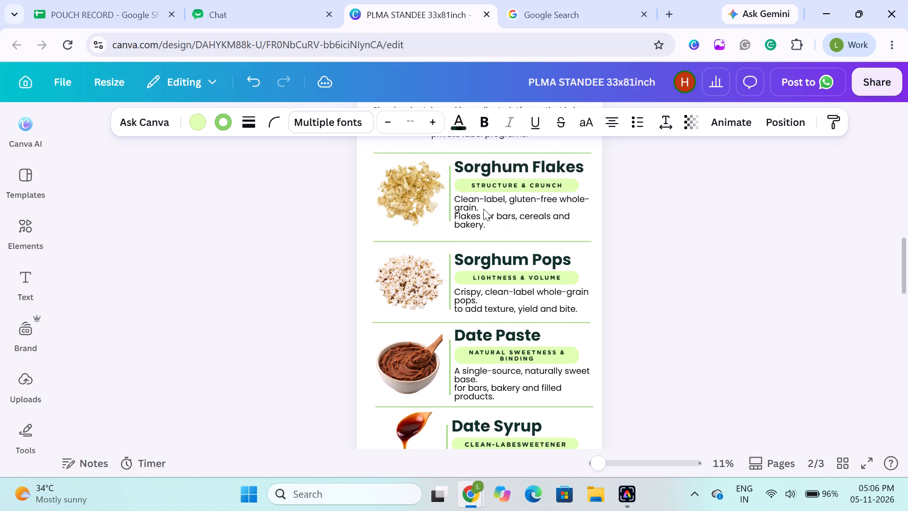
key(Down)
key(Down)
key(Down)
key(Down)
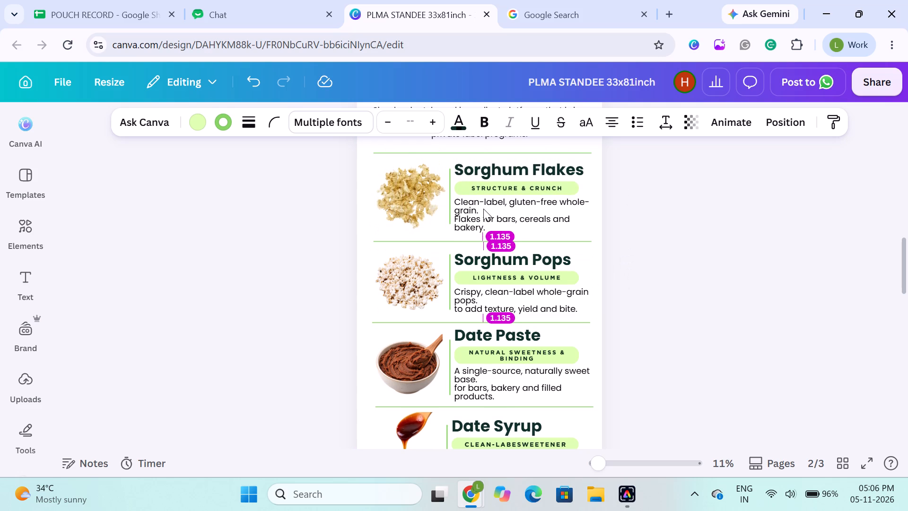
click(293, 207)
click(293, 207)
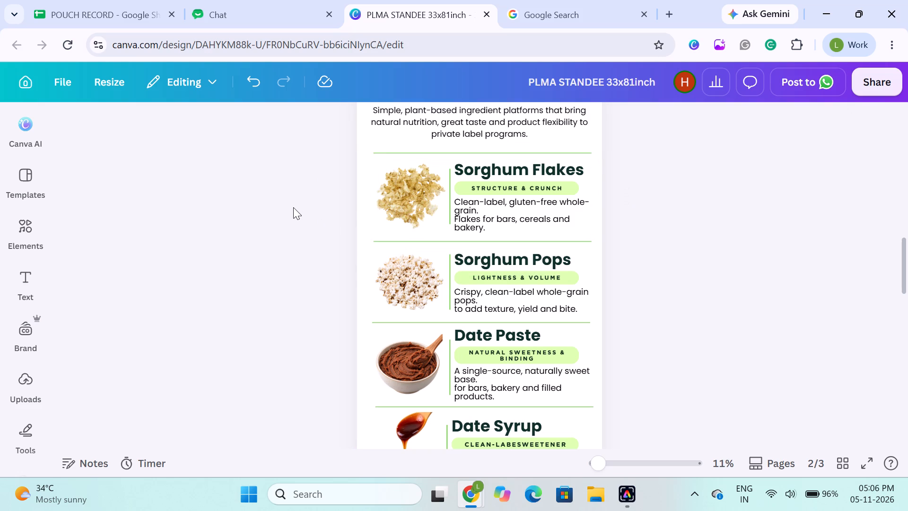
click(293, 208)
Check the Date Syrup block's spacing against the divider line above it.
scroll(293, 208, down, 1)
scroll(361, 350, down, 1)
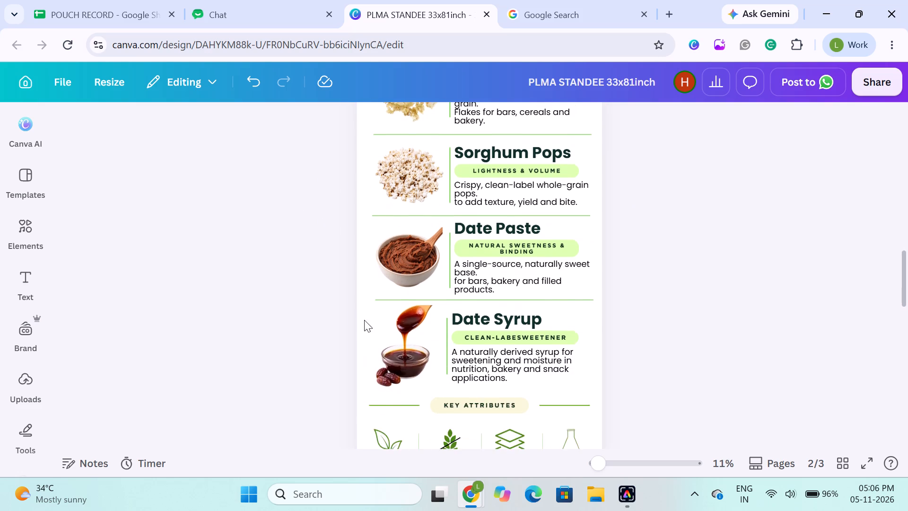
scroll(364, 320, down, 1)
click(408, 264)
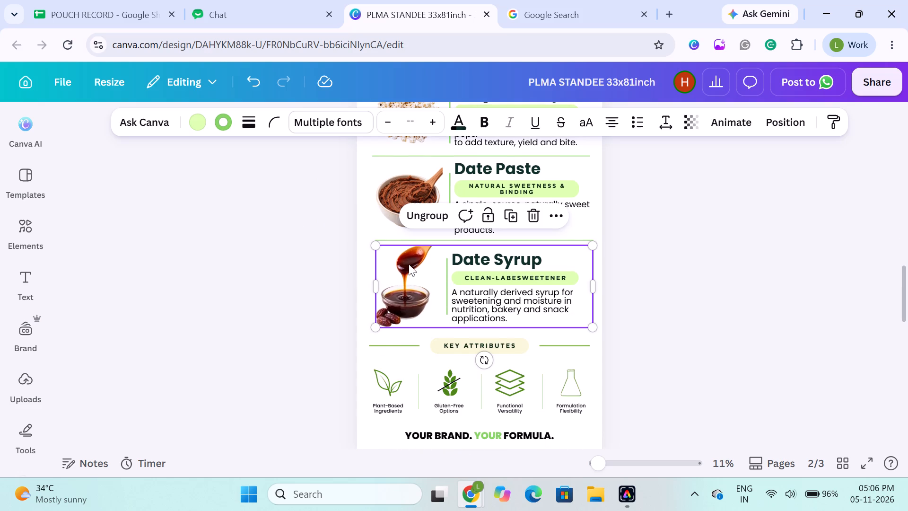
key(Up)
key(Up)
key(Down)
key(Down)
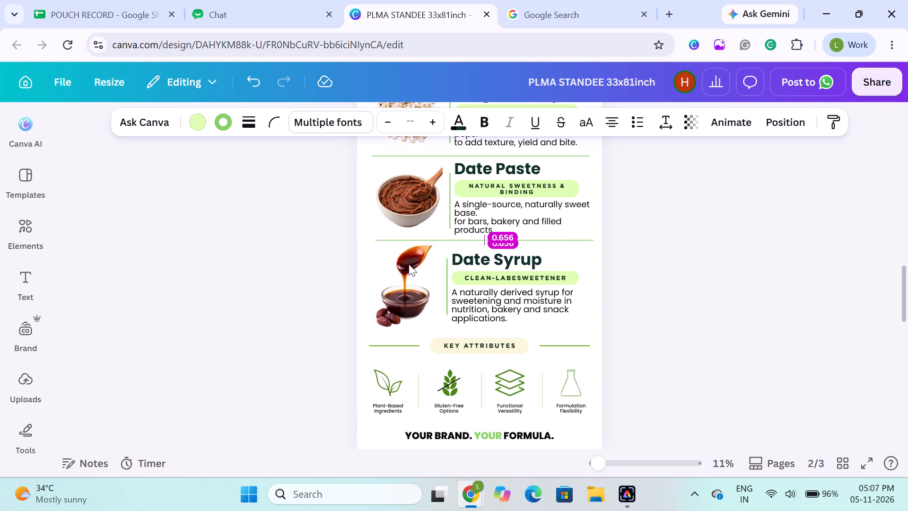
click(306, 277)
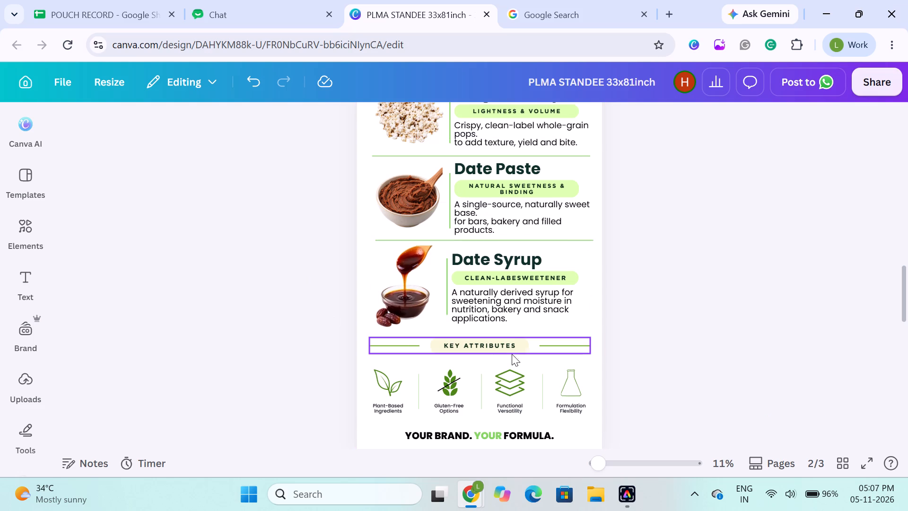
Check the page alignment of the Key Attributes heading, the attribute icon row and the YOUR BRAND. YOUR FORMULA. tagline.
click(522, 349)
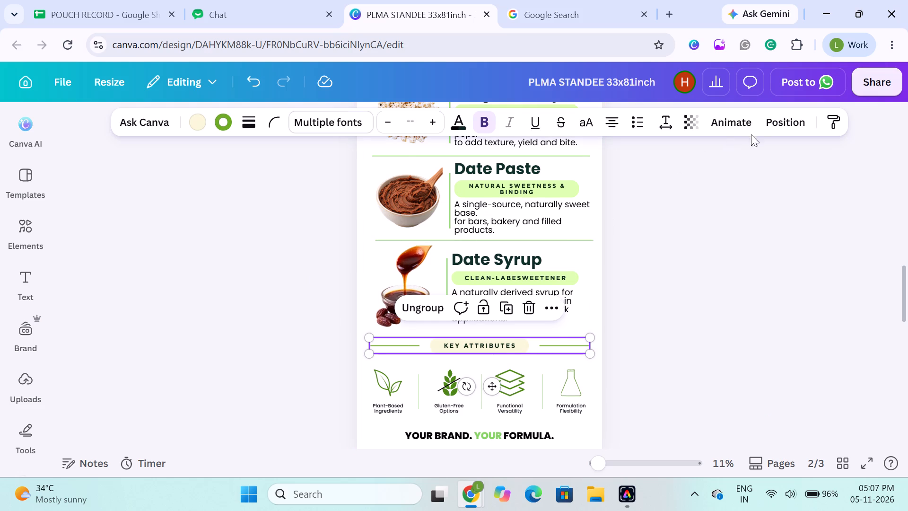
click(770, 127)
click(711, 248)
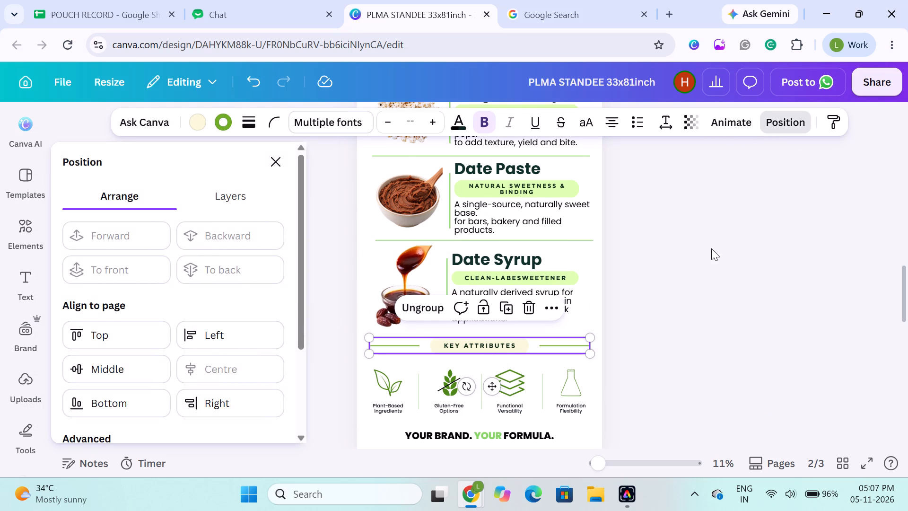
click(718, 253)
scroll(688, 348, down, 1)
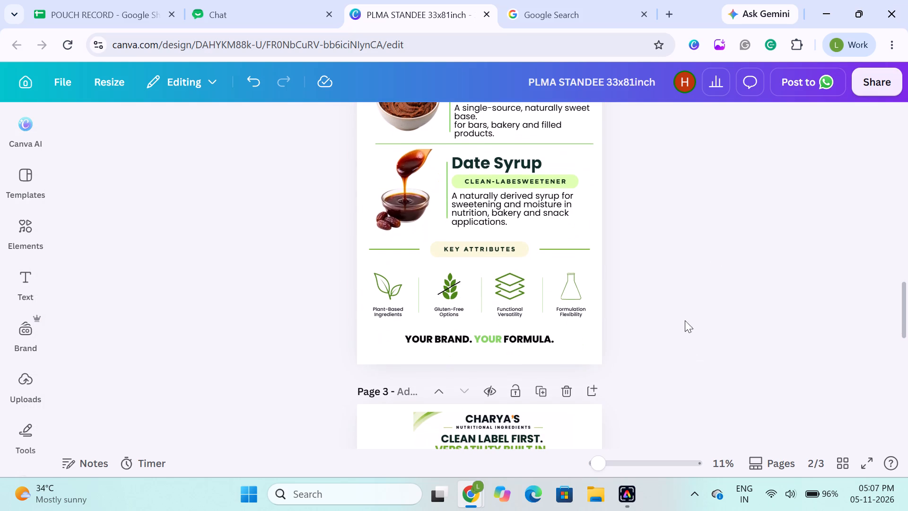
drag(669, 305, 405, 313)
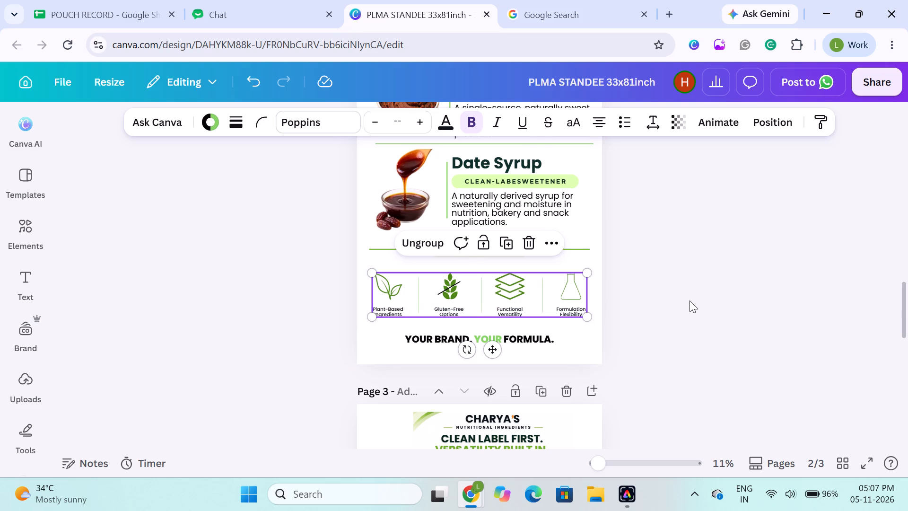
click(690, 300)
click(565, 299)
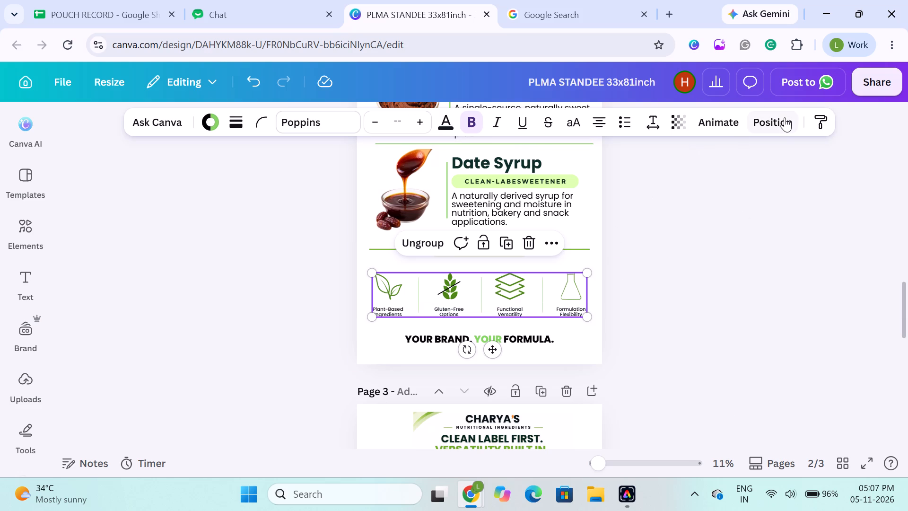
click(785, 117)
click(283, 162)
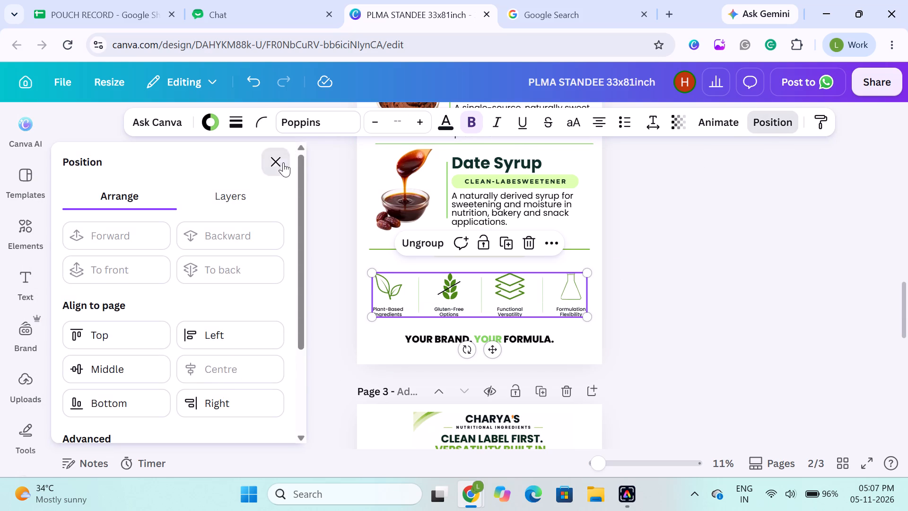
click(295, 208)
click(435, 341)
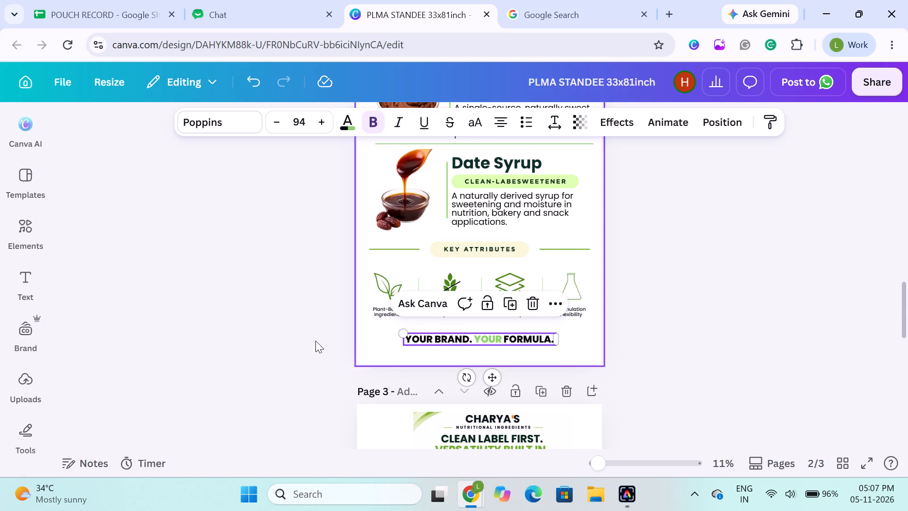
click(700, 131)
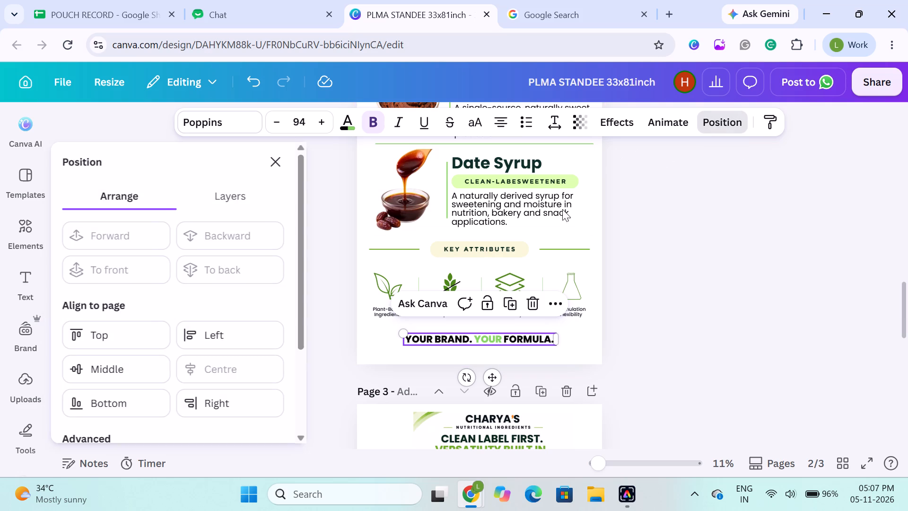
click(274, 167)
click(264, 229)
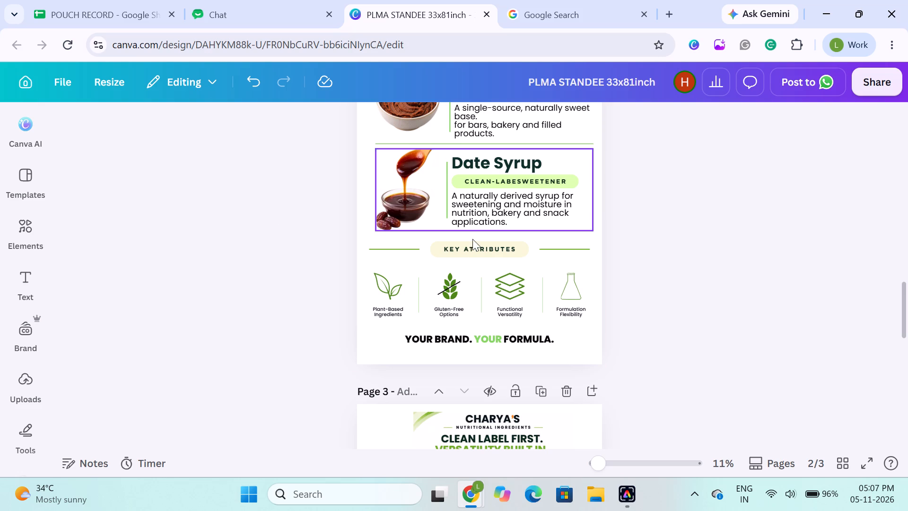
Select the attribute icon row beneath the Key Attributes heading.
click(300, 308)
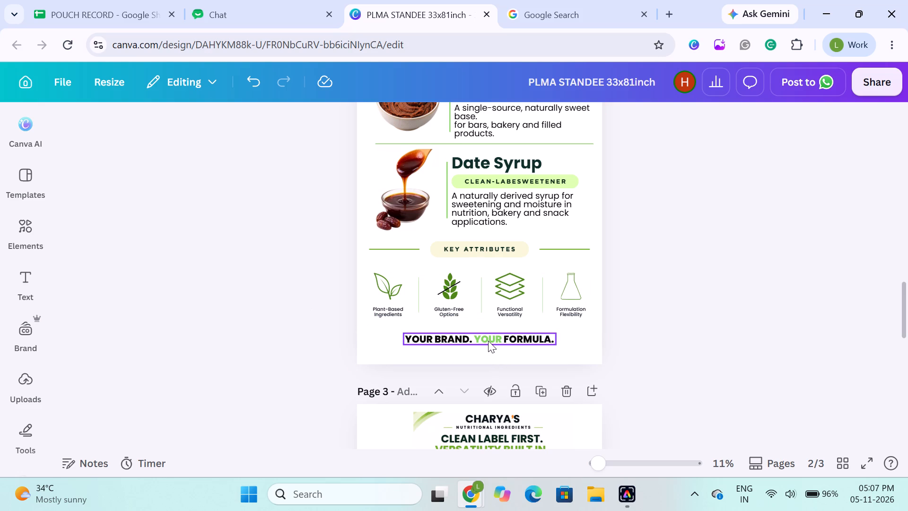
click(488, 341)
click(314, 333)
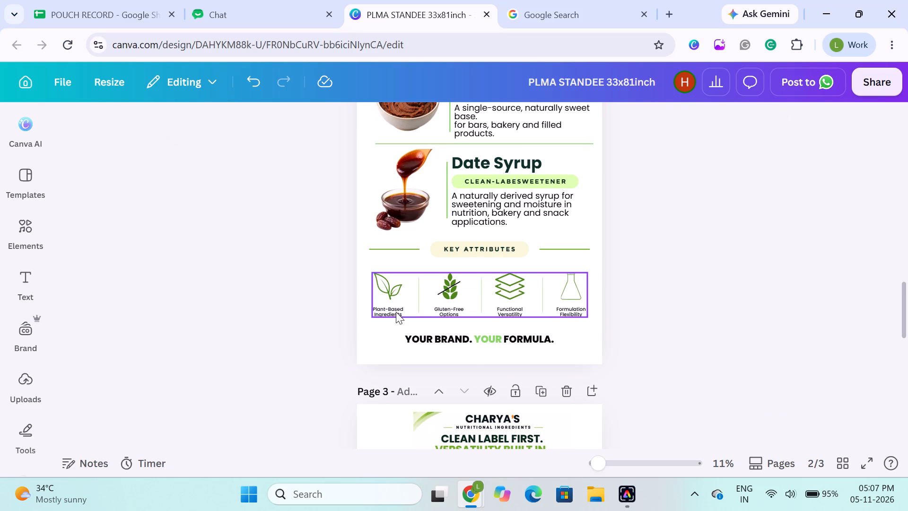
click(398, 311)
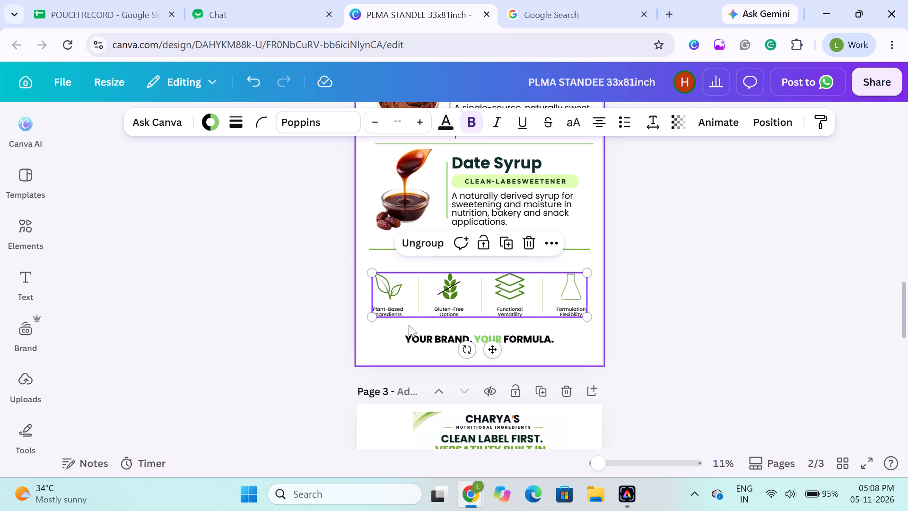
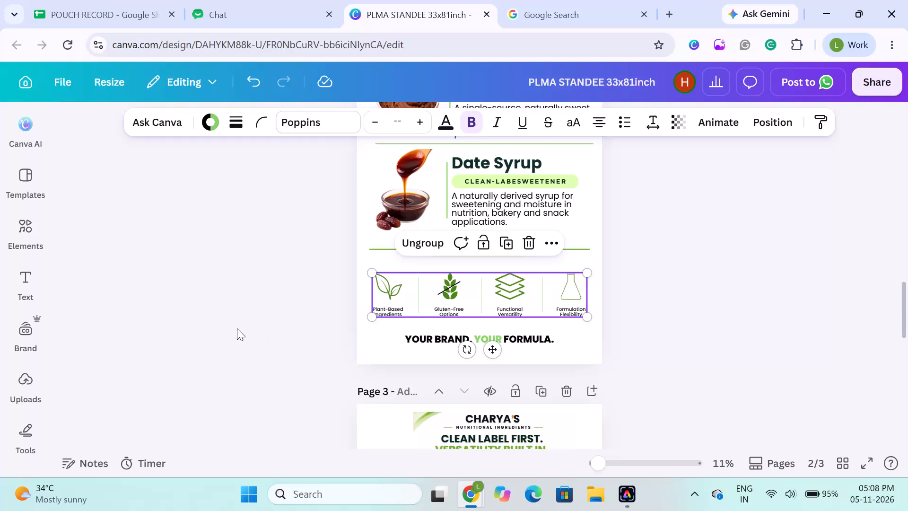
Delete all elements of the old CHARYA'S poster layout on page 3, leaving the page blank.
scroll(237, 328, down, 4)
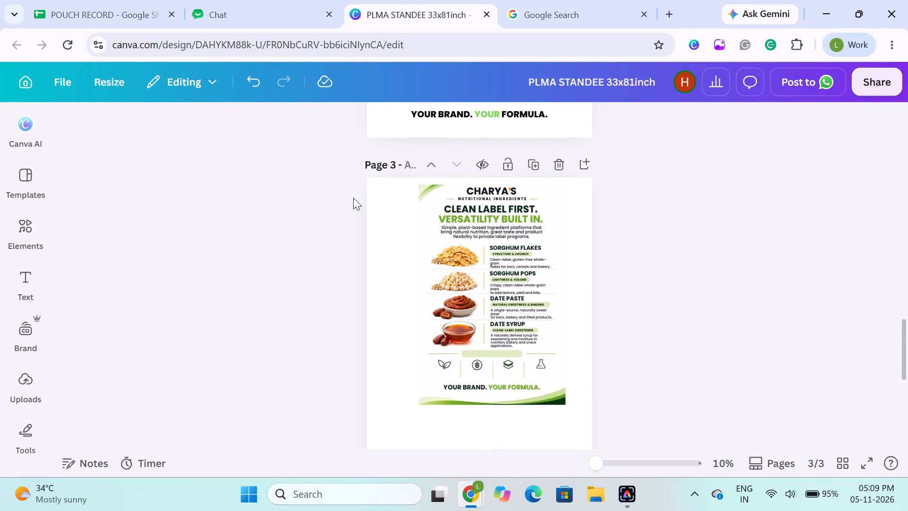
click(358, 185)
drag(358, 185, 562, 393)
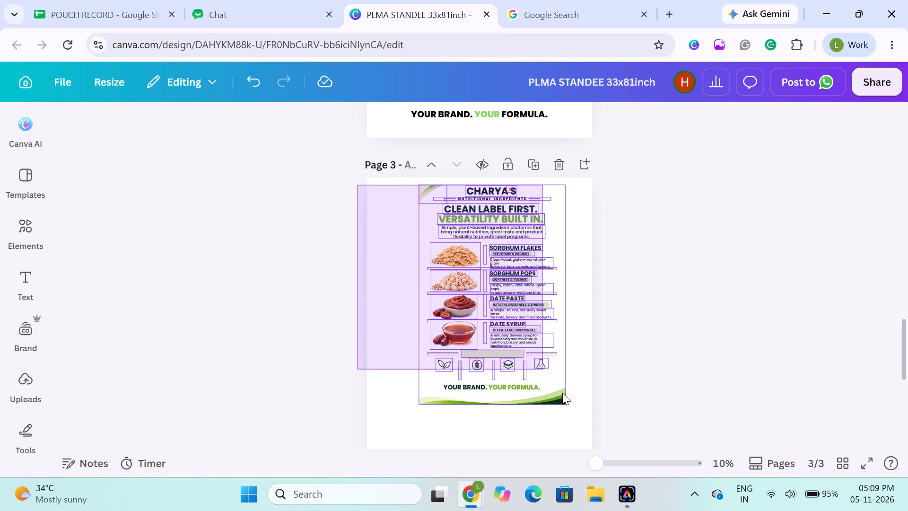
drag(562, 393, 576, 409)
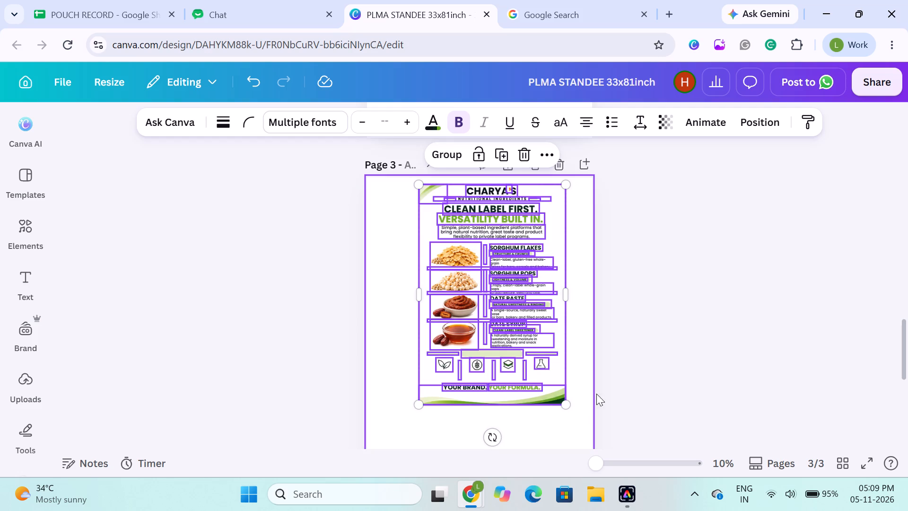
click(621, 380)
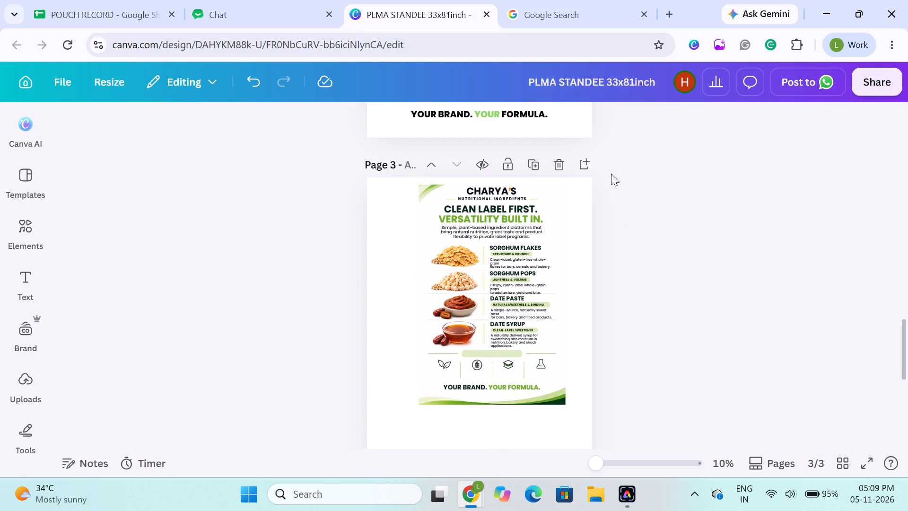
drag(611, 177, 477, 437)
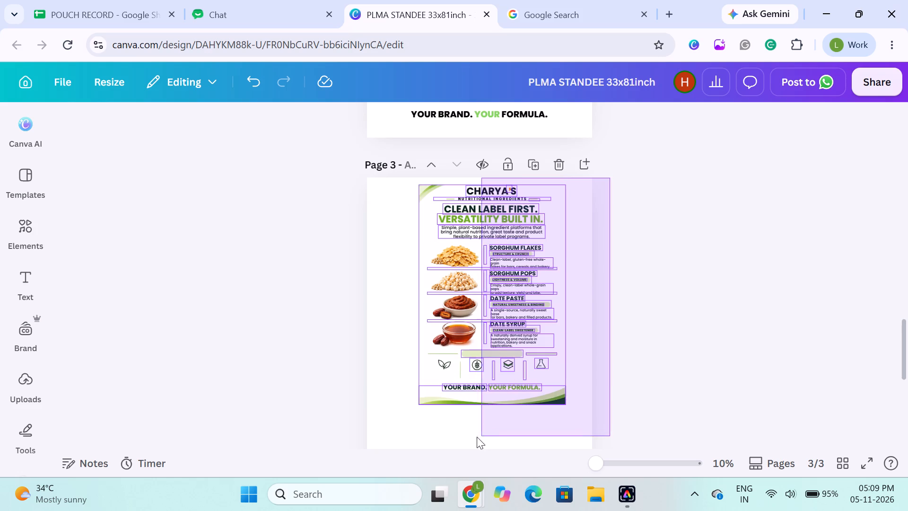
drag(477, 437, 416, 417)
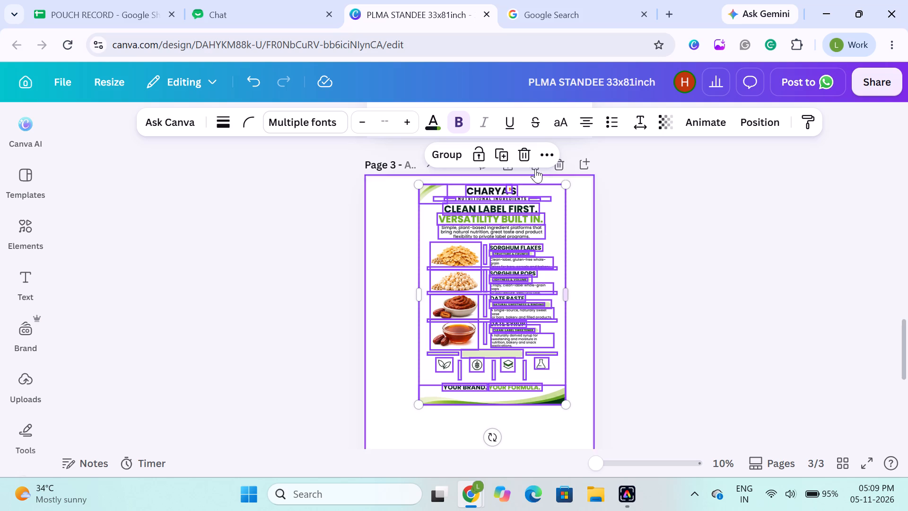
click(528, 154)
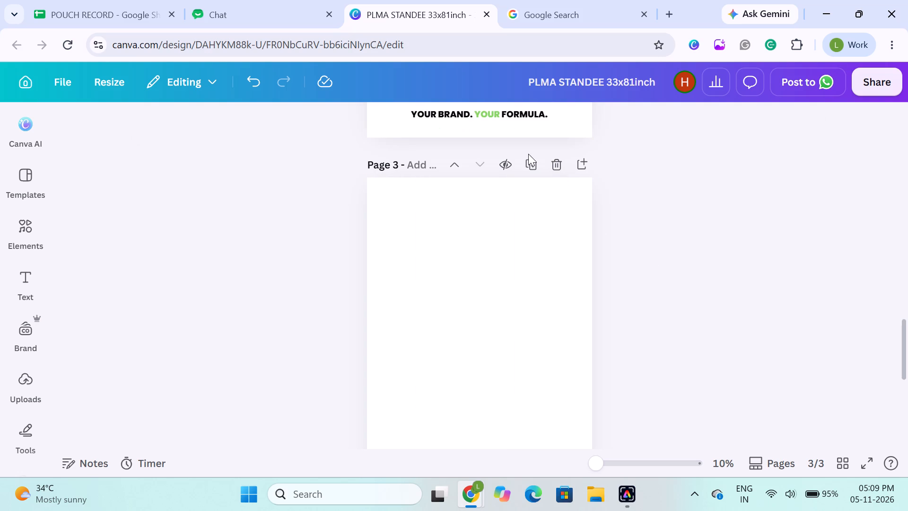
click(588, 277)
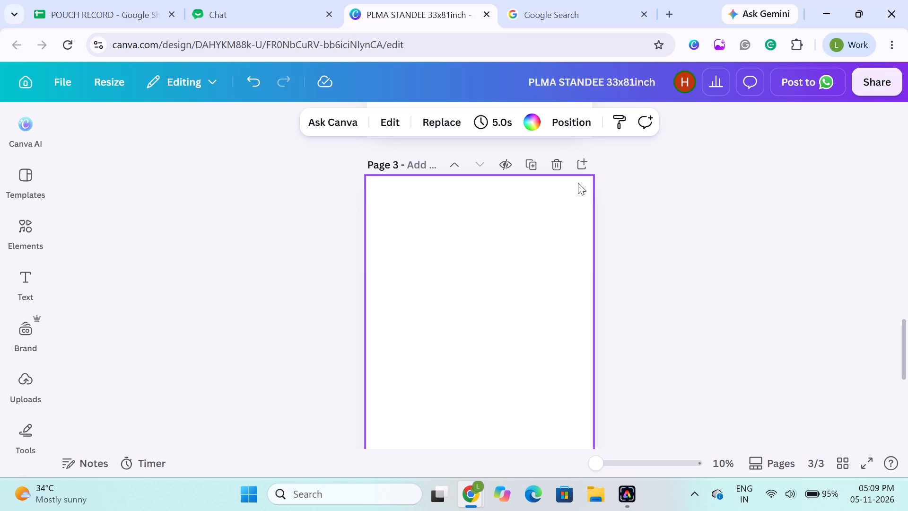
click(682, 212)
Review the page 2 layout from the tagline and key attributes section up through the product blocks.
scroll(682, 212, up, 2)
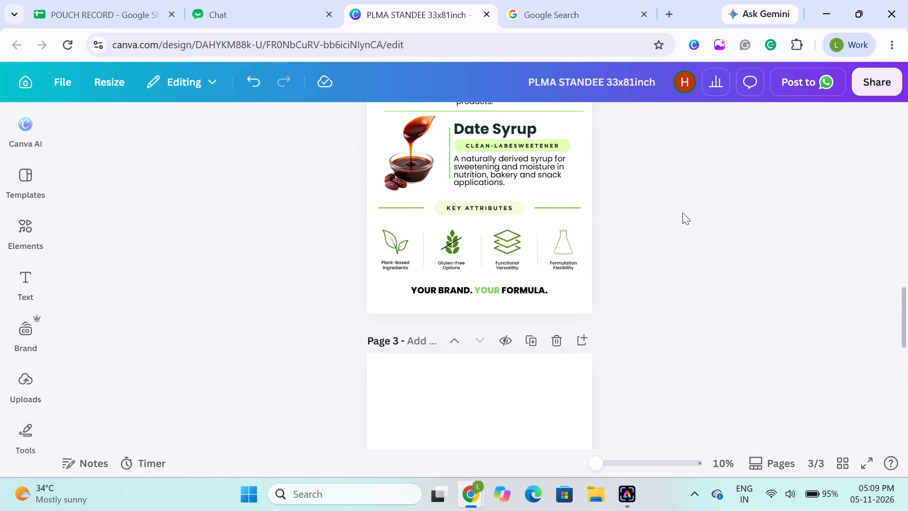
scroll(682, 212, up, 2)
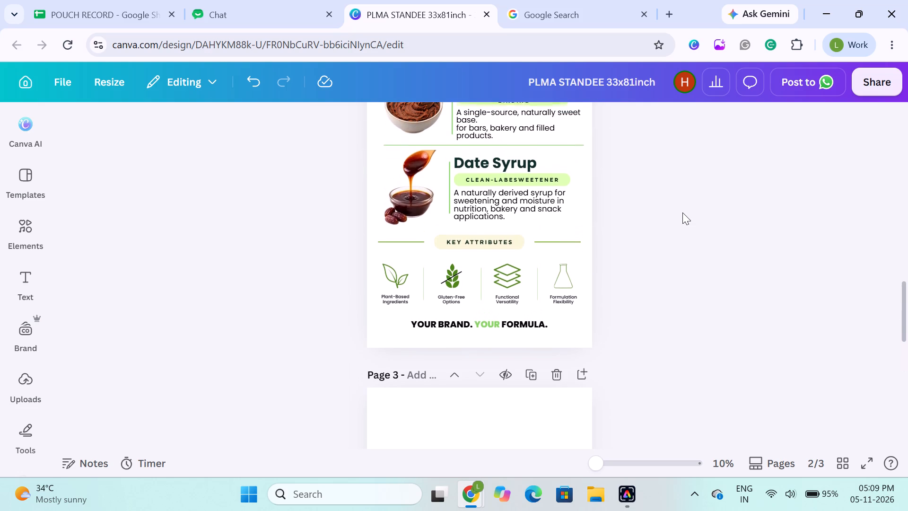
scroll(682, 212, up, 1)
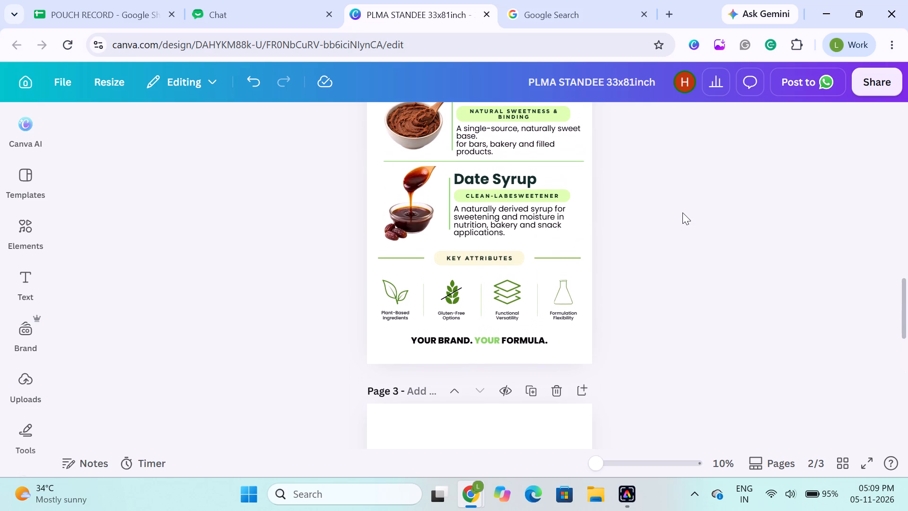
click(682, 212)
scroll(682, 212, up, 2)
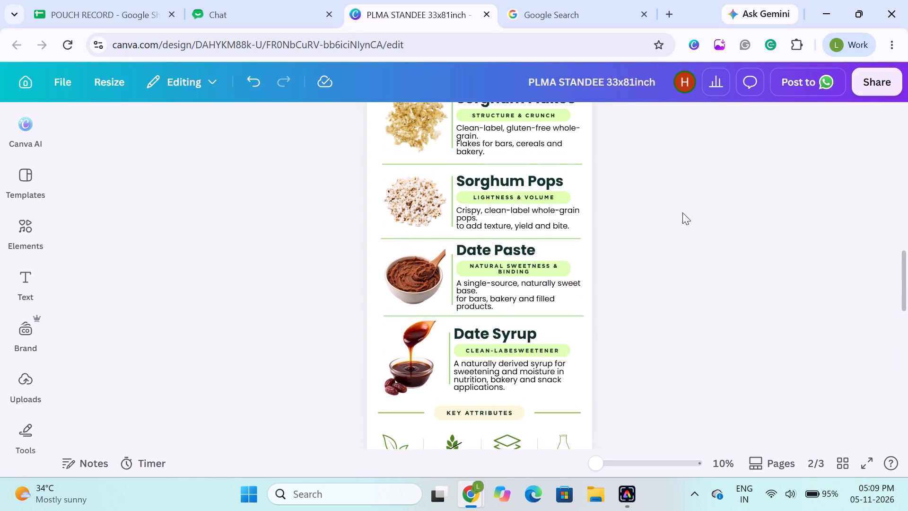
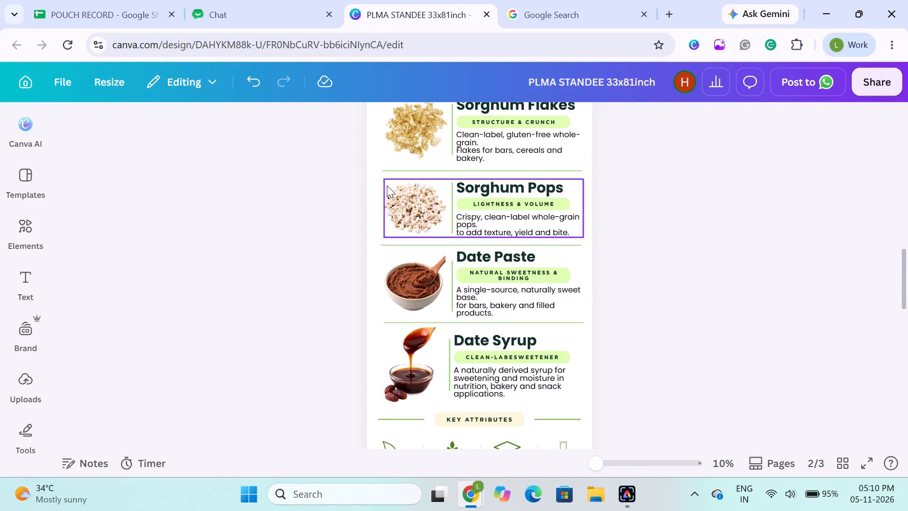
Examine the lower part of page 2, from the Date Syrup block through the key attributes to the closing tagline.
click(352, 196)
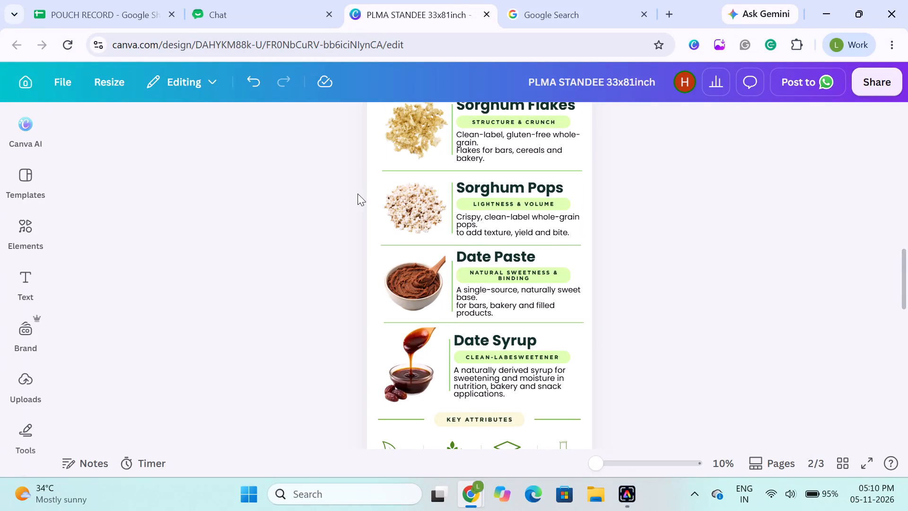
scroll(384, 203, down, 1)
click(293, 212)
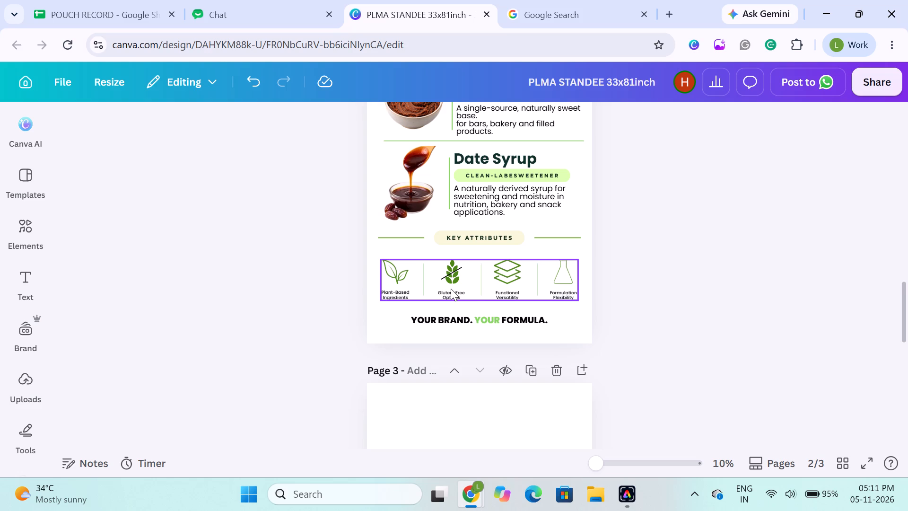
click(279, 322)
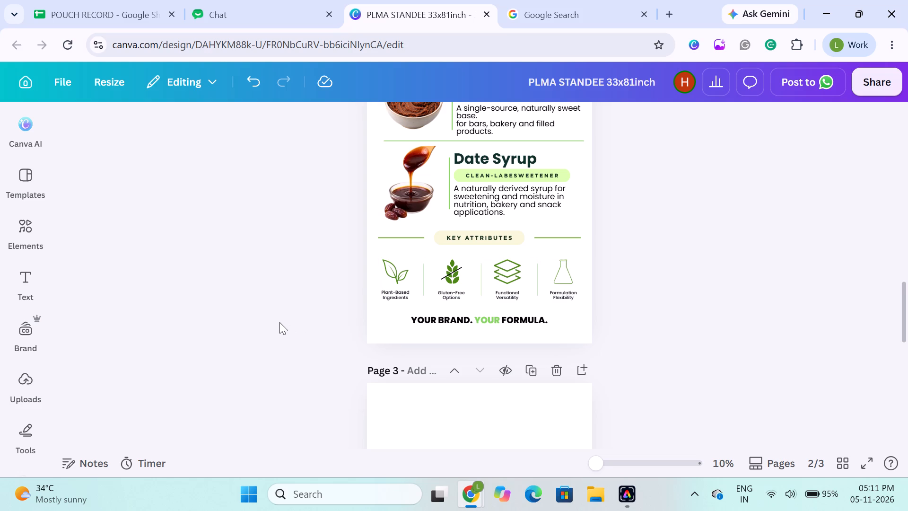
click(270, 347)
drag(337, 310, 460, 335)
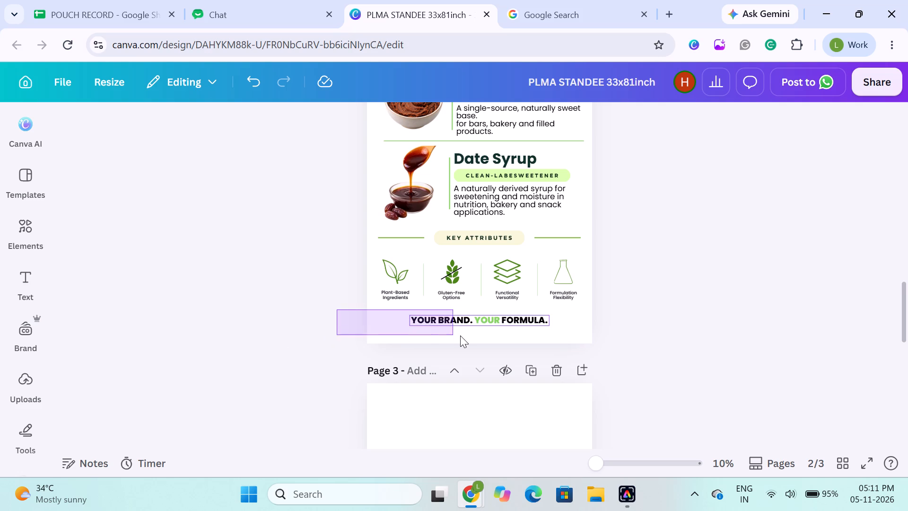
drag(460, 335, 512, 325)
click(322, 344)
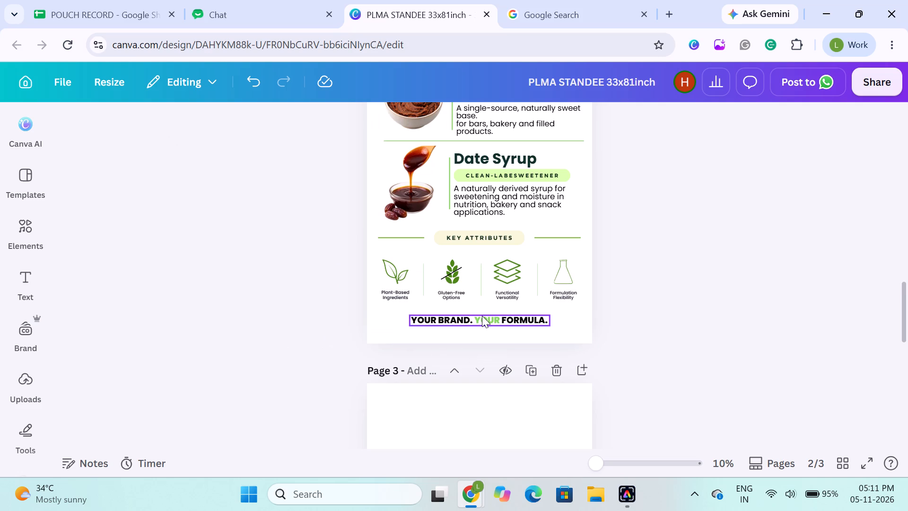
click(642, 287)
drag(622, 315, 561, 326)
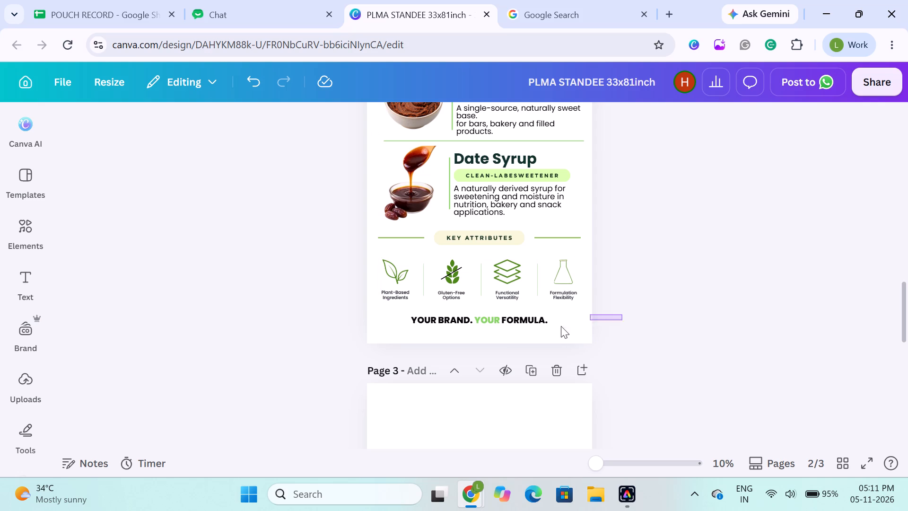
drag(561, 326, 497, 325)
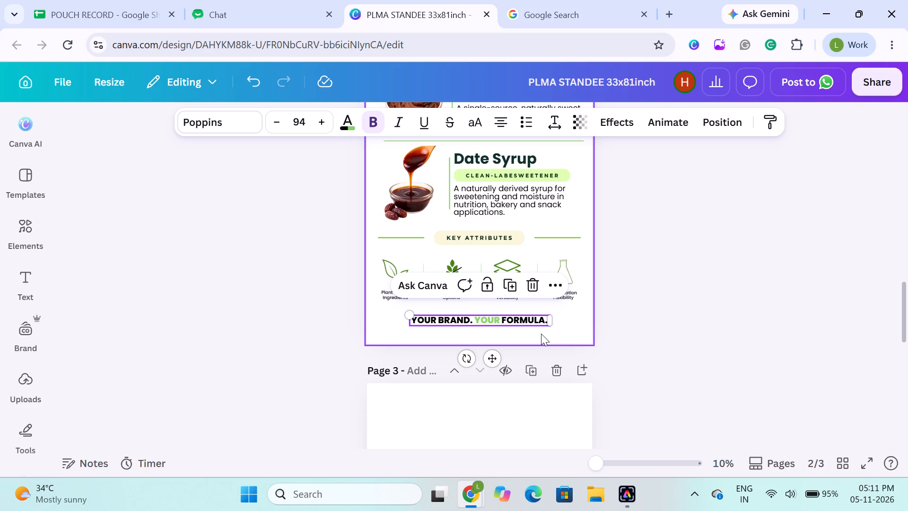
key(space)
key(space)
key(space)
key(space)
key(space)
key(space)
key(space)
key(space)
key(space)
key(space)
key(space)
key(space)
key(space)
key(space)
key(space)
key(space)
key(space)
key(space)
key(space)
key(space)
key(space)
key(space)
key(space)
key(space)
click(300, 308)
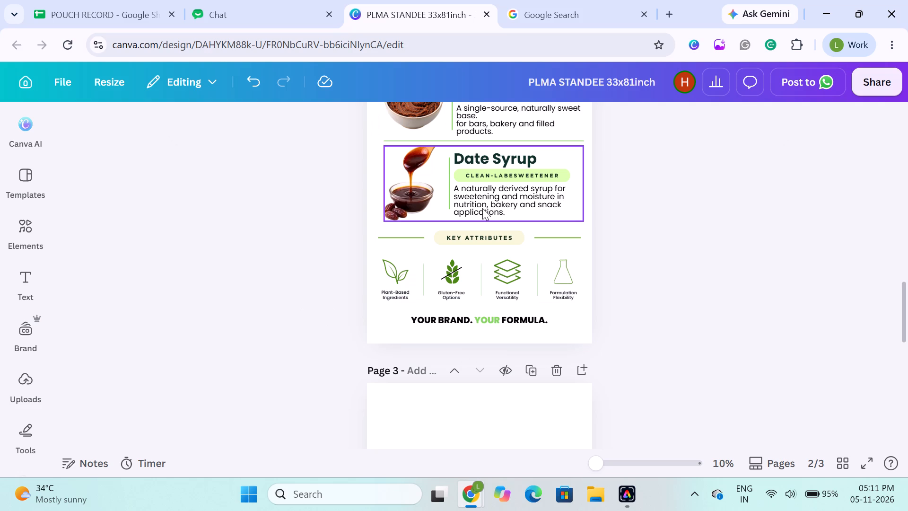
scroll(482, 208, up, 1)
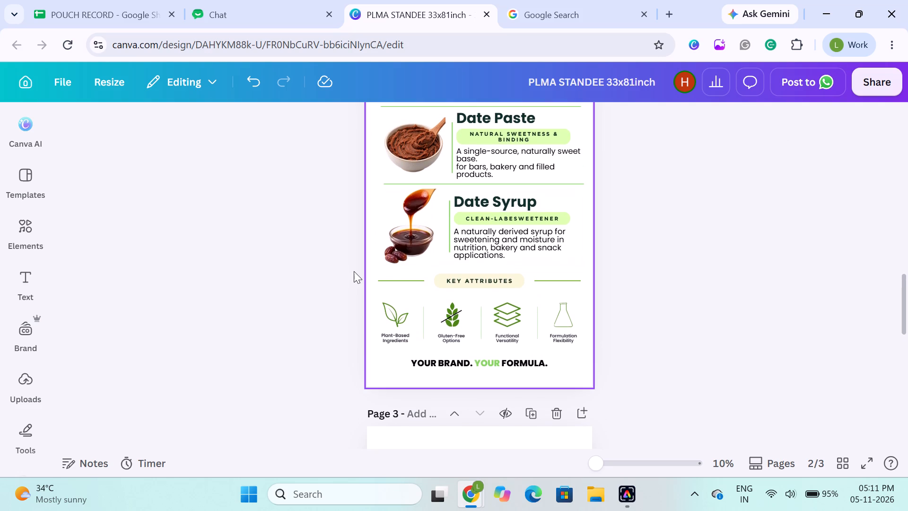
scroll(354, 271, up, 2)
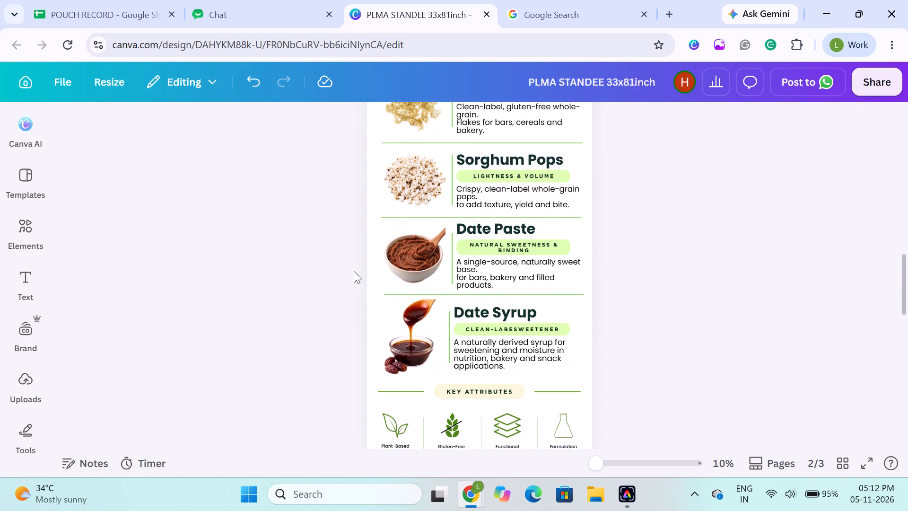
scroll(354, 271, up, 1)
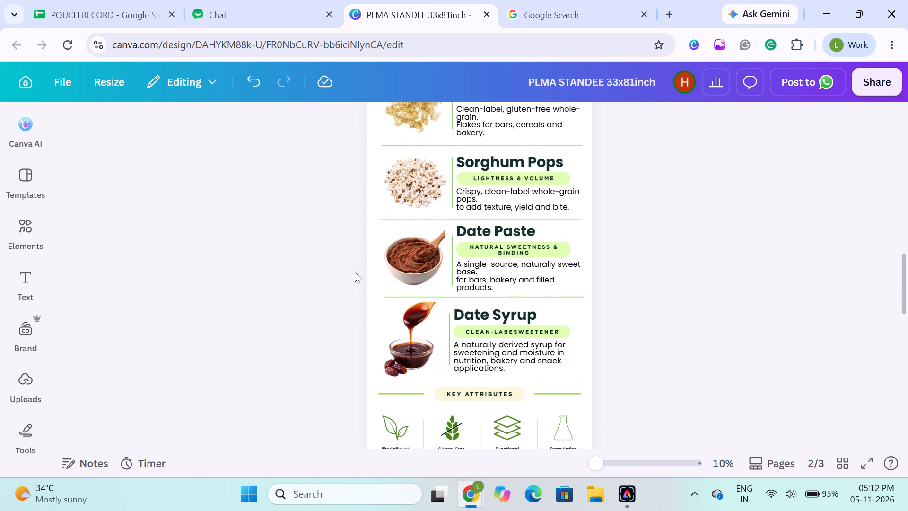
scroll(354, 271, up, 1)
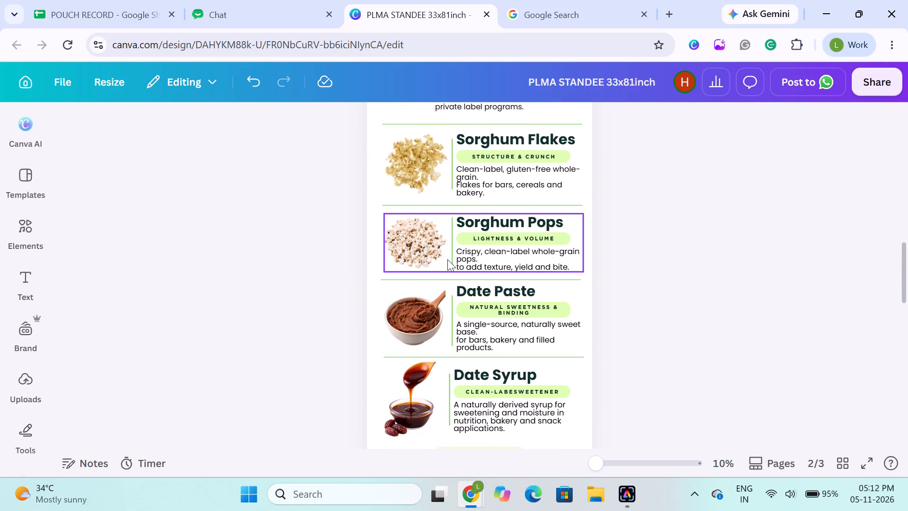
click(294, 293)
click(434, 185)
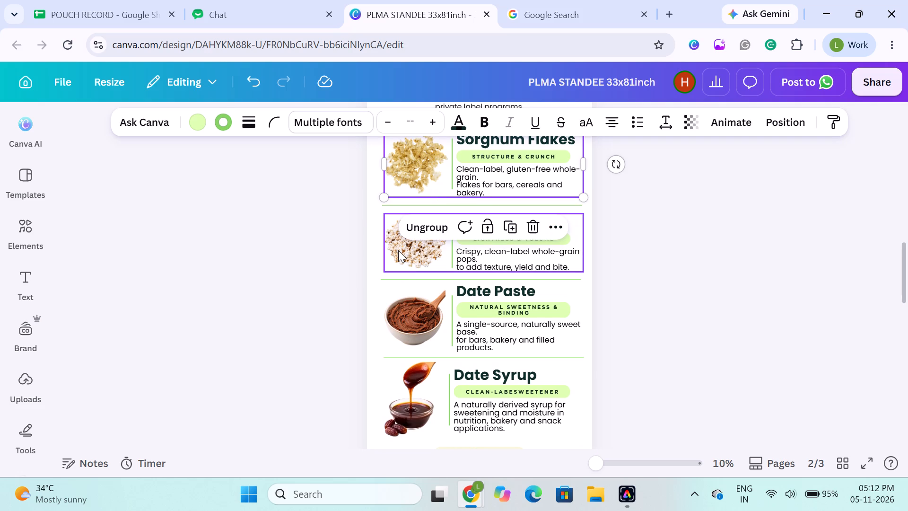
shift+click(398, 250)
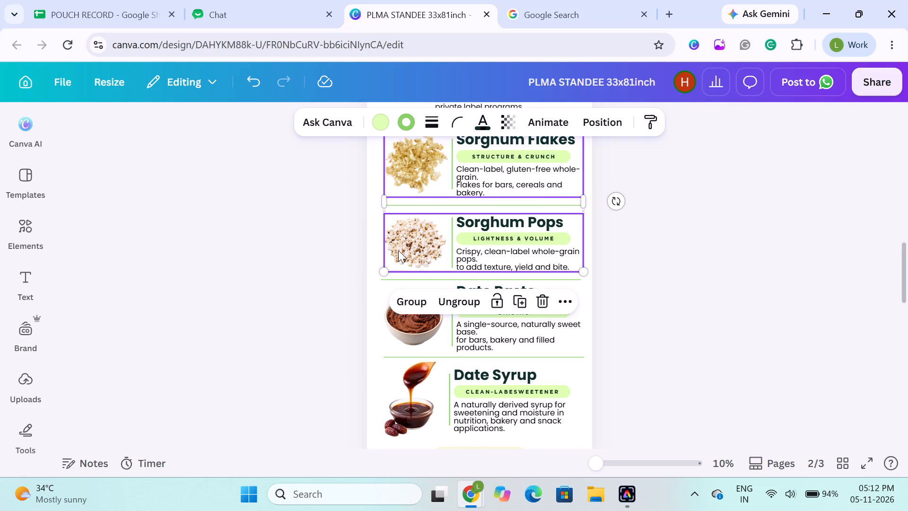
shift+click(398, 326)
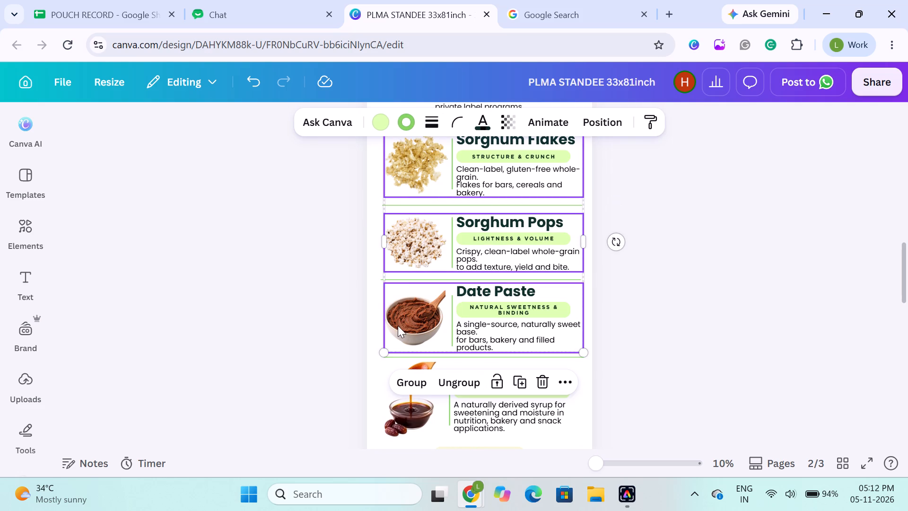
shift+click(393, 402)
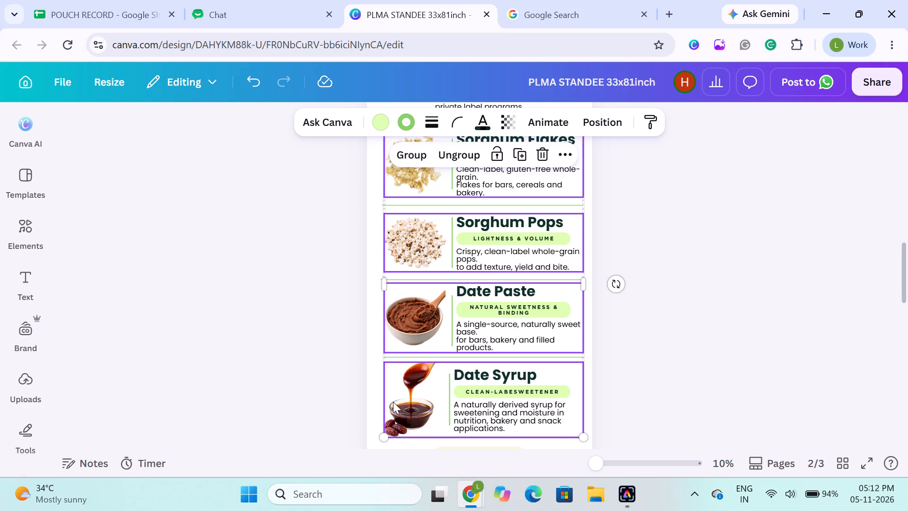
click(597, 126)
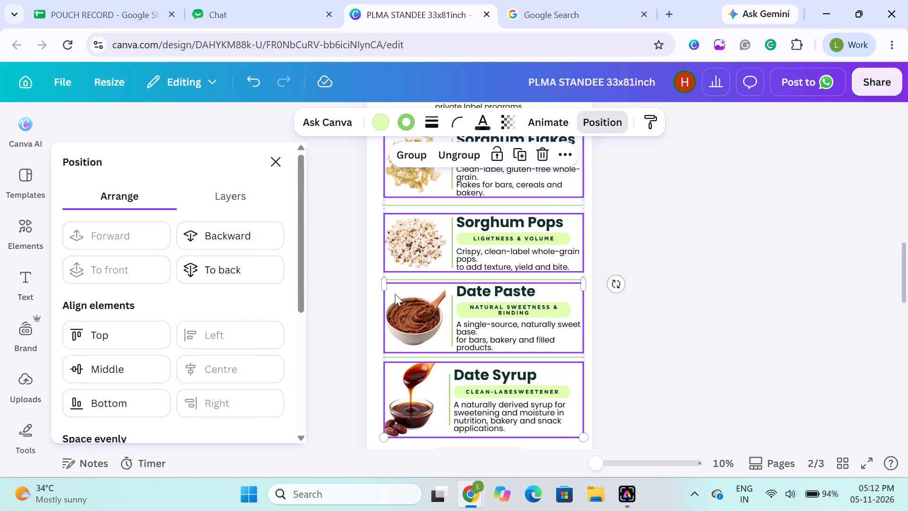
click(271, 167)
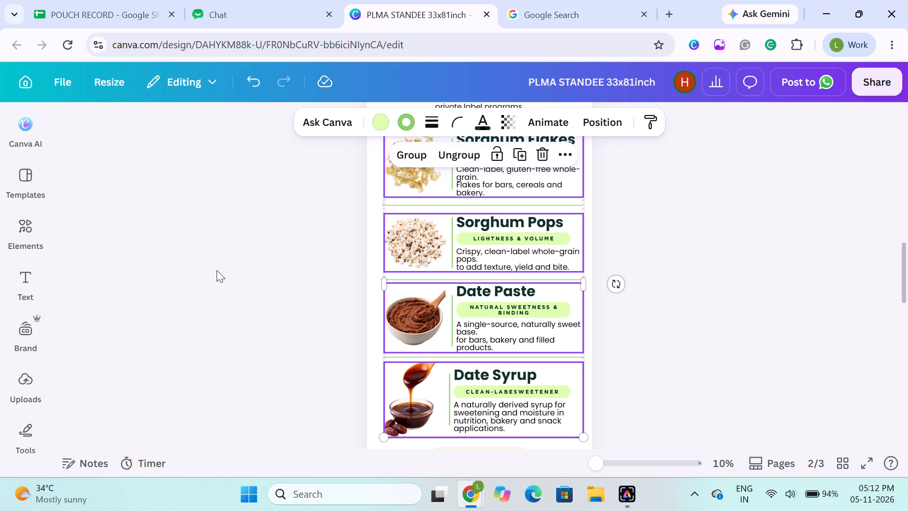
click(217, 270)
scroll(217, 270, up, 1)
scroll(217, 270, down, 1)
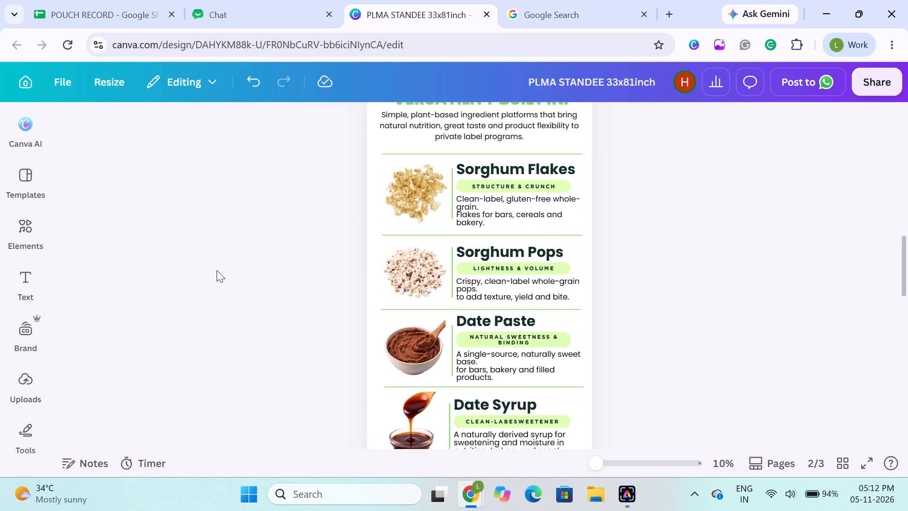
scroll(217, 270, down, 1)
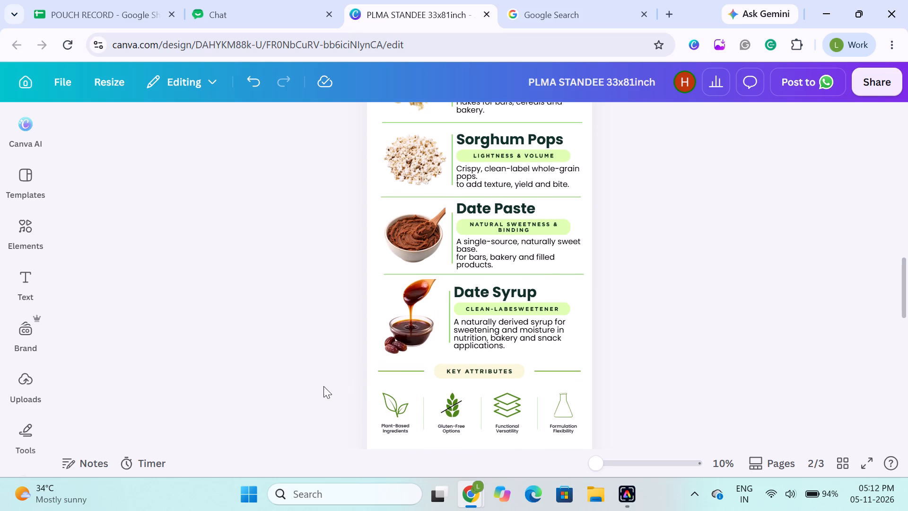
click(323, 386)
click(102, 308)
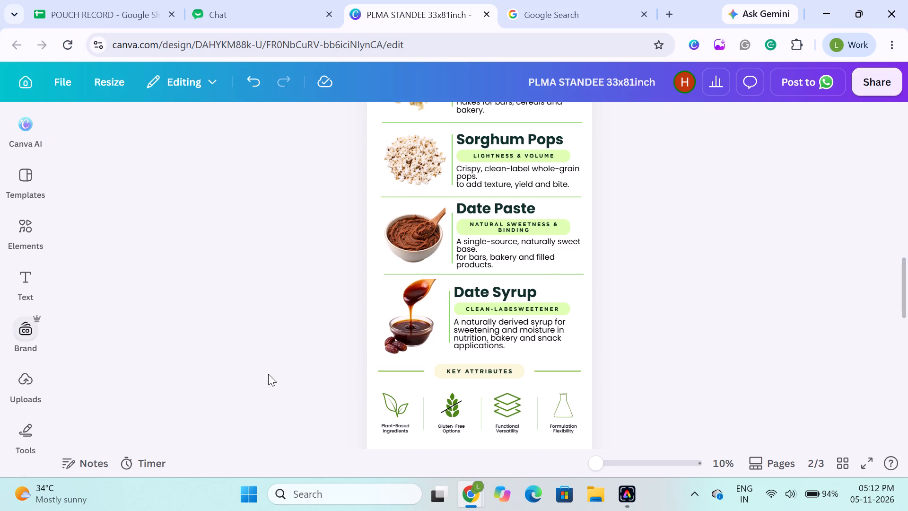
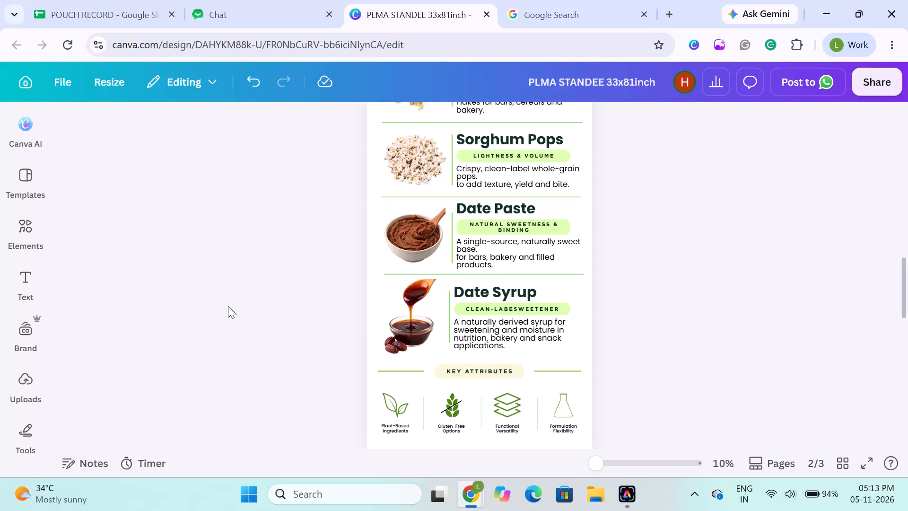
Examine page 2's product blocks, key attributes and closing tagline, along with the blank page 3.
scroll(228, 306, up, 1)
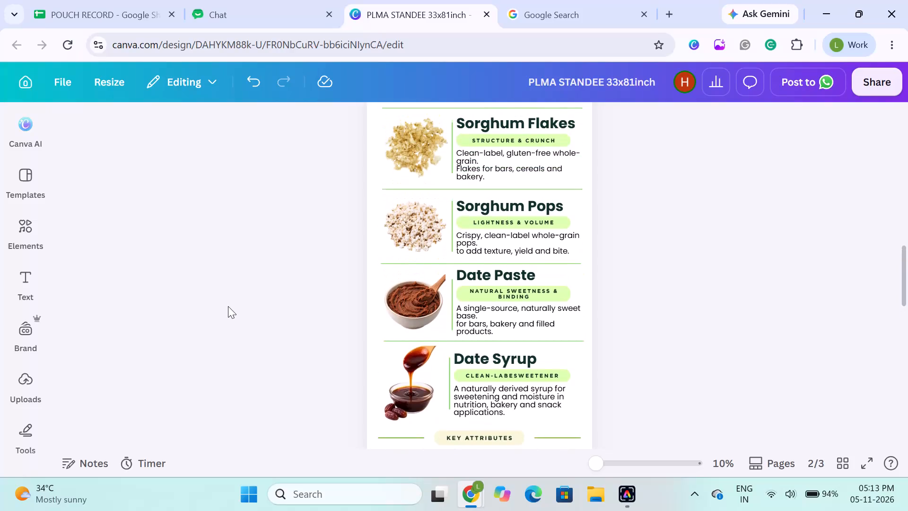
scroll(228, 306, up, 2)
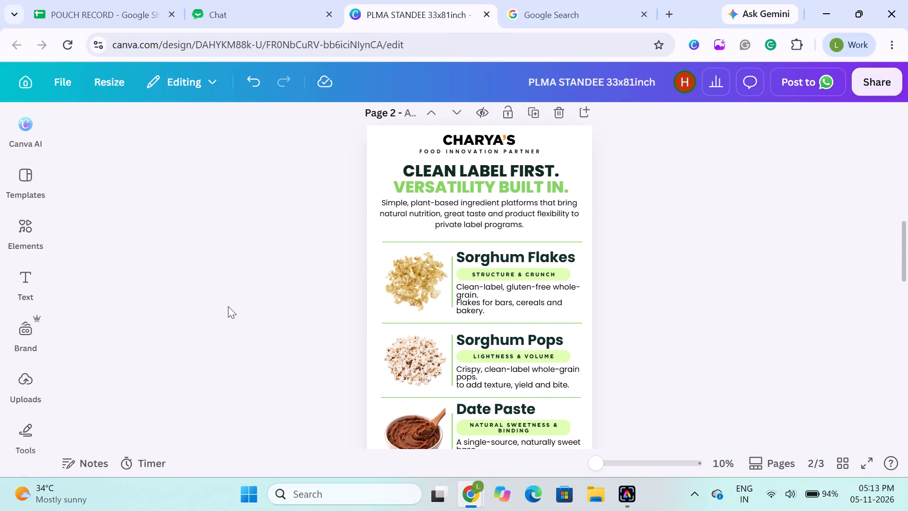
scroll(228, 306, down, 1)
scroll(228, 306, up, 1)
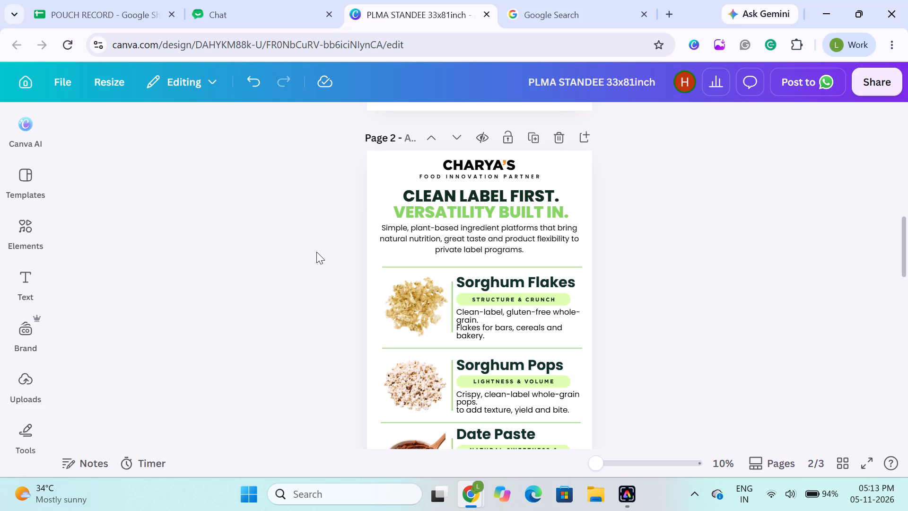
scroll(316, 252, down, 7)
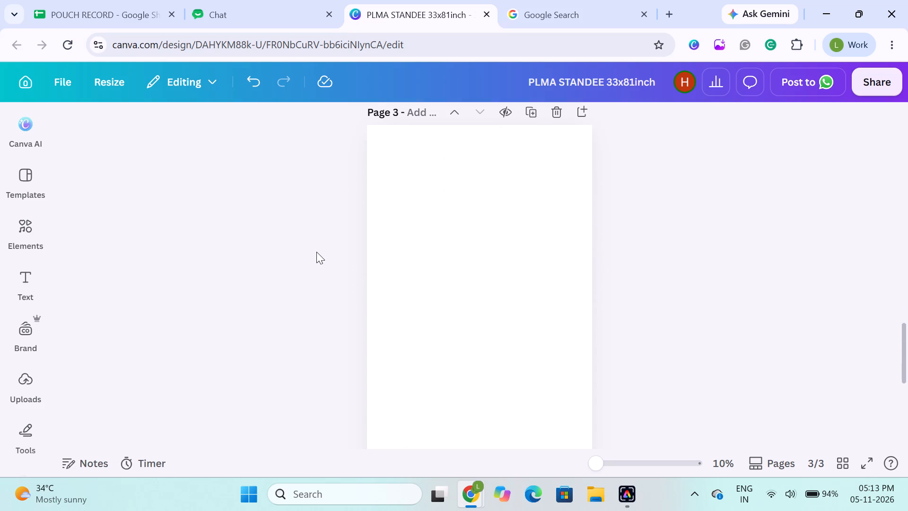
scroll(316, 252, down, 4)
scroll(316, 252, up, 6)
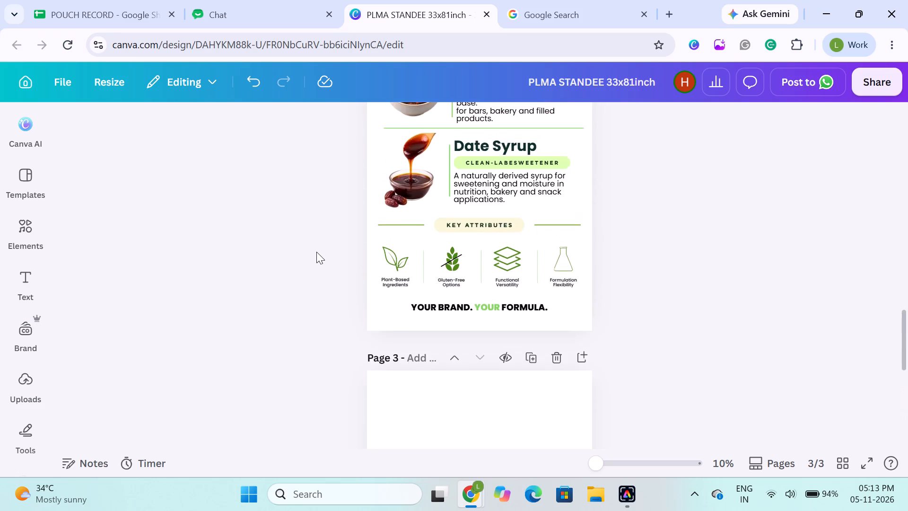
scroll(316, 252, up, 1)
scroll(316, 252, down, 6)
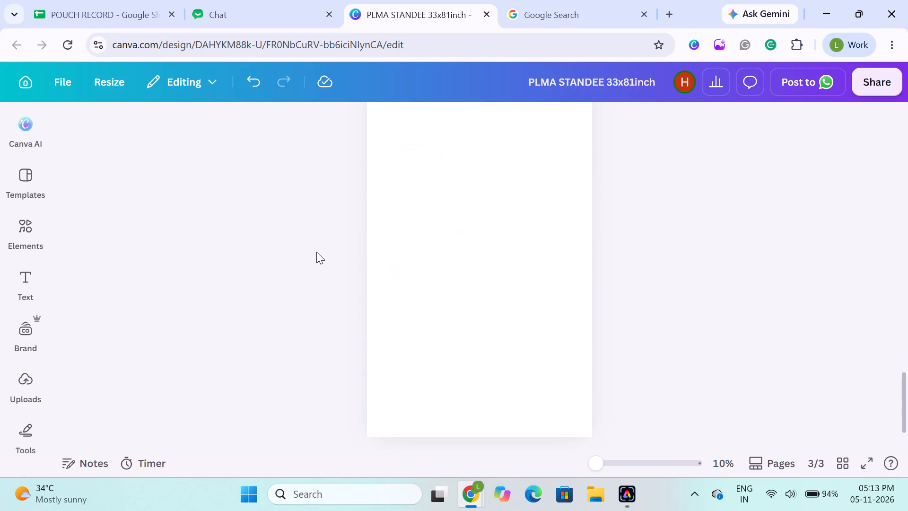
Undo the clearing of page 3.
key(ctrl+z)
scroll(316, 252, up, 2)
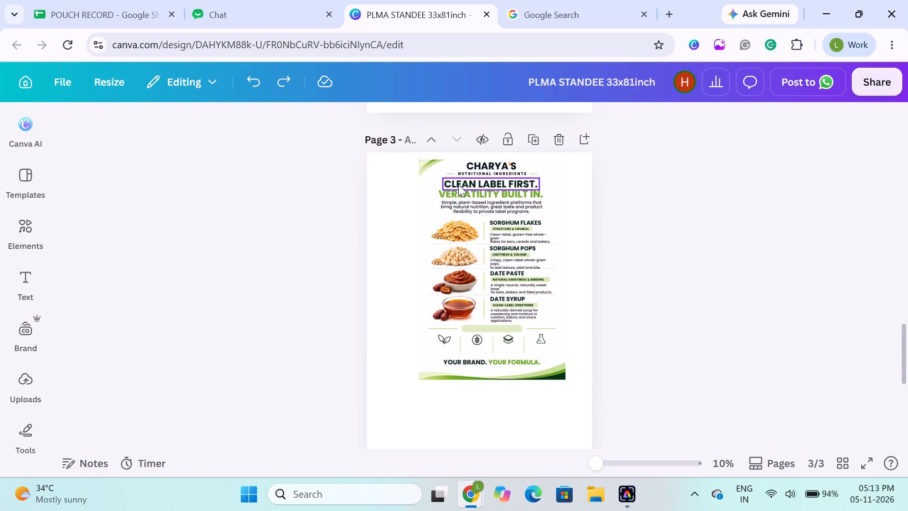
click(375, 192)
Compare page 2's headline, product blocks and key attributes with the reference layout on page 3.
scroll(375, 192, up, 2)
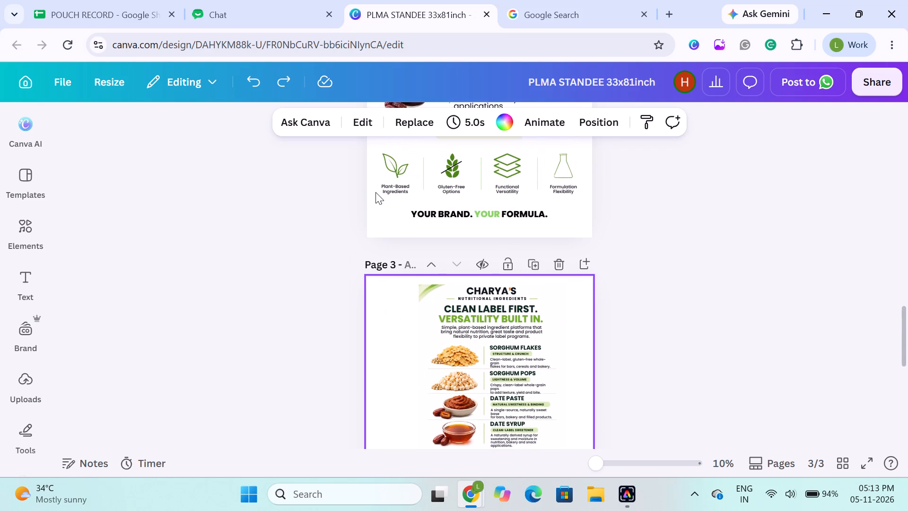
scroll(375, 192, up, 4)
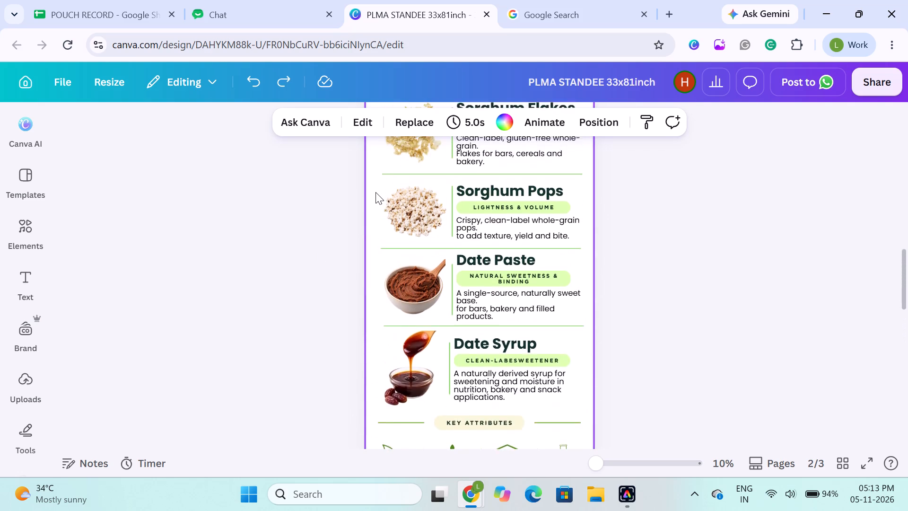
scroll(375, 192, up, 1)
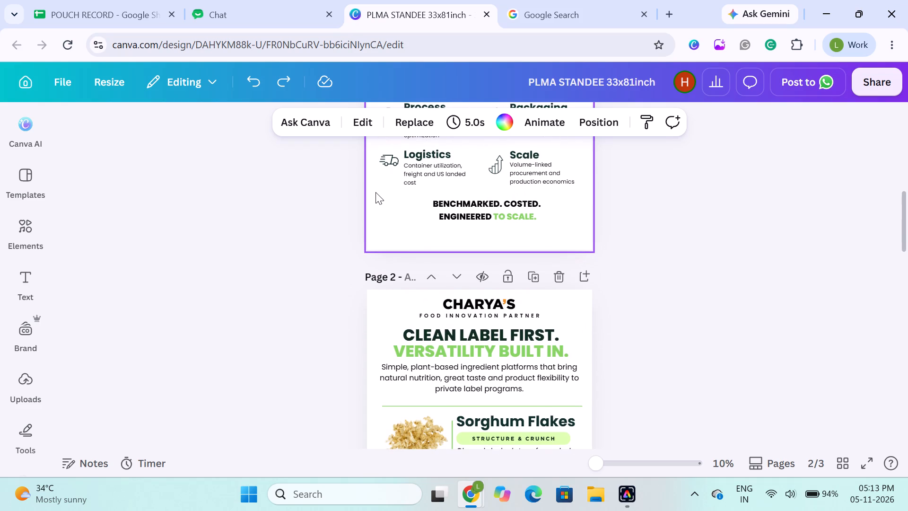
scroll(375, 192, down, 6)
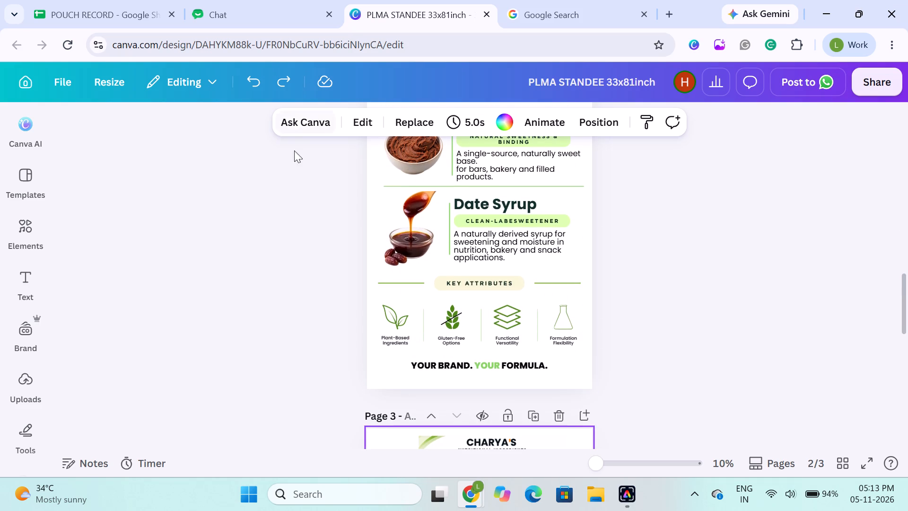
click(281, 209)
scroll(281, 209, up, 3)
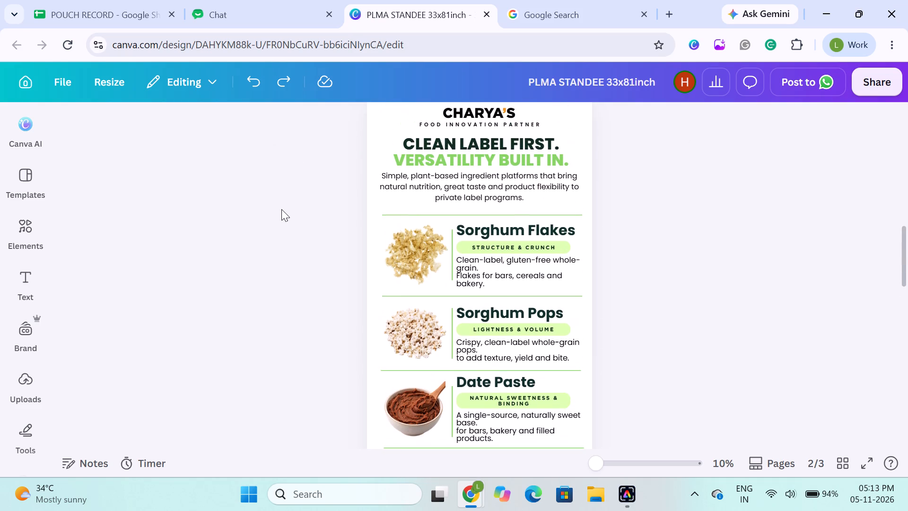
Ungroup the Date Paste, Sorghum Pops, Date Syrup and Sorghum Flakes blocks on page 2.
scroll(281, 209, down, 2)
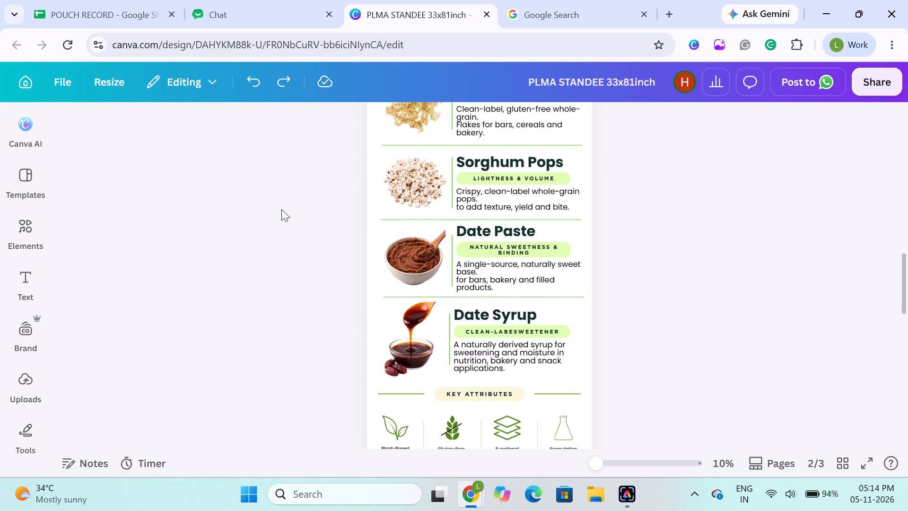
click(449, 259)
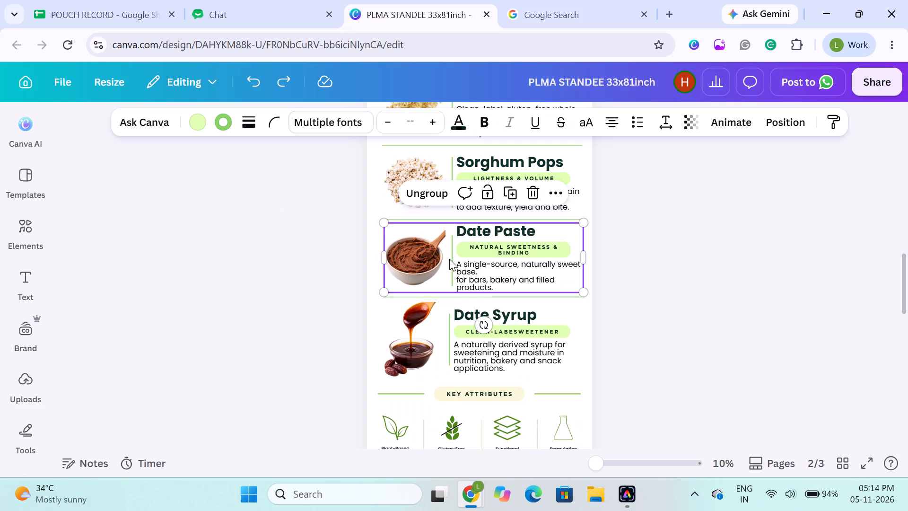
click(424, 204)
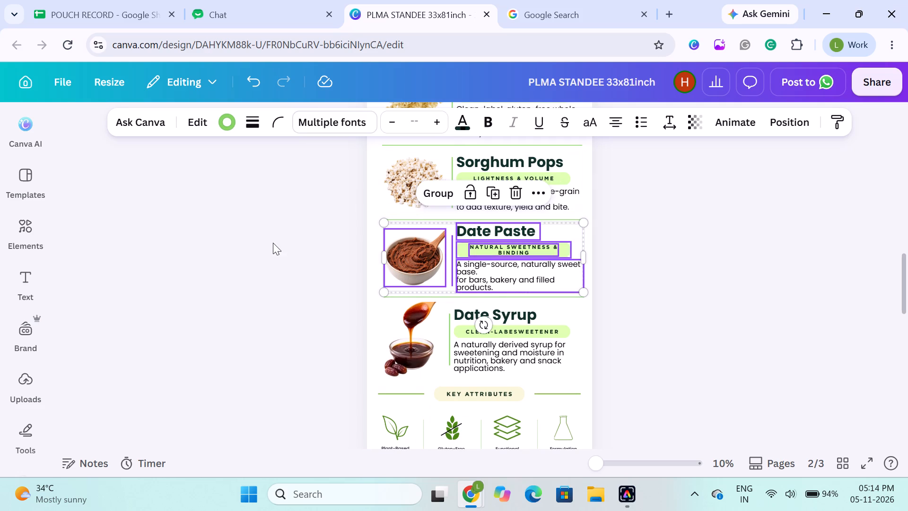
click(273, 243)
click(398, 201)
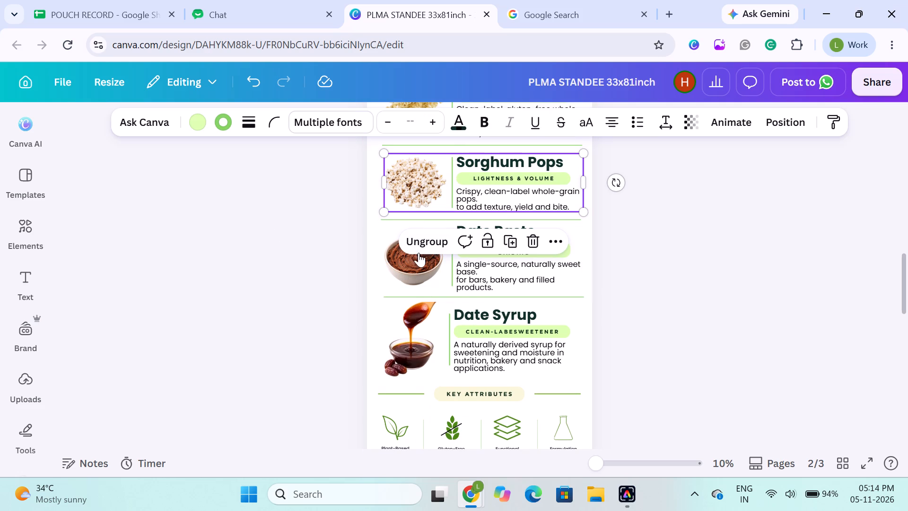
click(419, 246)
click(312, 263)
click(407, 343)
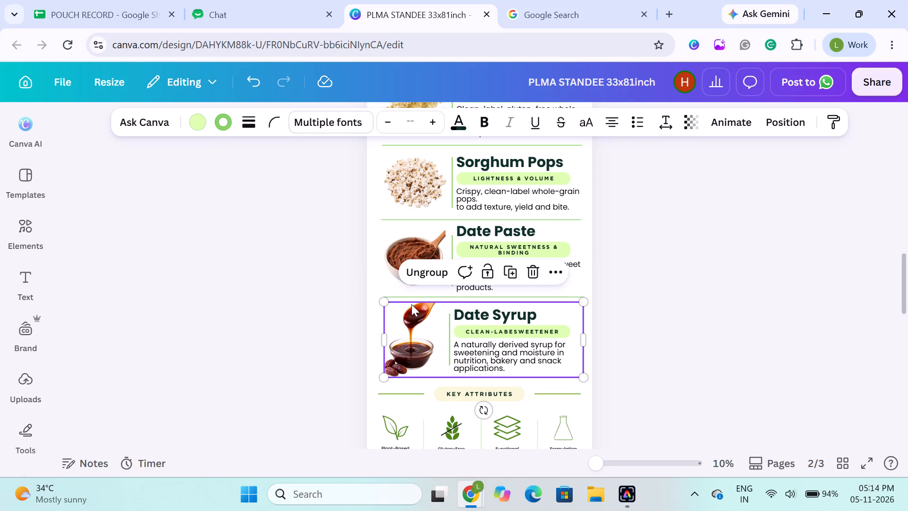
click(420, 268)
click(330, 281)
scroll(337, 281, up, 1)
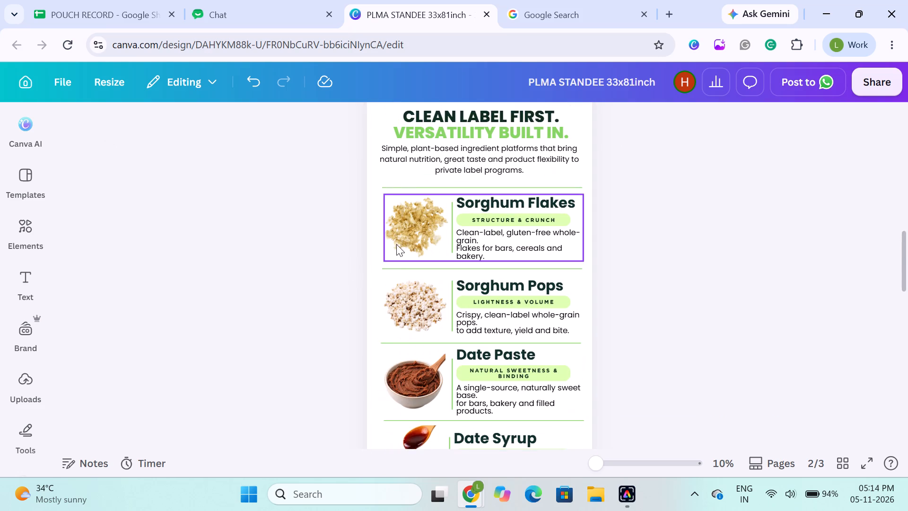
click(404, 240)
click(432, 167)
click(331, 211)
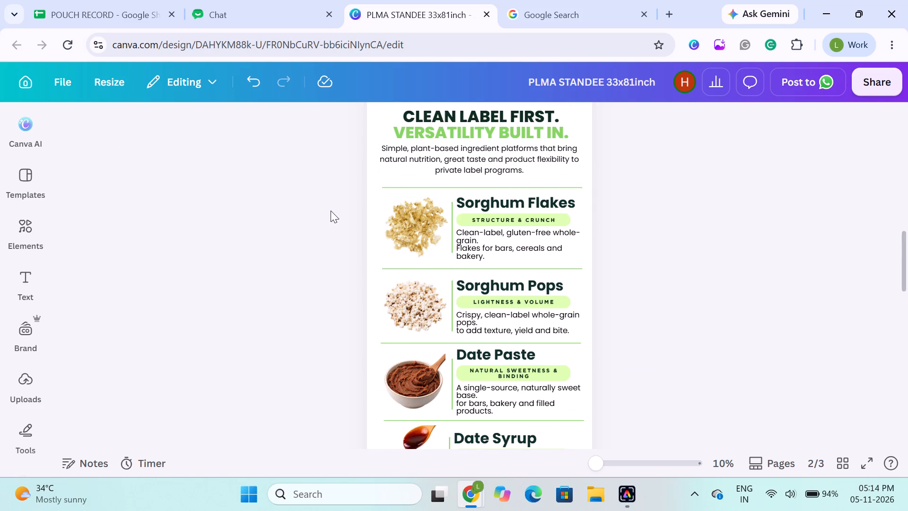
Align the vertical divider lines of all four product blocks on page 2 to a common centre.
click(454, 226)
shift+click(450, 310)
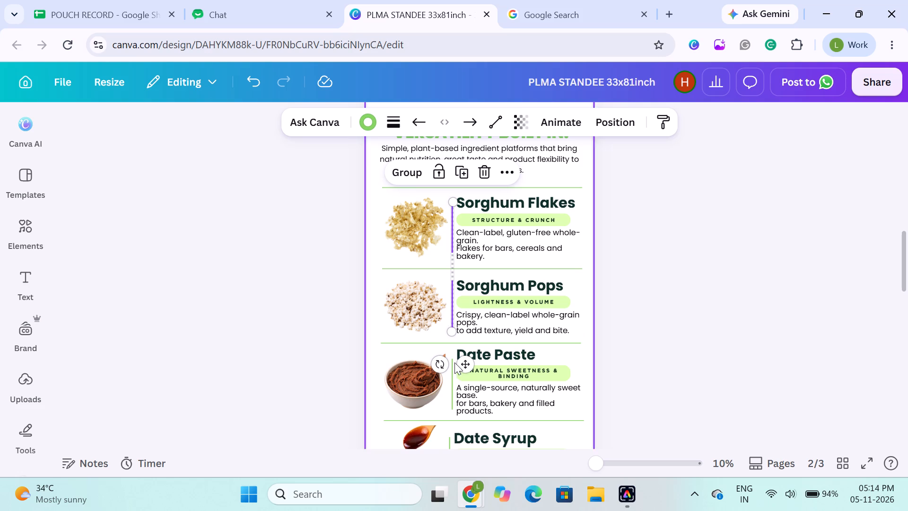
shift+click(453, 369)
scroll(451, 436, down, 1)
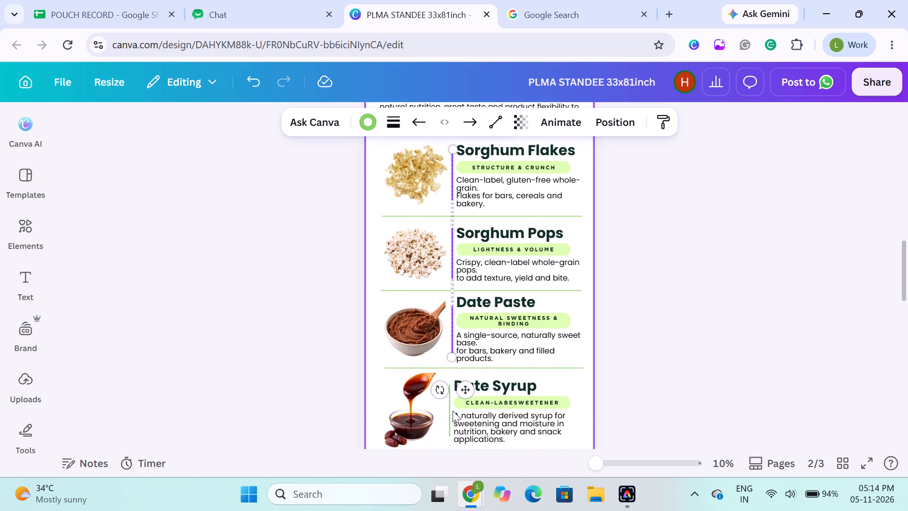
click(451, 411)
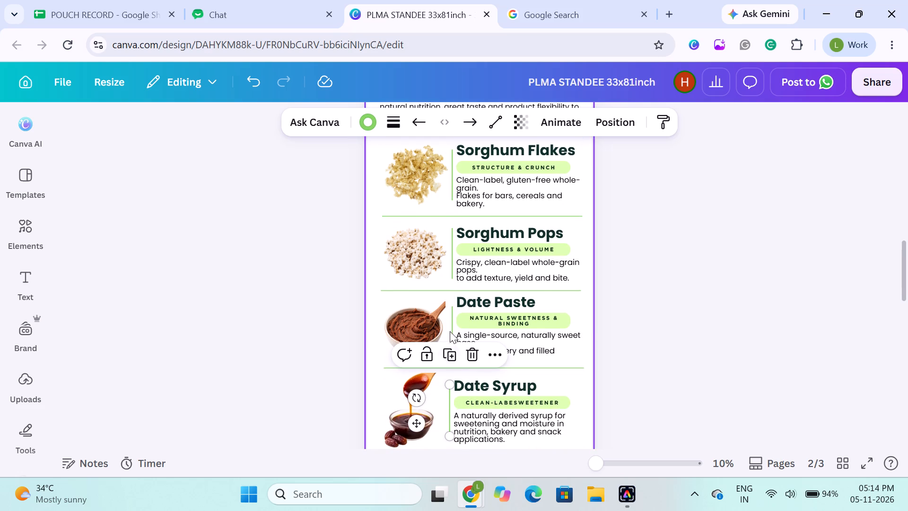
click(451, 330)
shift+click(452, 251)
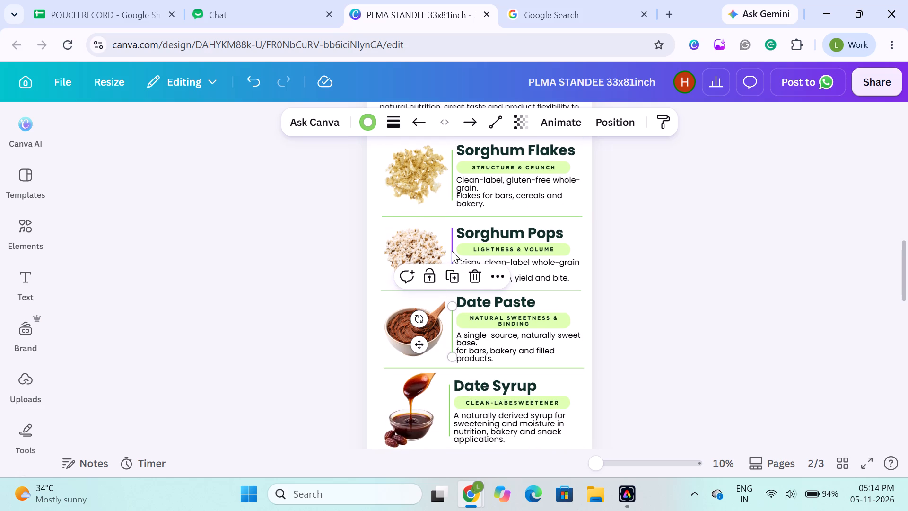
shift+click(451, 180)
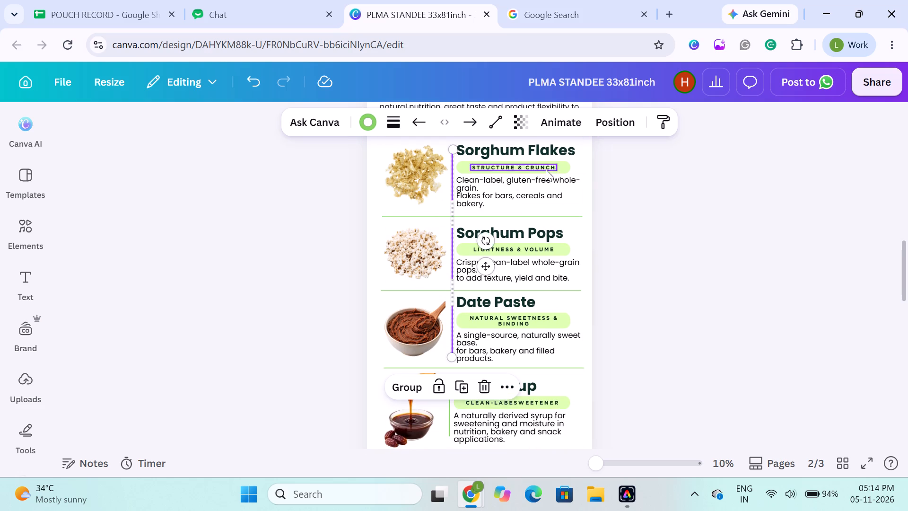
shift+click(447, 419)
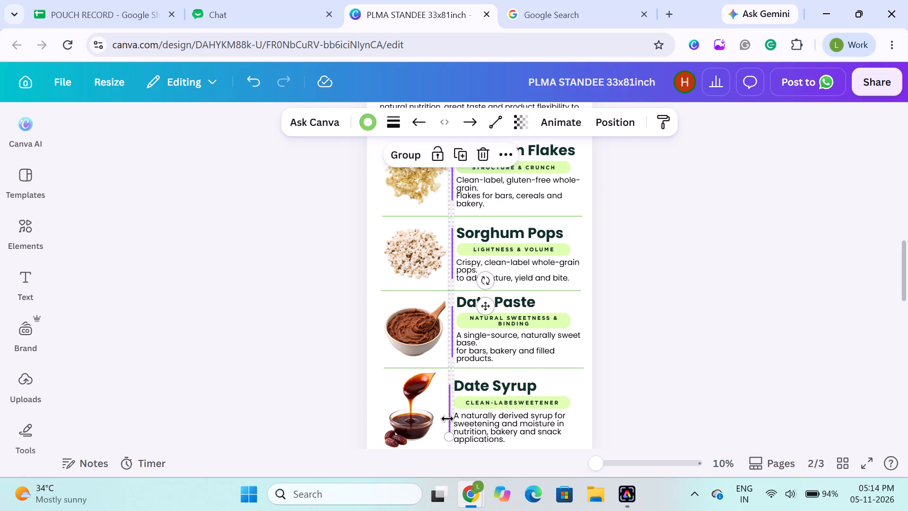
click(615, 120)
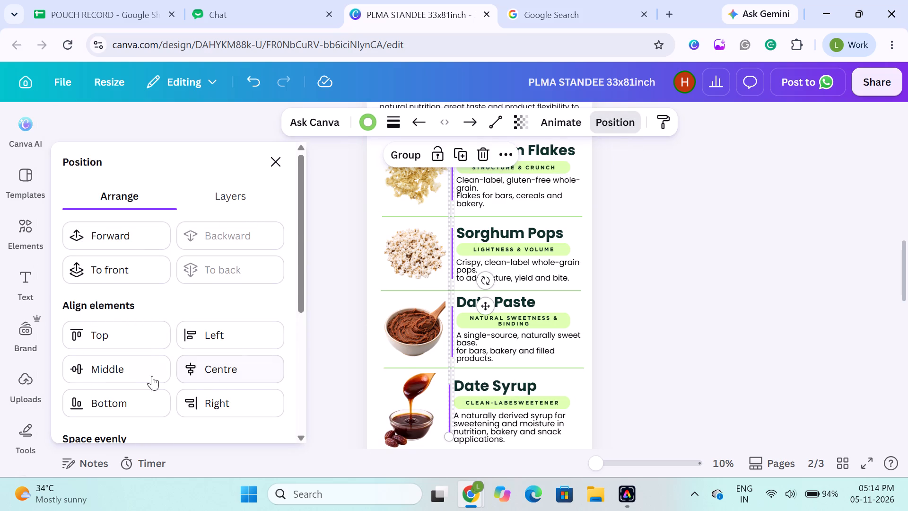
click(191, 366)
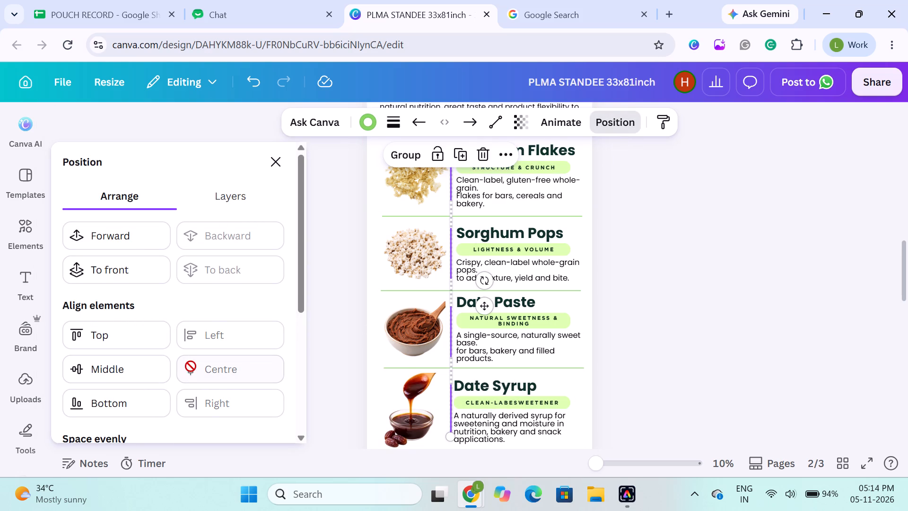
click(645, 246)
click(676, 266)
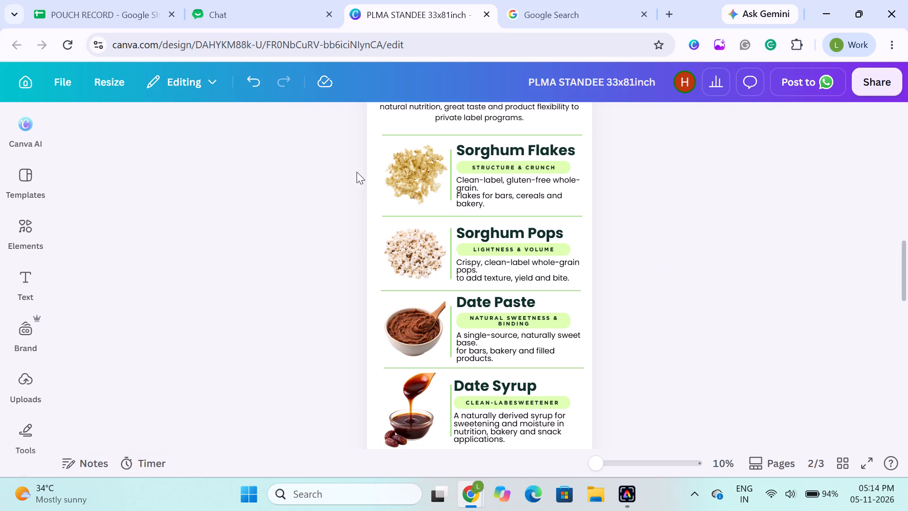
Regroup the Sorghum Flakes, Sorghum Pops and Date Paste blocks individually, each with its image, divider line and texts.
drag(337, 153, 570, 188)
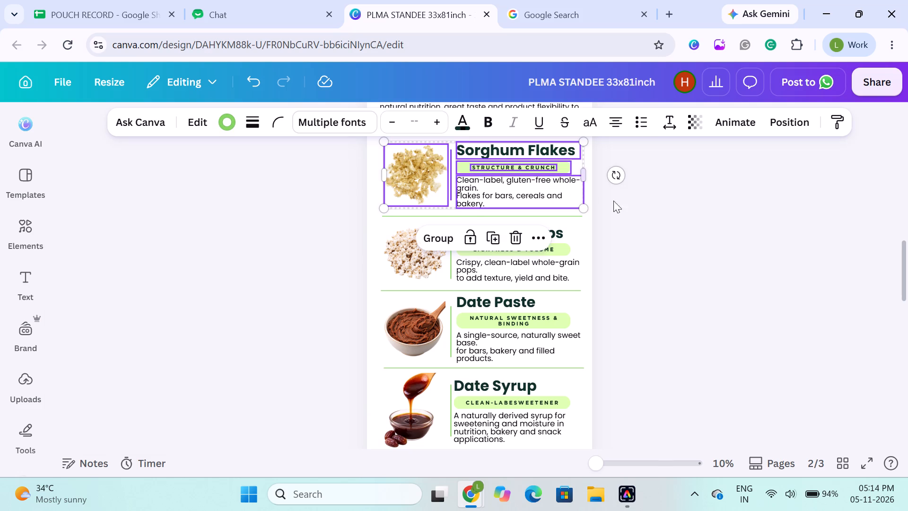
click(428, 236)
click(232, 257)
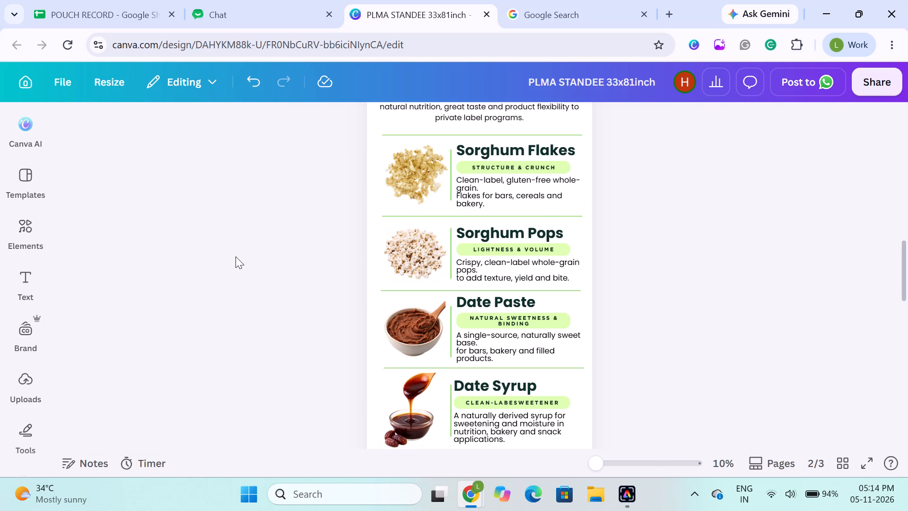
drag(272, 238, 563, 276)
click(428, 194)
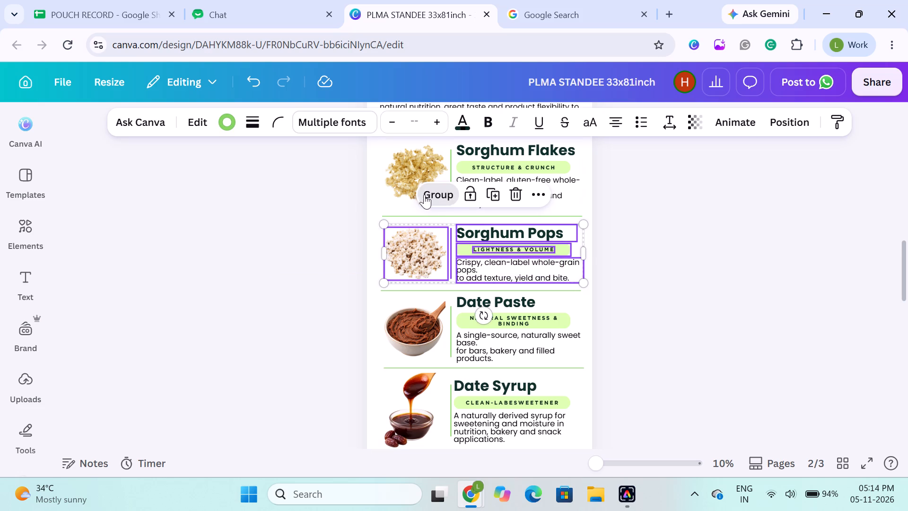
click(310, 273)
drag(308, 294, 550, 346)
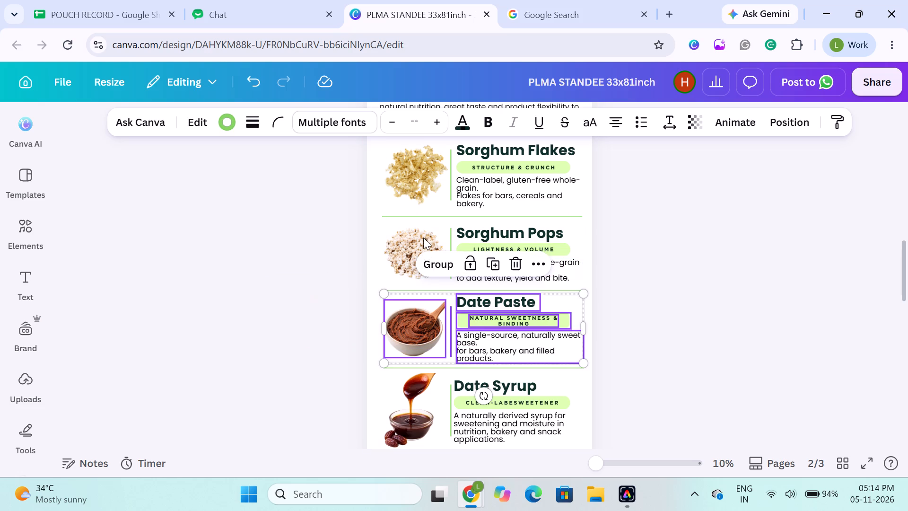
click(436, 263)
click(307, 331)
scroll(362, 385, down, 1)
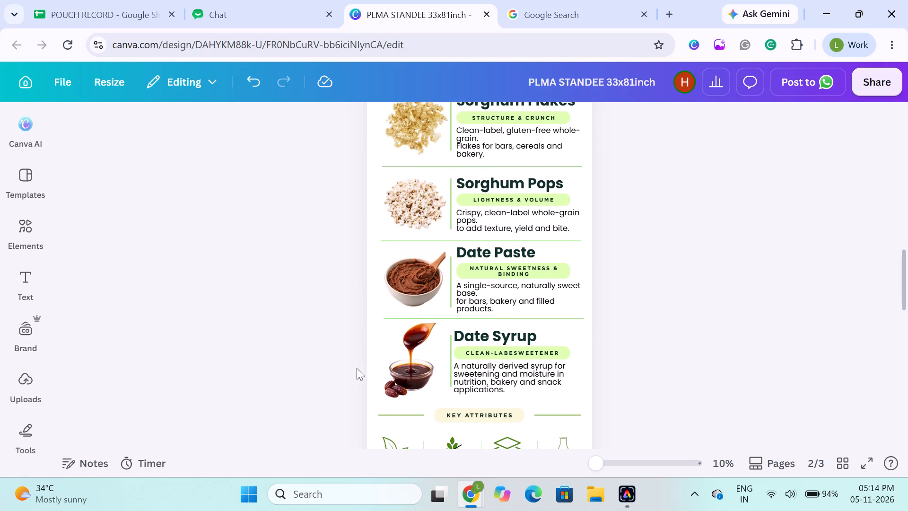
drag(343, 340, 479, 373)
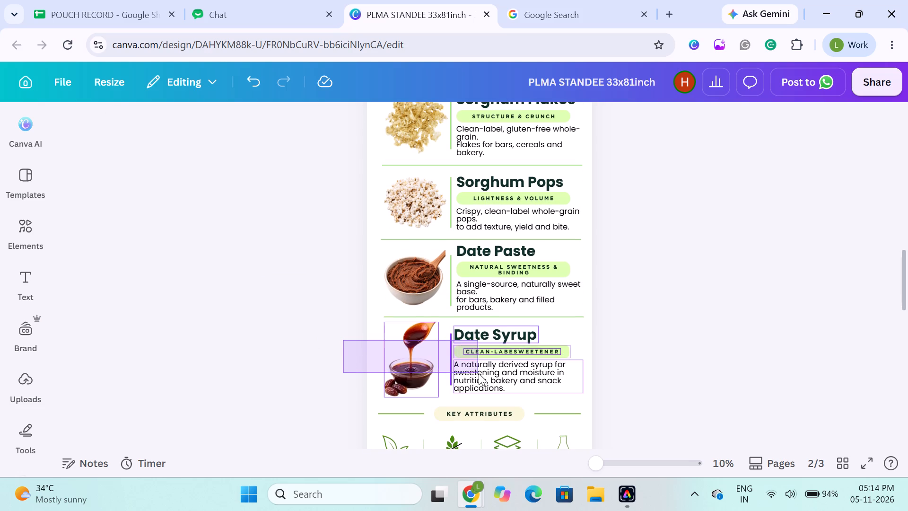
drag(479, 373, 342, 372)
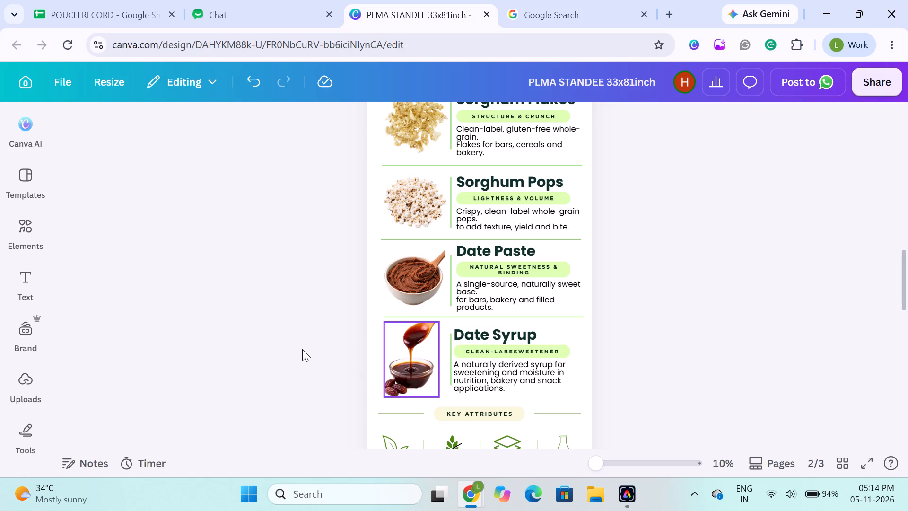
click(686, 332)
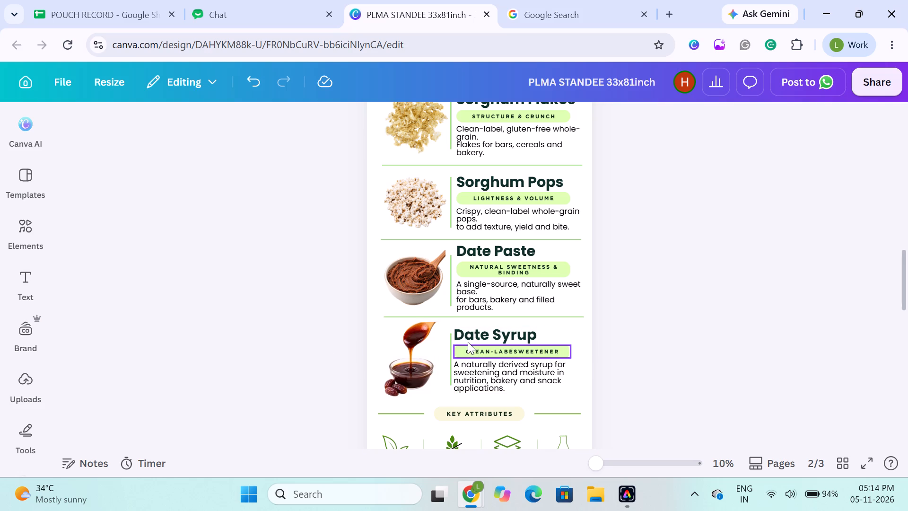
Ungroup the Date Paste, Sorghum Pops and Sorghum Flakes blocks on page 2.
click(473, 263)
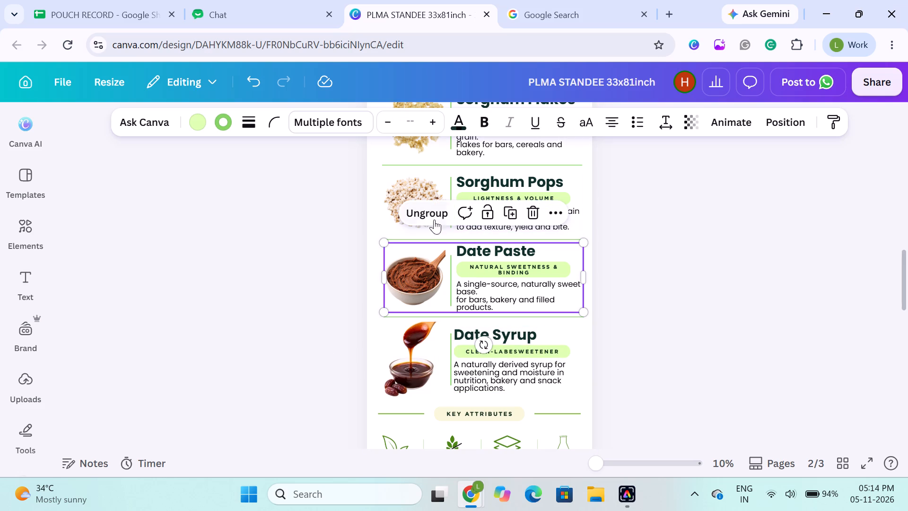
click(427, 212)
click(312, 217)
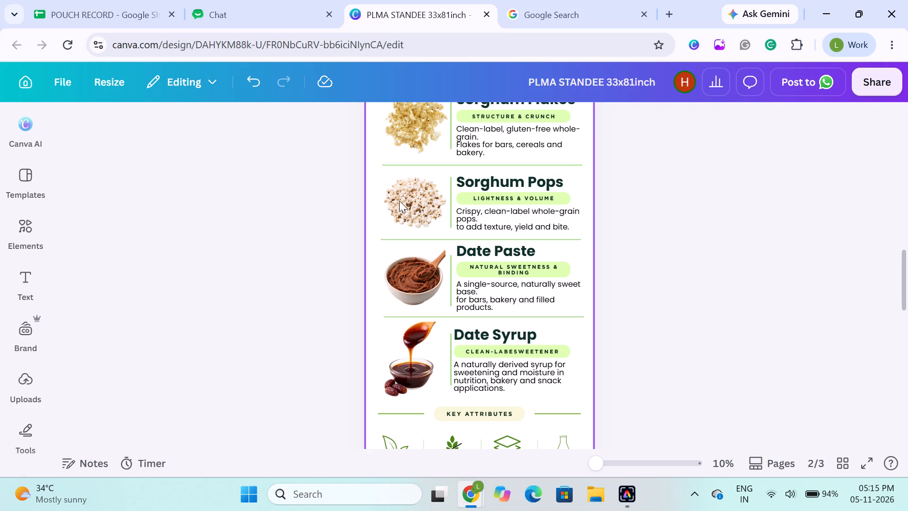
click(401, 201)
click(429, 256)
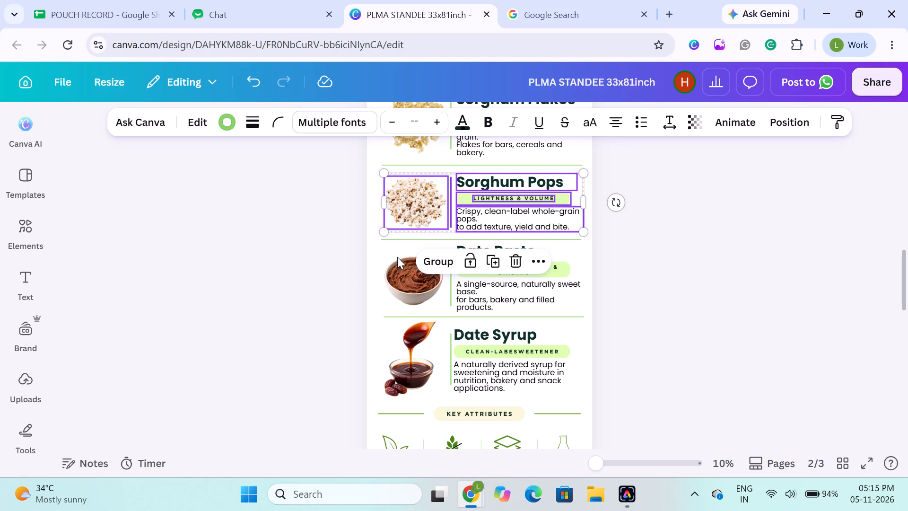
click(331, 256)
click(401, 143)
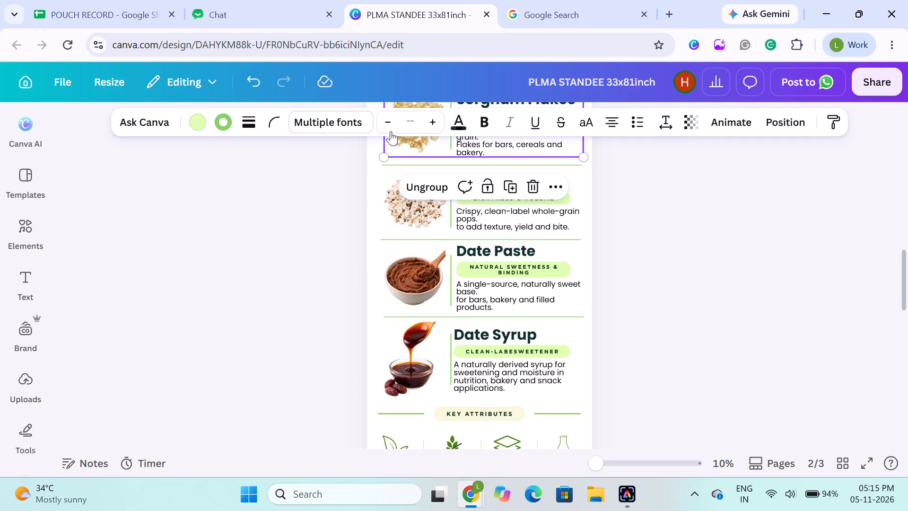
click(408, 189)
click(314, 203)
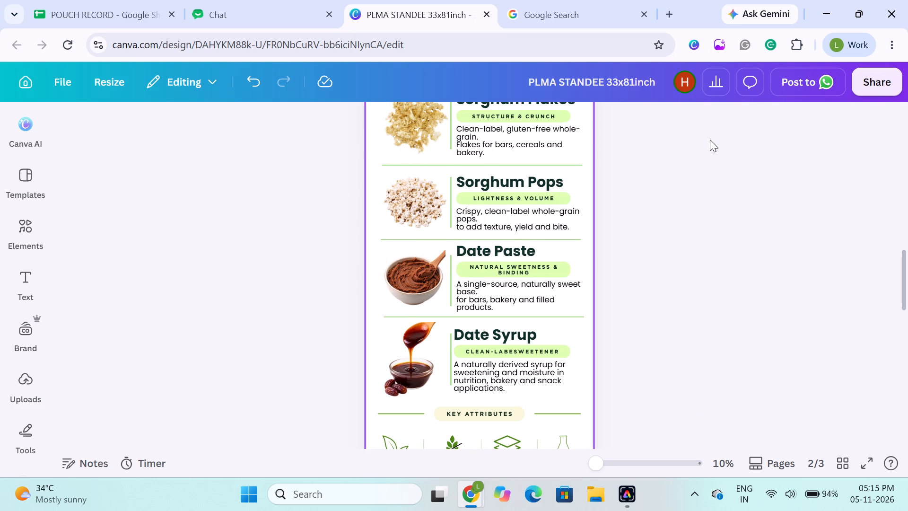
Group the heading, green label and description of Sorghum Flakes into one text group, and do the same for Sorghum Pops.
click(725, 140)
scroll(724, 146, up, 1)
drag(642, 142, 496, 160)
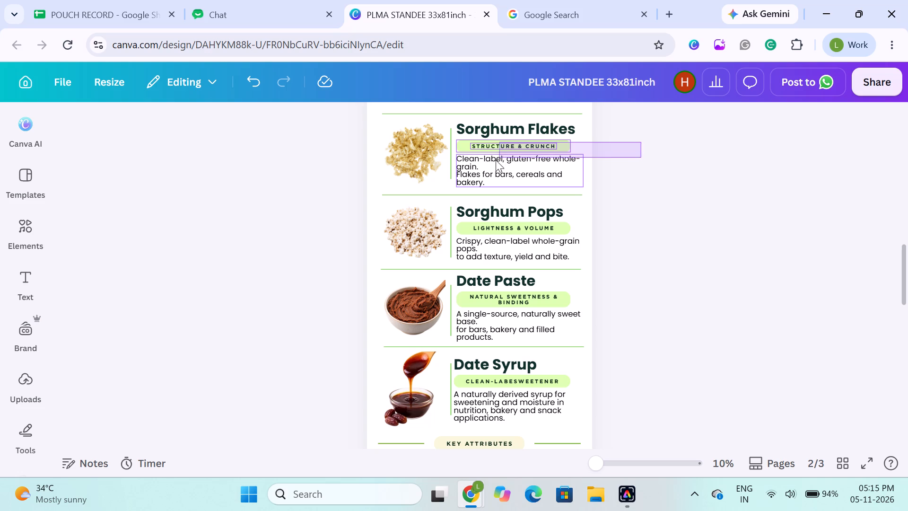
drag(496, 160, 481, 171)
click(673, 168)
scroll(663, 159, up, 1)
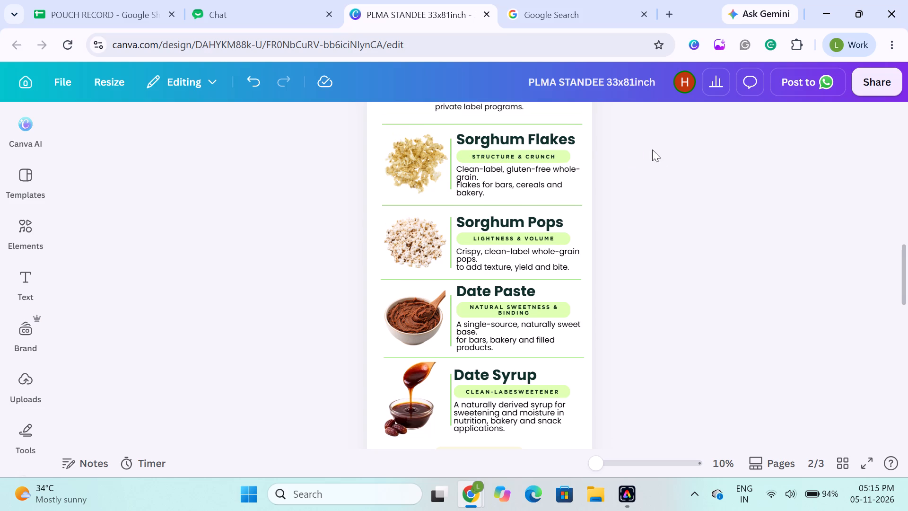
scroll(652, 150, up, 1)
drag(630, 135, 500, 192)
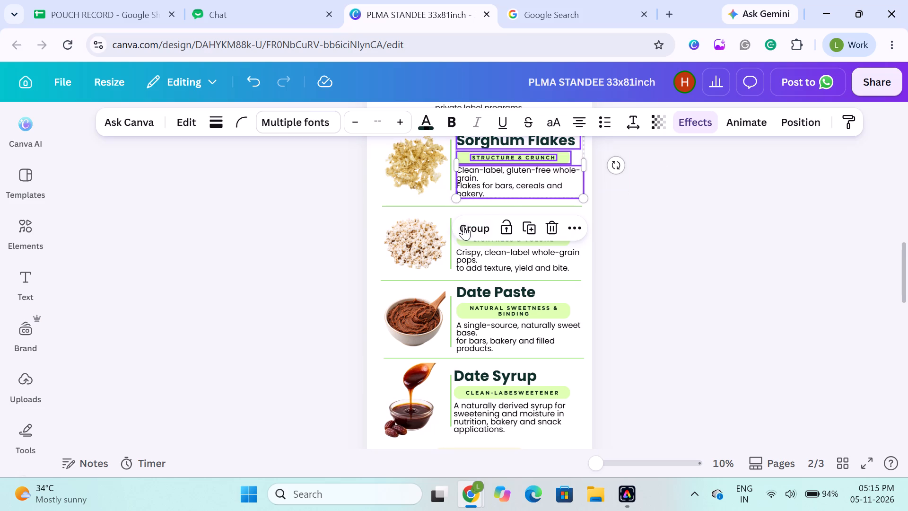
click(466, 227)
click(298, 240)
drag(647, 227, 591, 262)
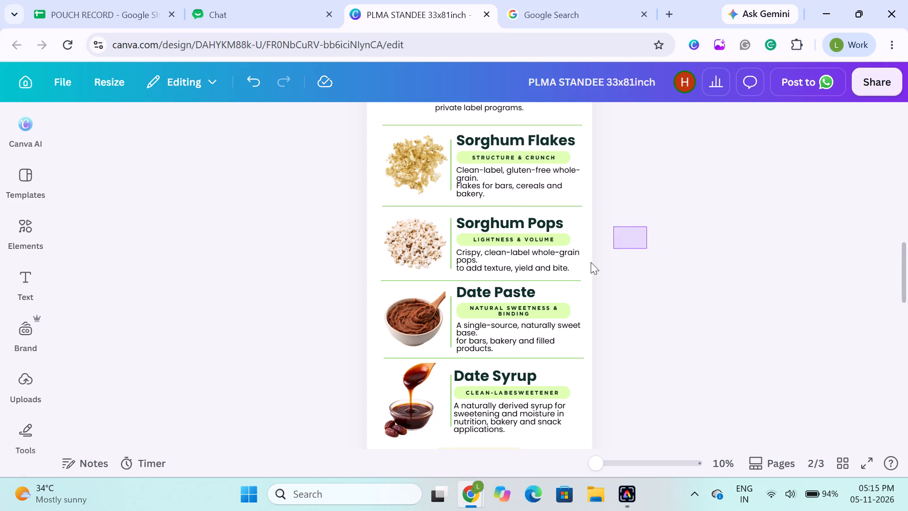
drag(591, 262, 514, 264)
click(469, 183)
click(287, 276)
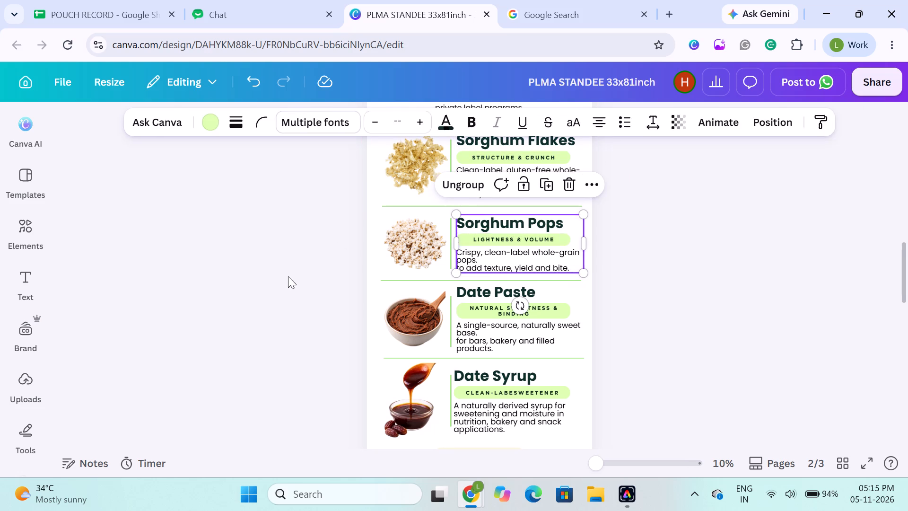
Group the heading, green label and description of Date Paste, and separately those of Date Syrup, leaving out images and divider lines.
drag(616, 300, 501, 338)
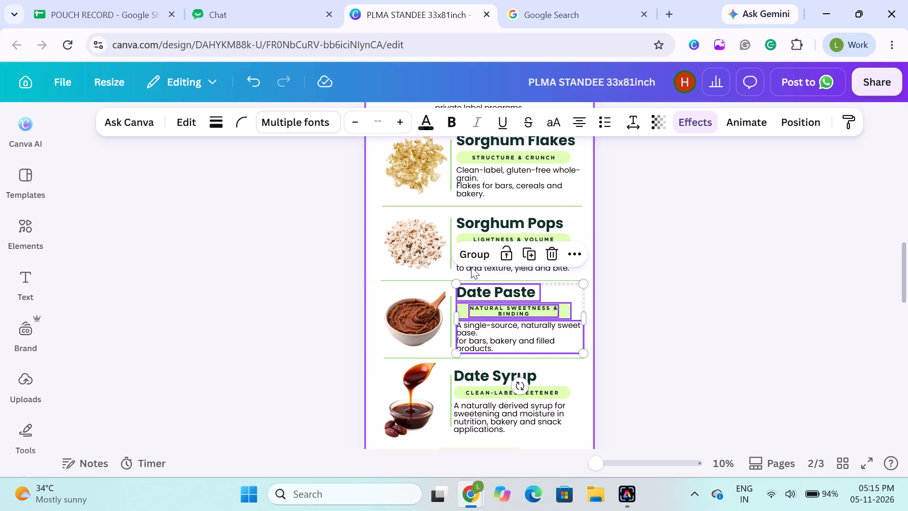
click(474, 255)
click(659, 336)
scroll(653, 335, down, 1)
drag(644, 323, 561, 367)
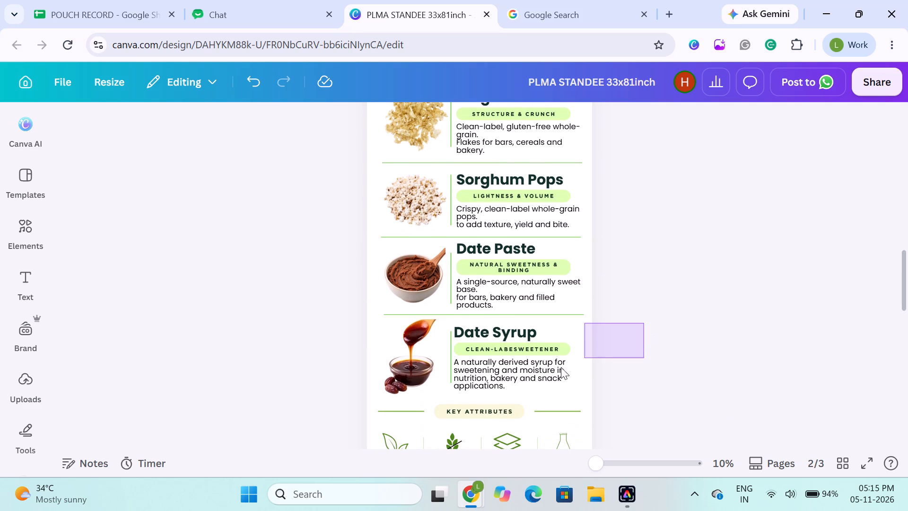
drag(561, 367, 494, 377)
click(487, 294)
click(317, 318)
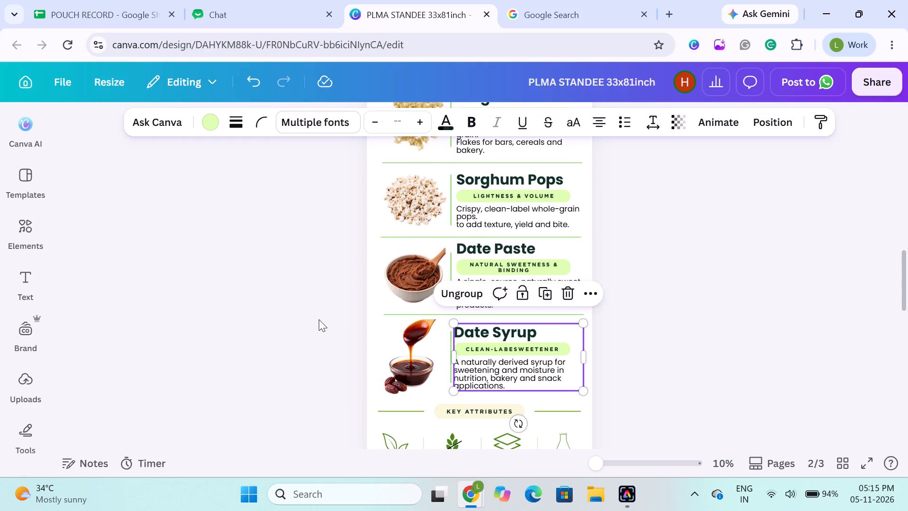
Select the four product text groups together and align them to a common left edge.
click(496, 372)
shift+click(499, 270)
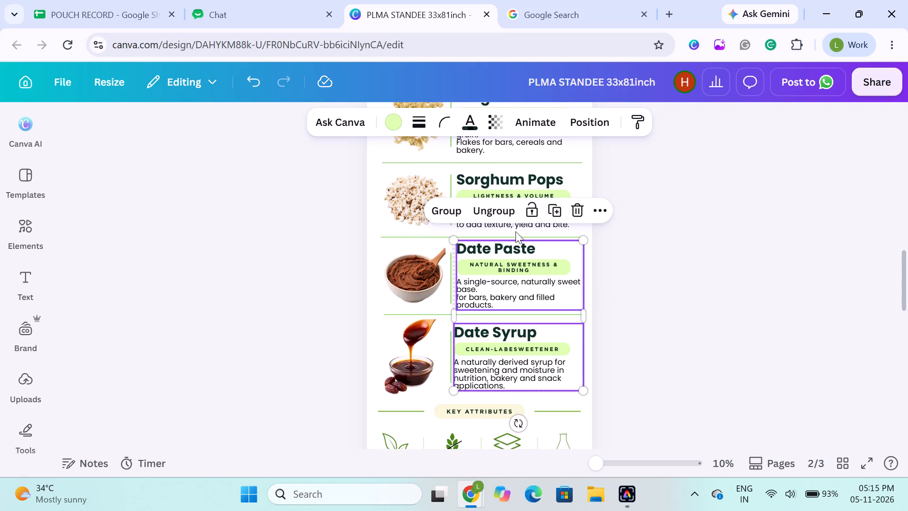
shift+click(500, 190)
scroll(500, 190, up, 1)
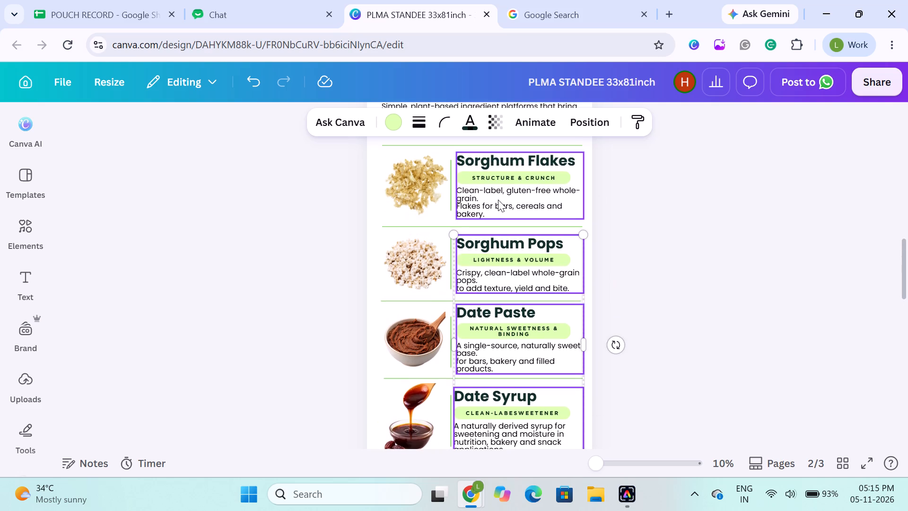
shift+click(498, 200)
click(607, 126)
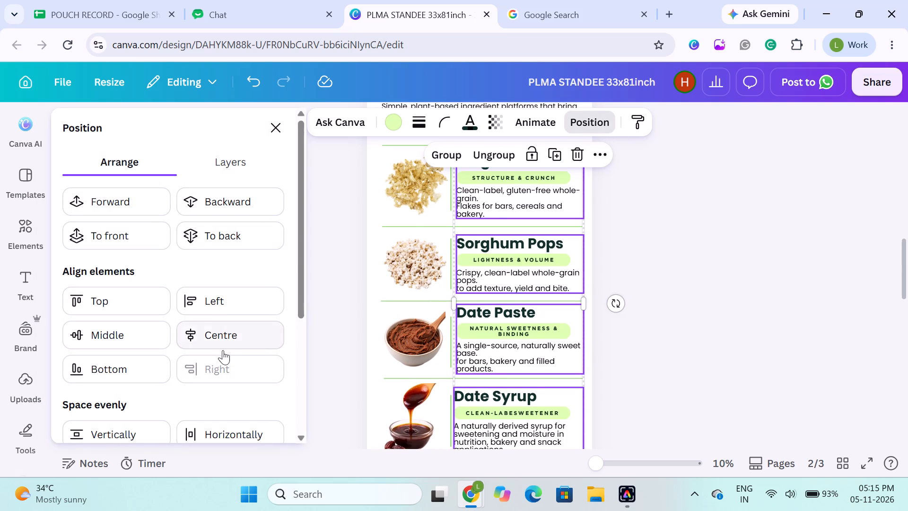
click(231, 308)
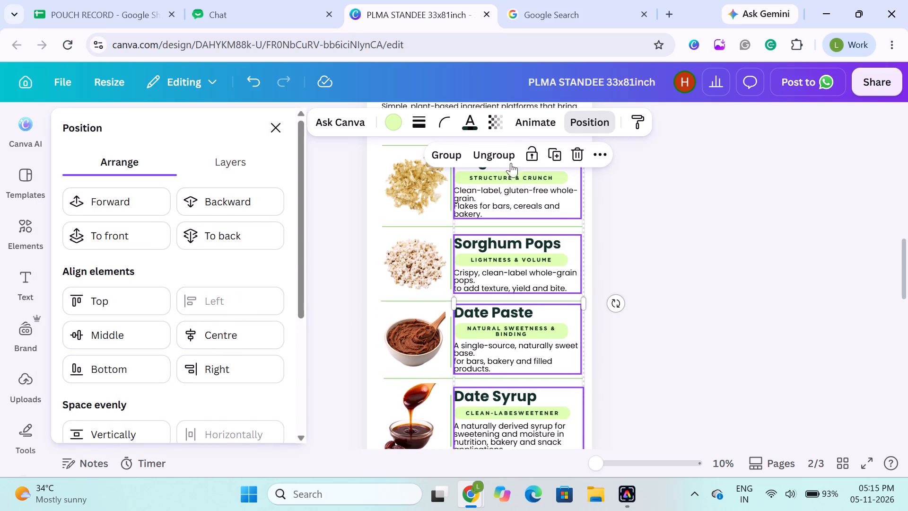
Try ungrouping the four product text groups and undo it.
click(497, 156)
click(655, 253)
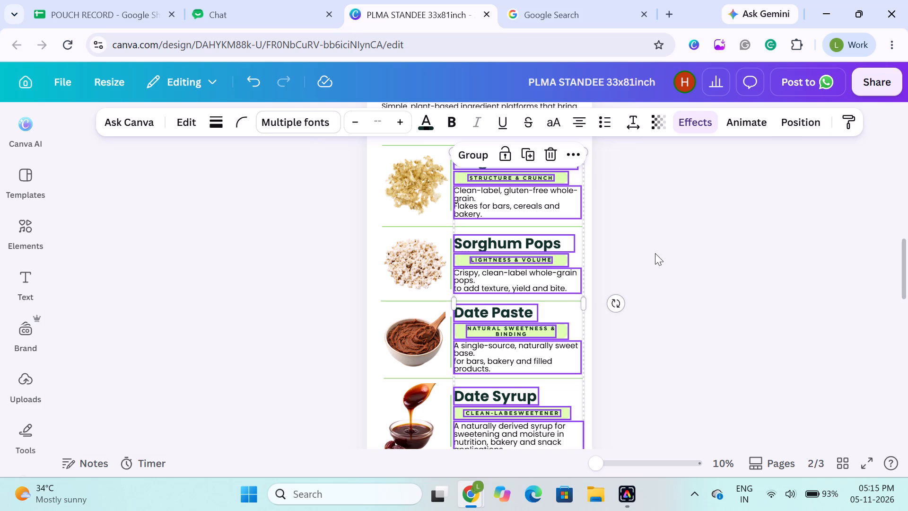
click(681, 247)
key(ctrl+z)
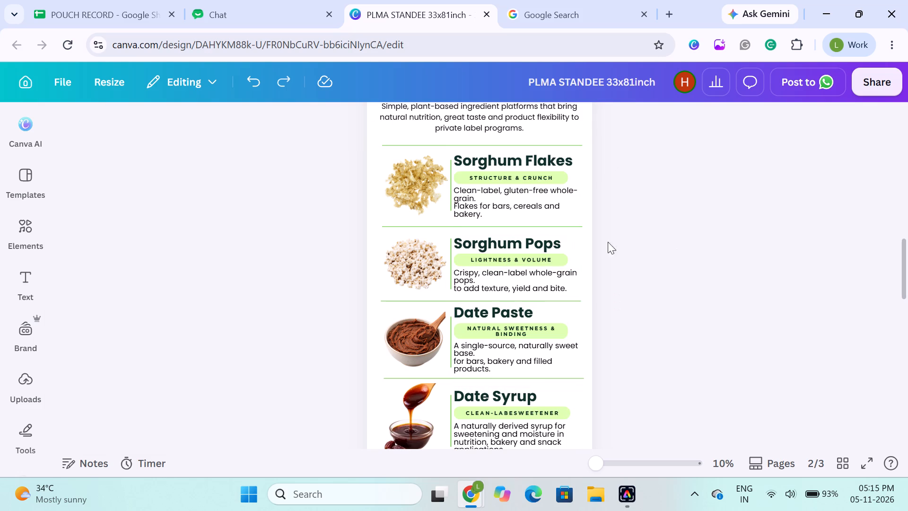
Nudge all four product text groups together slightly to the right, widening their gap from the vertical divider lines.
click(520, 188)
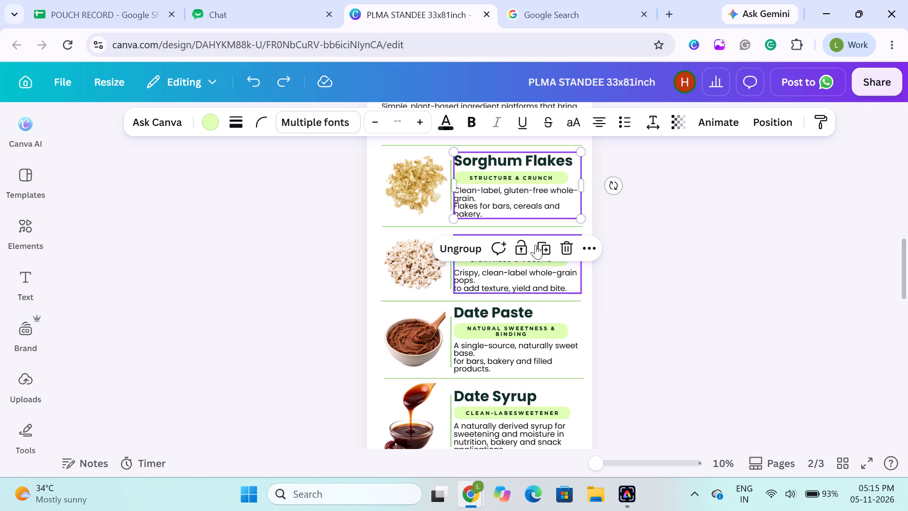
shift+click(523, 288)
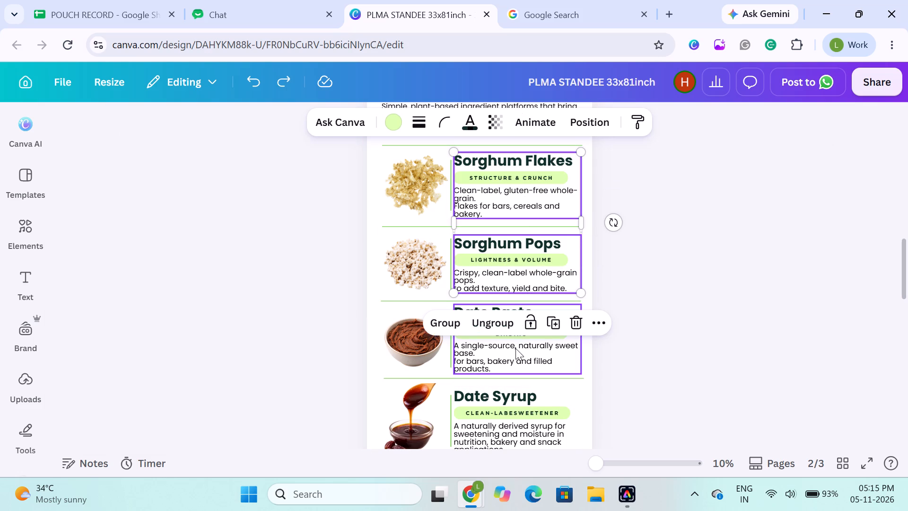
shift+click(515, 348)
shift+click(508, 441)
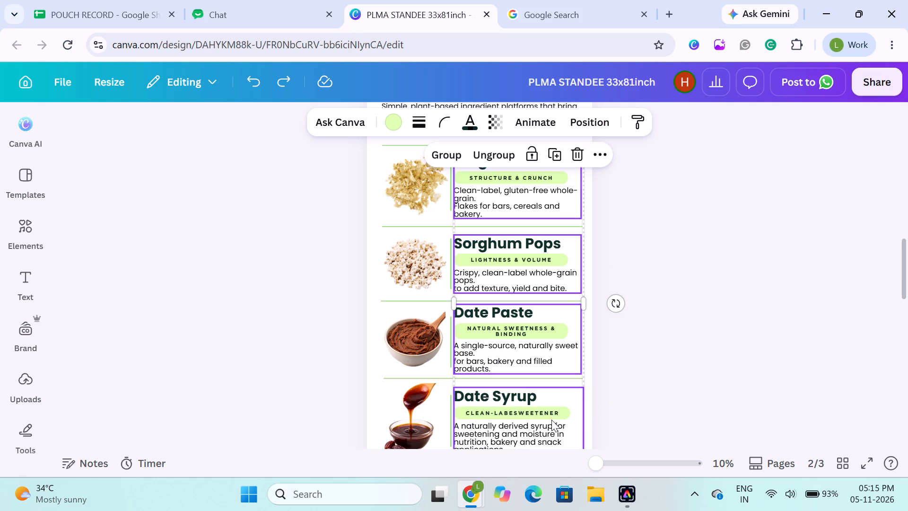
key(Right)
key(Right)
key(Right)
key(Right)
key(Left)
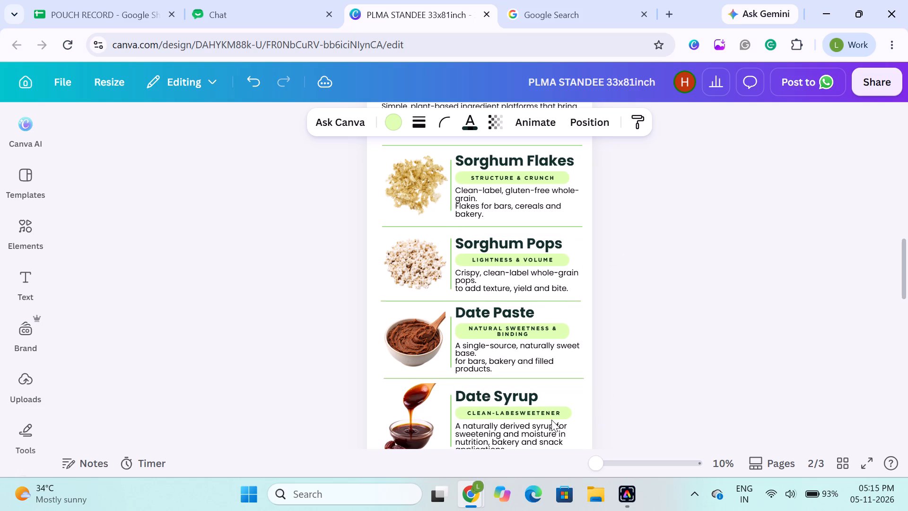
key(Left)
key(Left)
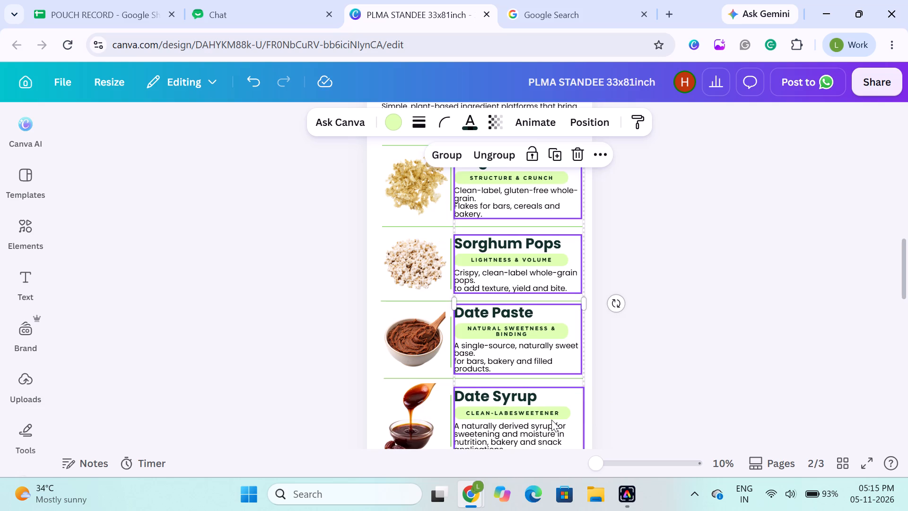
key(Right)
key(Right)
key(Right)
key(Right)
key(Right)
key(Right)
key(Right)
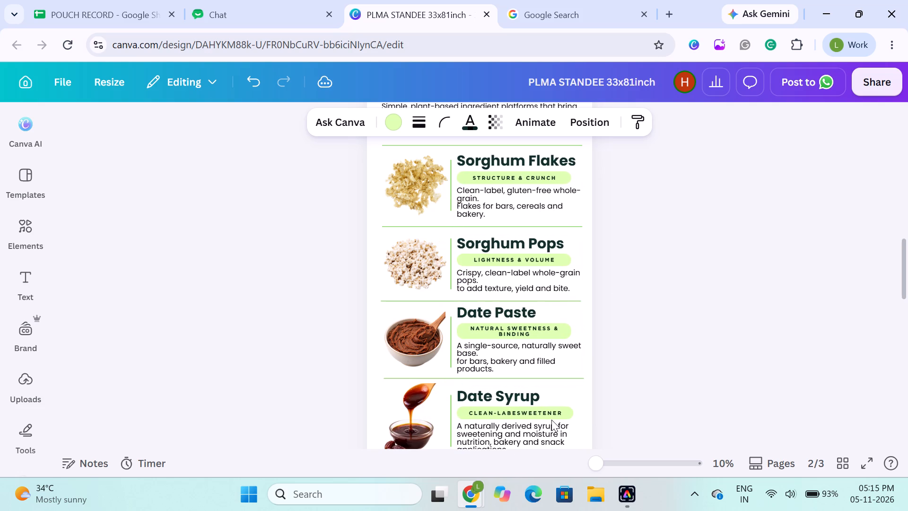
key(Left)
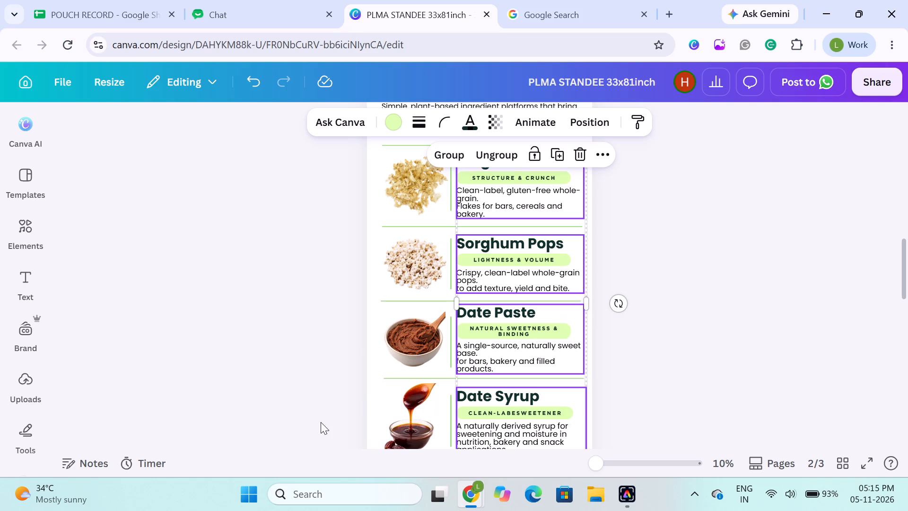
scroll(321, 422, down, 2)
click(301, 341)
Group the four product blocks' images, vertical dividers, horizontal separators and text groups on page 2 into a single group.
scroll(301, 340, up, 1)
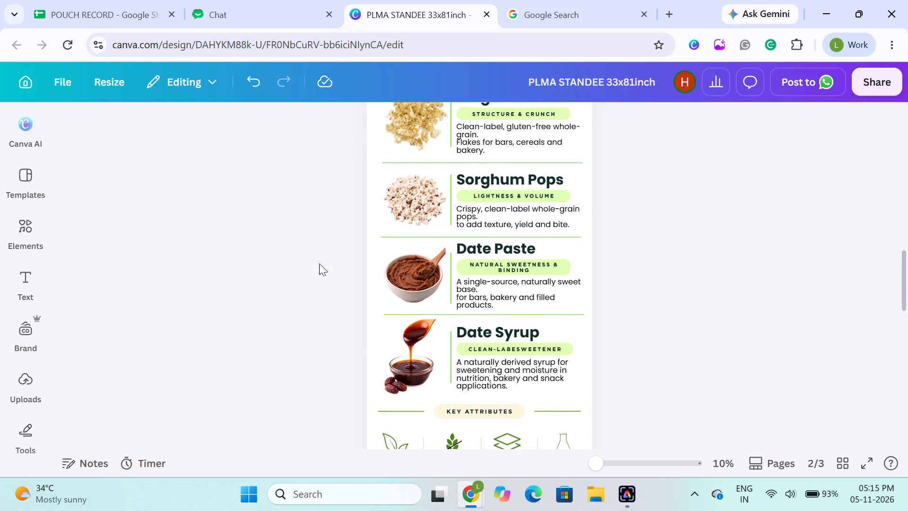
scroll(304, 208, up, 1)
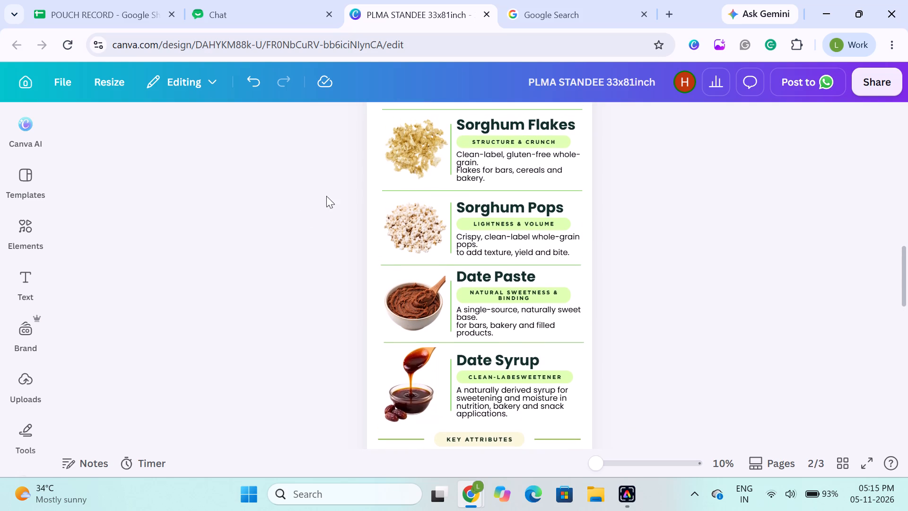
drag(314, 157, 449, 406)
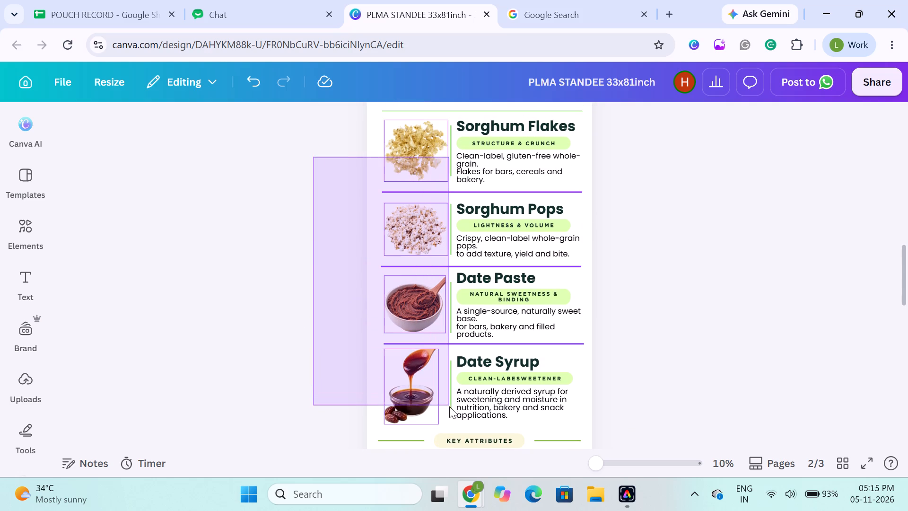
drag(449, 406, 544, 408)
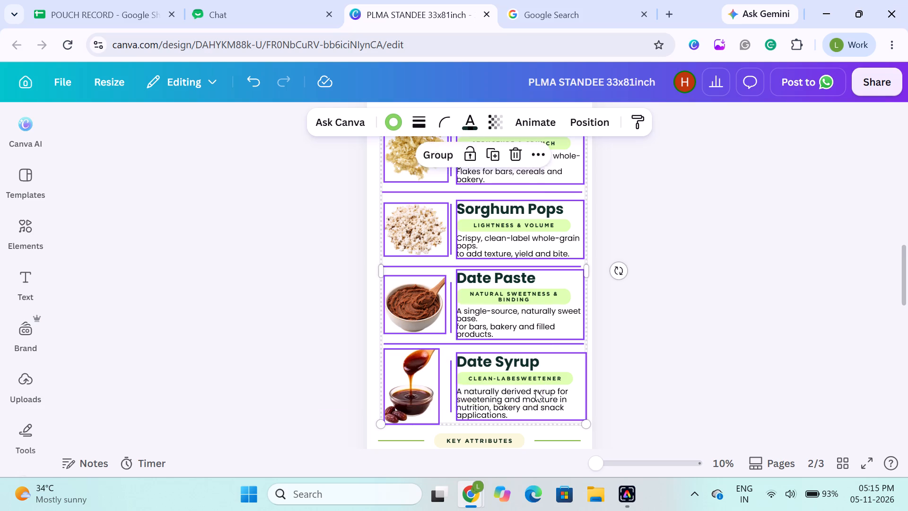
click(446, 395)
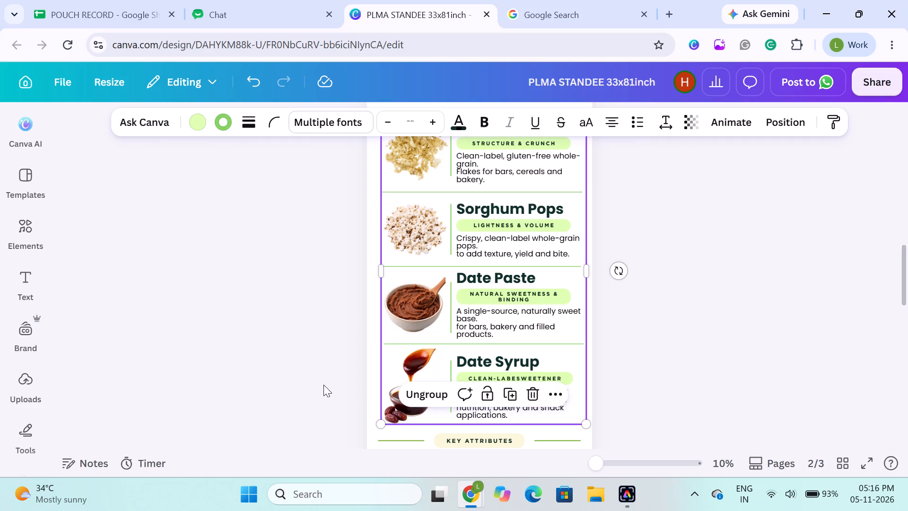
Examine page 2's layout from the heading through the four product blocks to the key attributes, checking spacing and divider alignment.
click(323, 385)
click(231, 272)
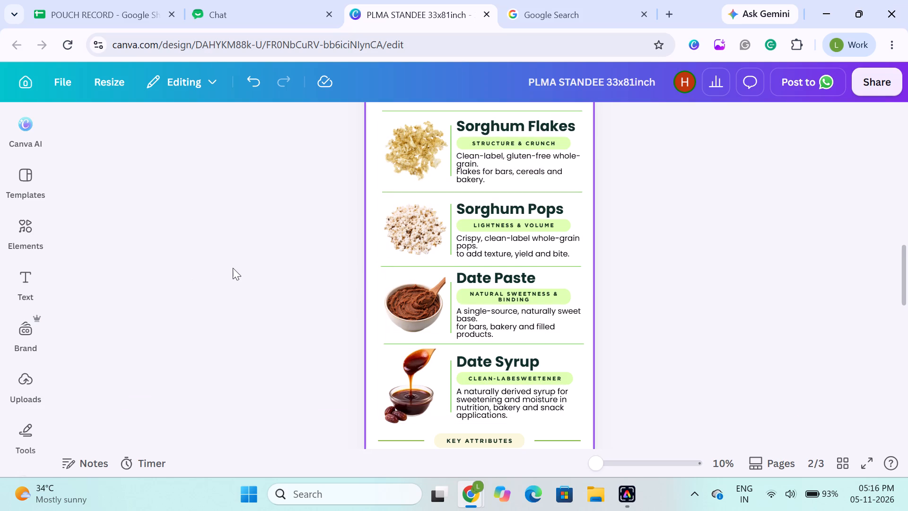
scroll(368, 244, up, 1)
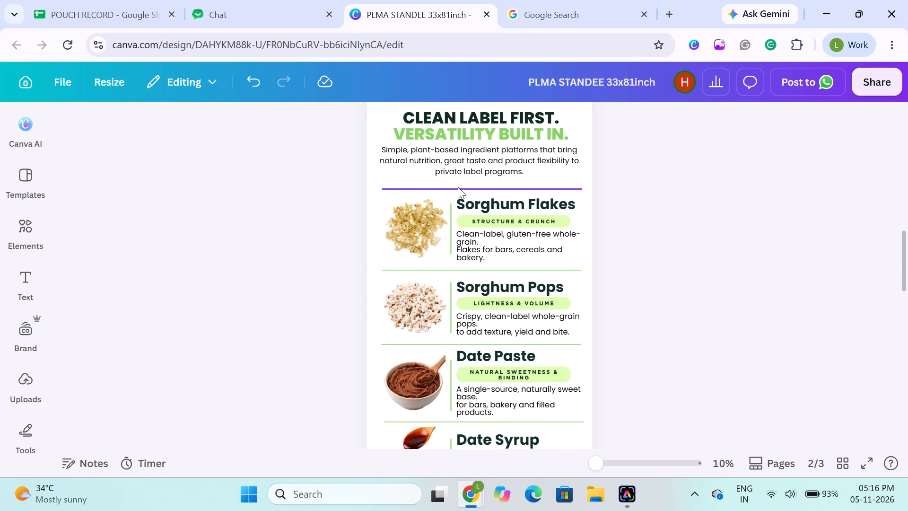
click(458, 187)
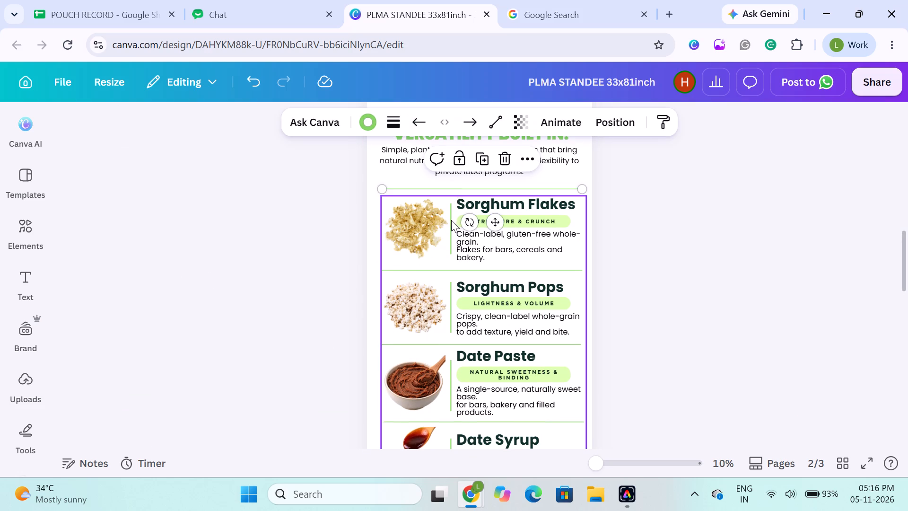
click(323, 233)
click(240, 273)
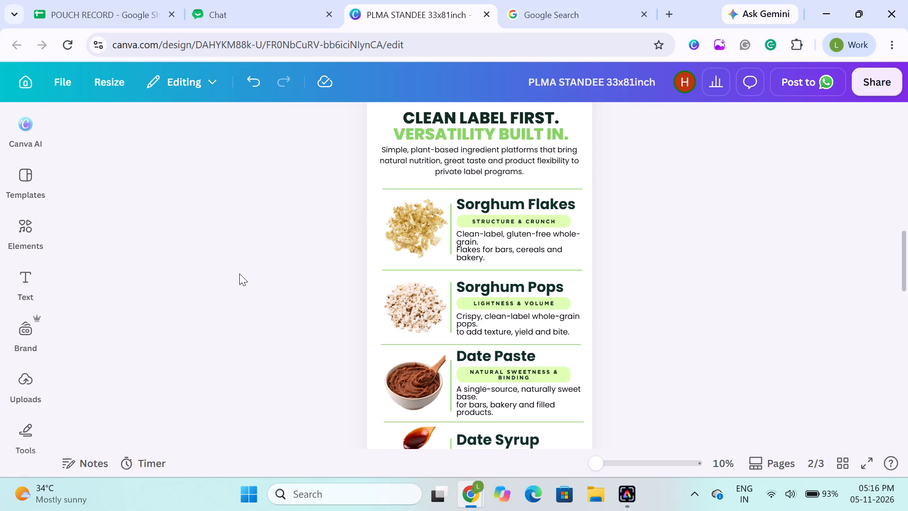
scroll(239, 273, down, 2)
click(239, 273)
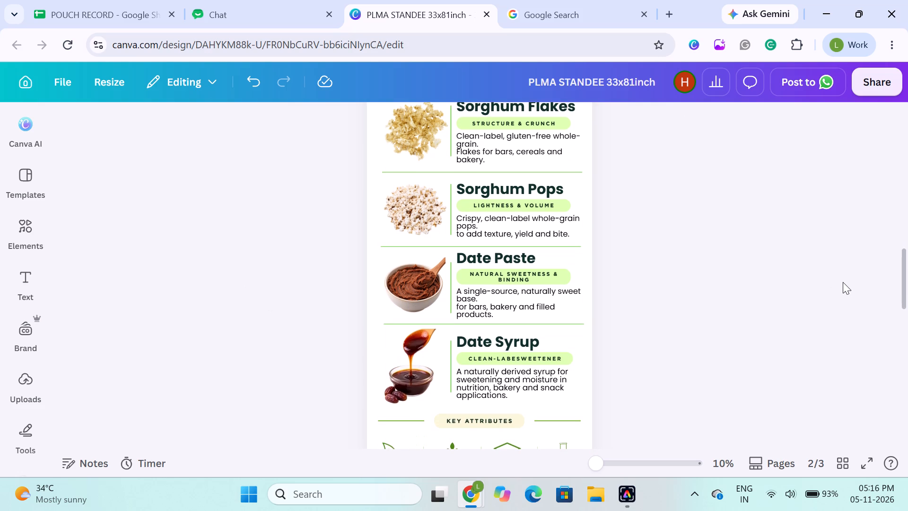
click(843, 282)
scroll(655, 235, up, 1)
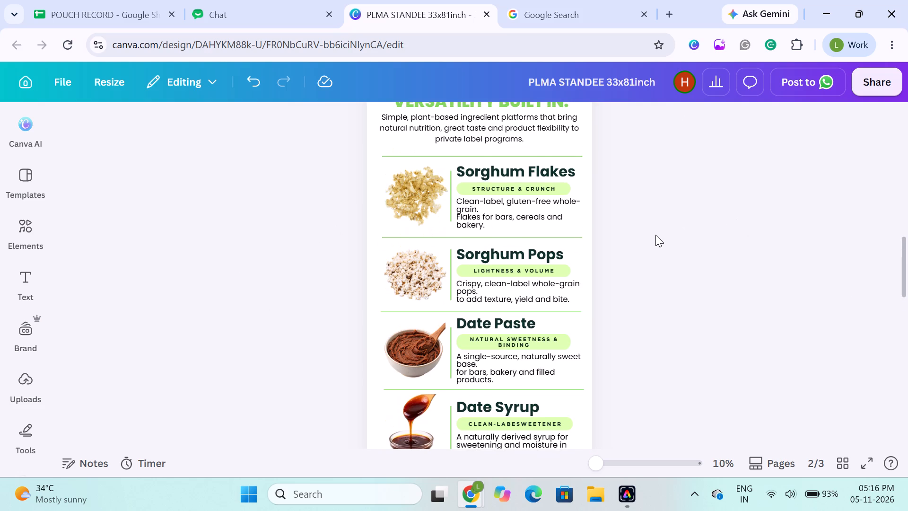
scroll(655, 235, down, 2)
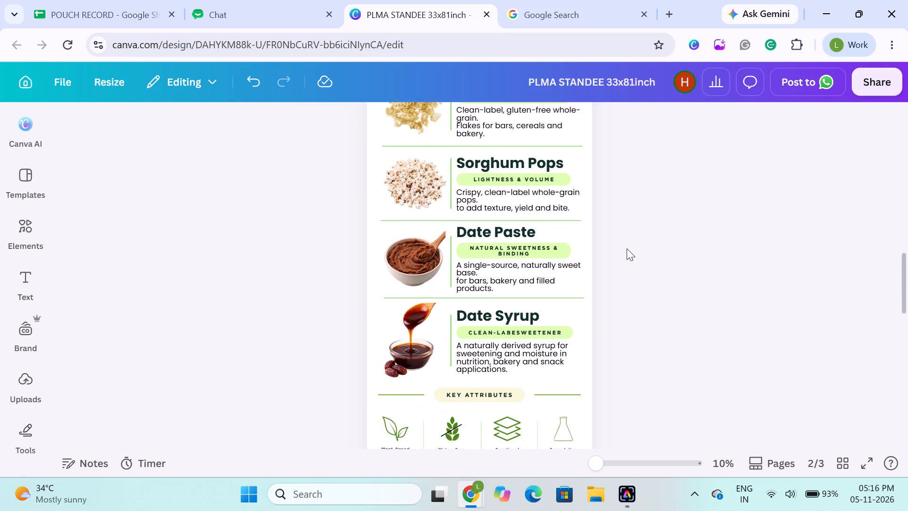
scroll(599, 264, up, 1)
scroll(536, 283, up, 1)
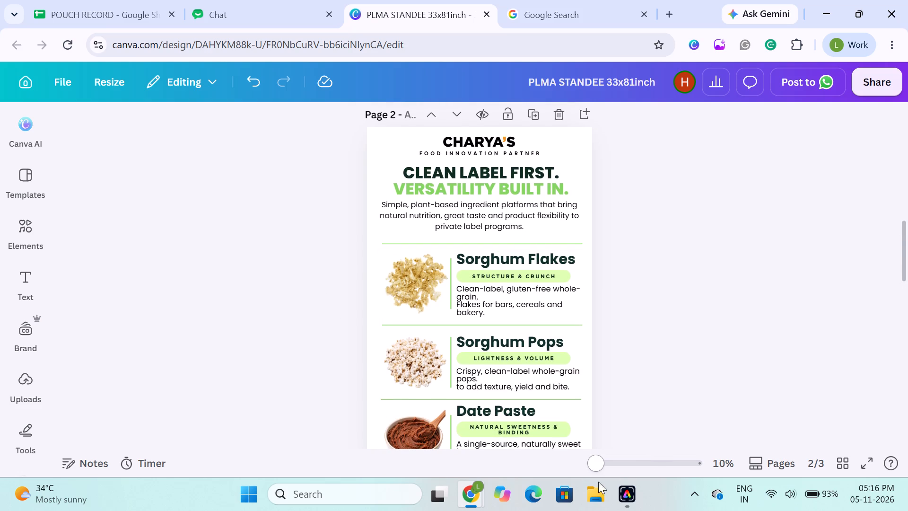
drag(593, 467, 643, 474)
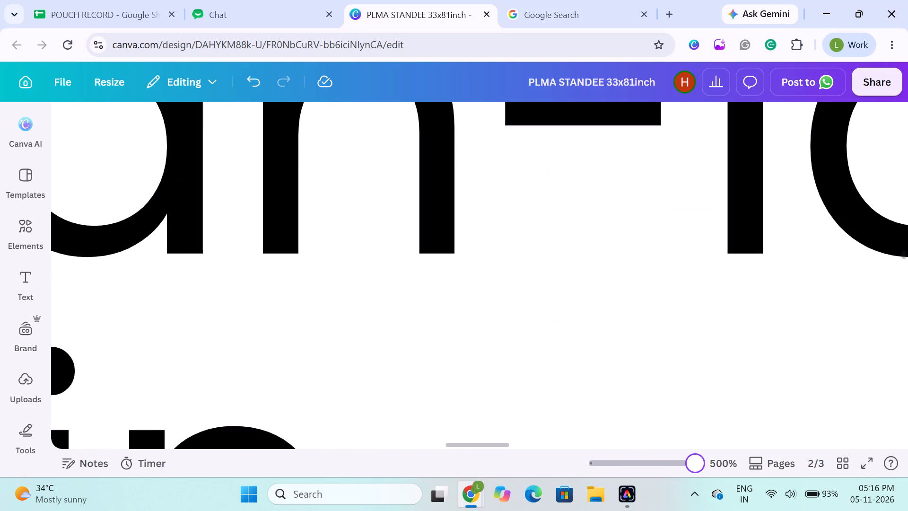
drag(643, 474, 289, 507)
click(302, 343)
scroll(304, 346, down, 1)
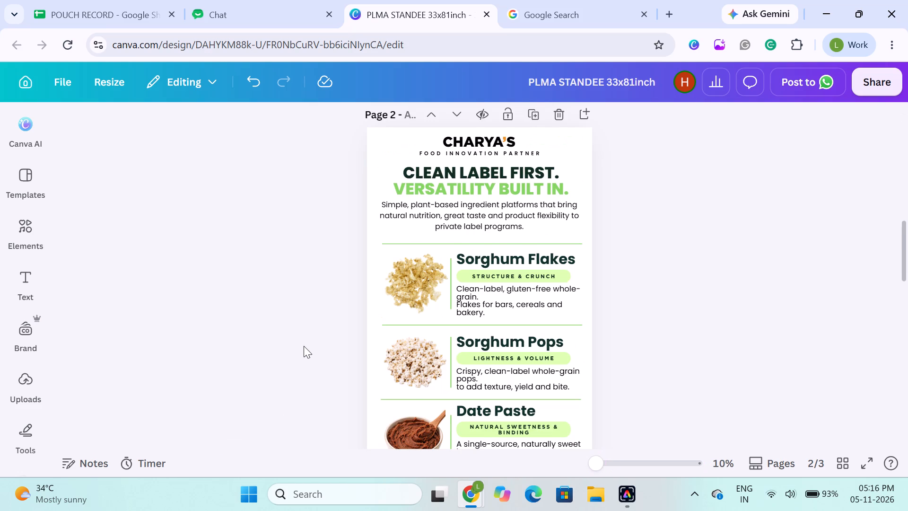
scroll(304, 346, down, 1)
scroll(379, 345, down, 2)
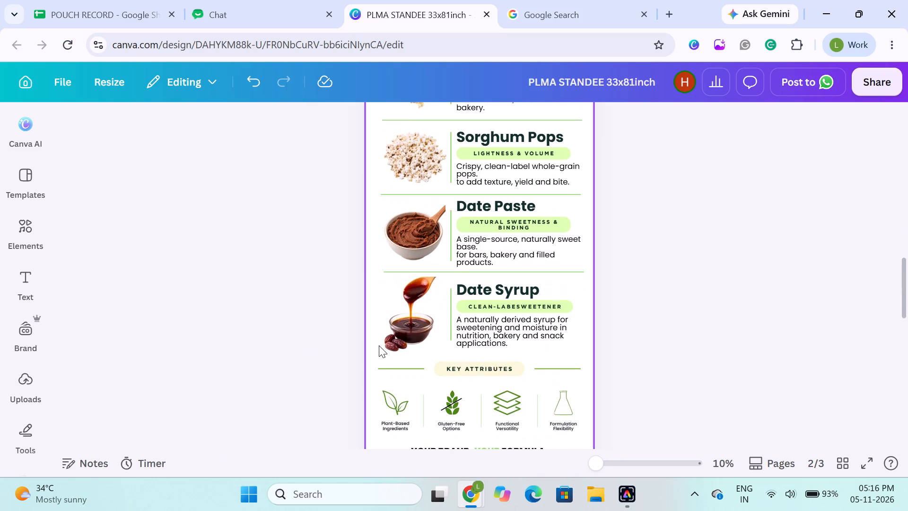
click(256, 324)
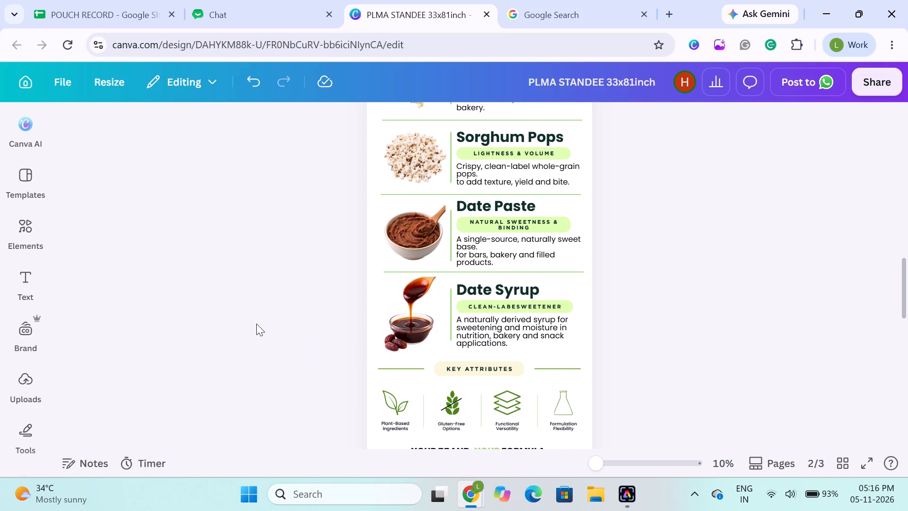
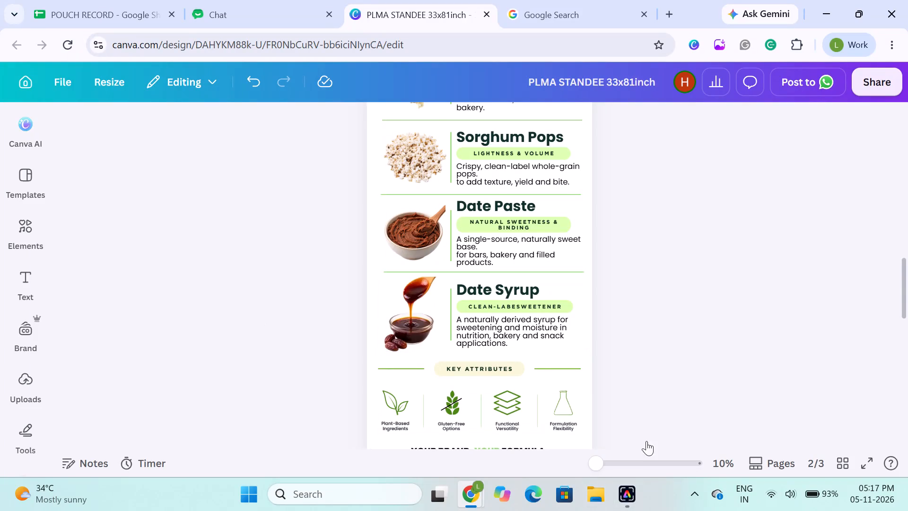
Delete all the reference design elements on page 3, including the remaining CHARYA'S heading.
click(259, 283)
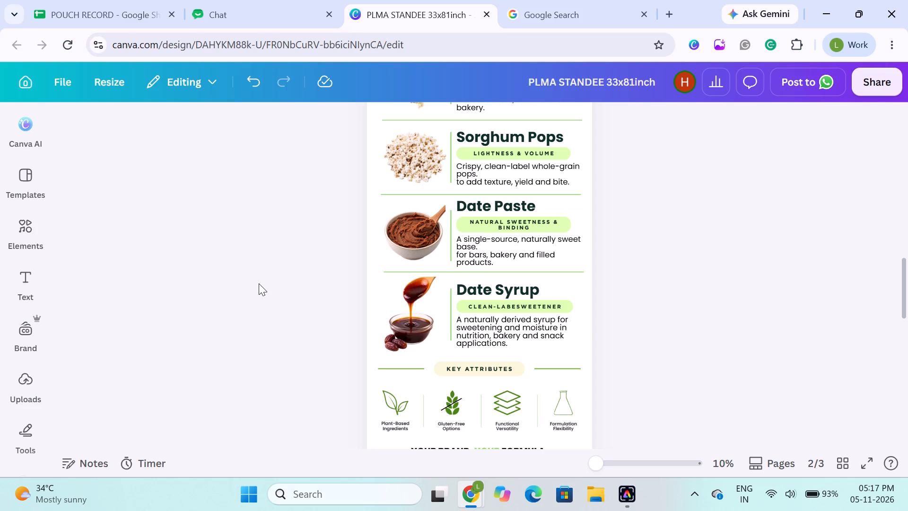
click(259, 283)
scroll(256, 281, down, 1)
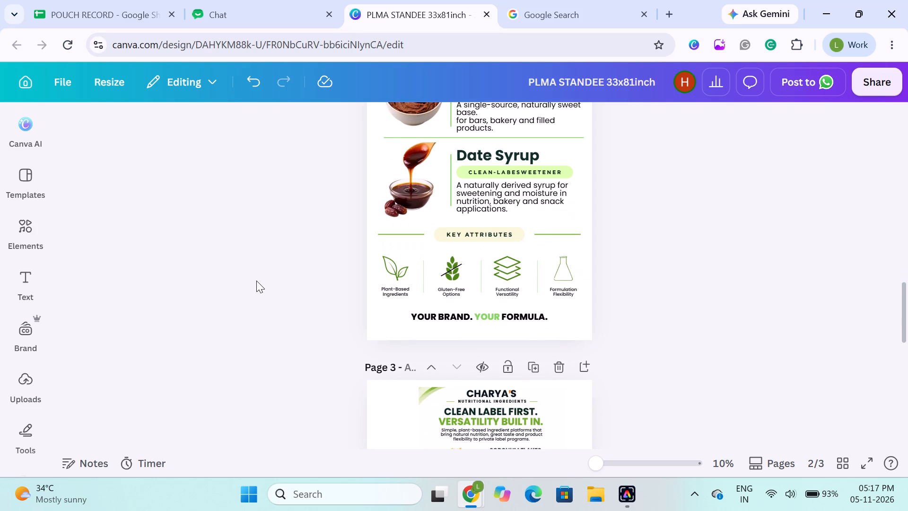
scroll(256, 281, down, 1)
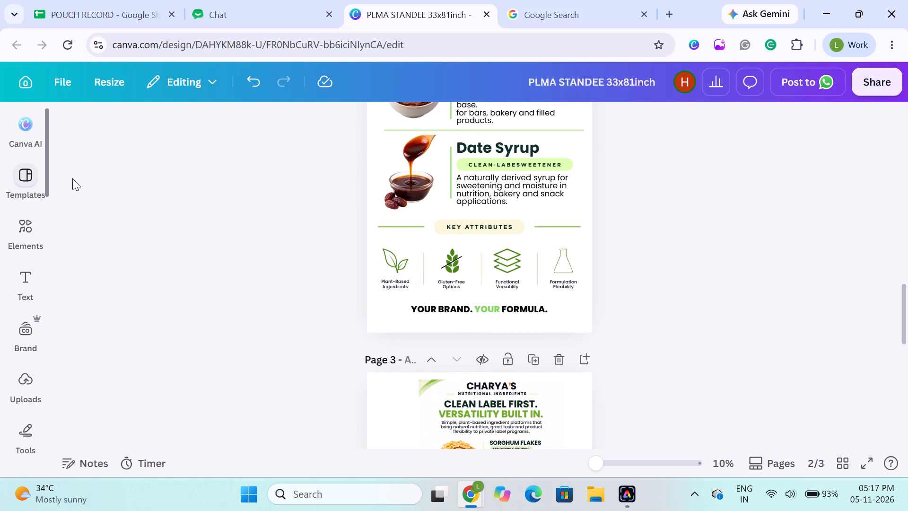
click(301, 292)
scroll(305, 297, down, 2)
drag(324, 223, 419, 276)
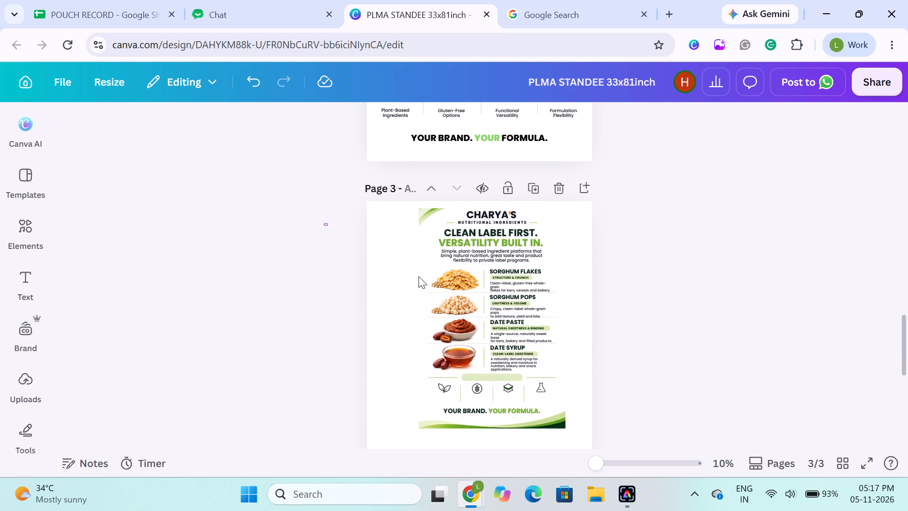
drag(419, 276, 633, 429)
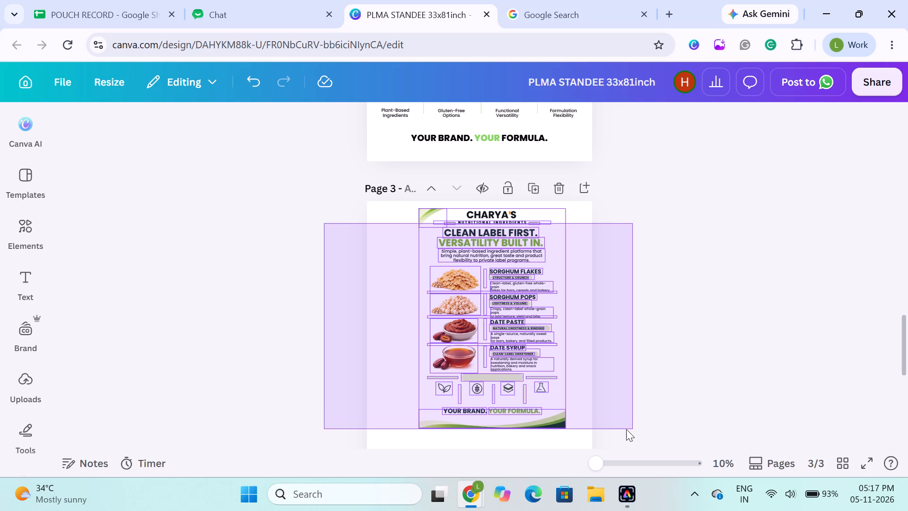
key(BackSpace)
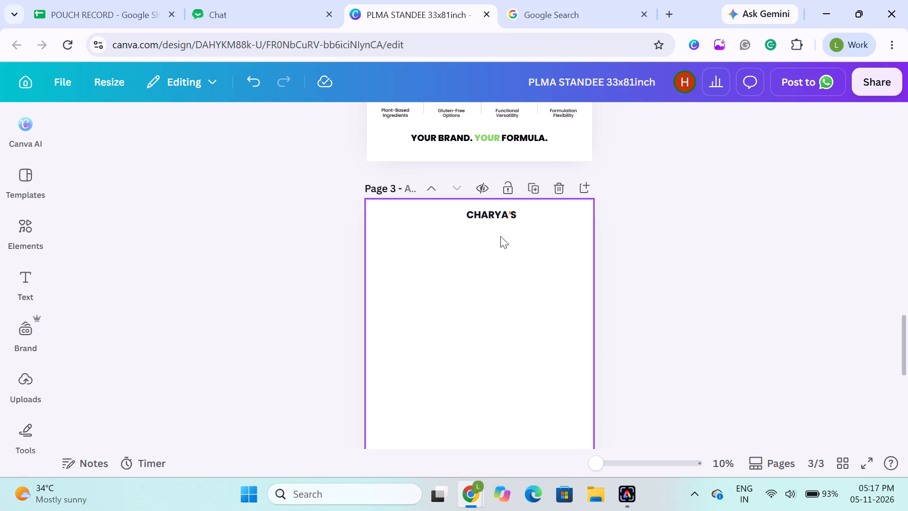
click(494, 221)
click(496, 219)
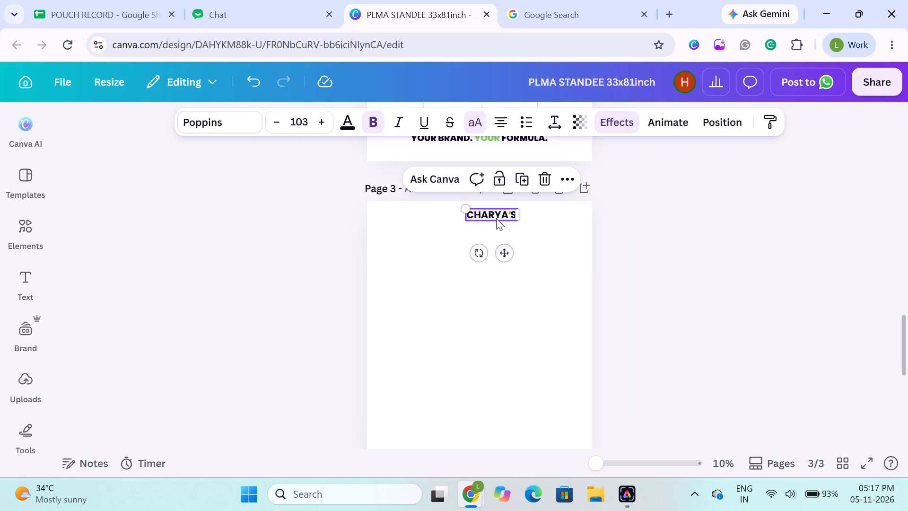
key(BackSpace)
Delete page 3 from the design.
click(256, 249)
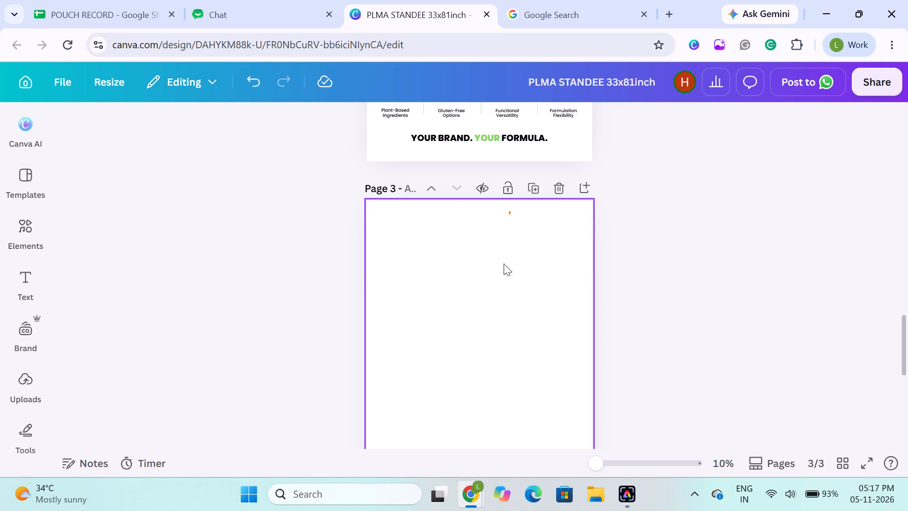
click(559, 192)
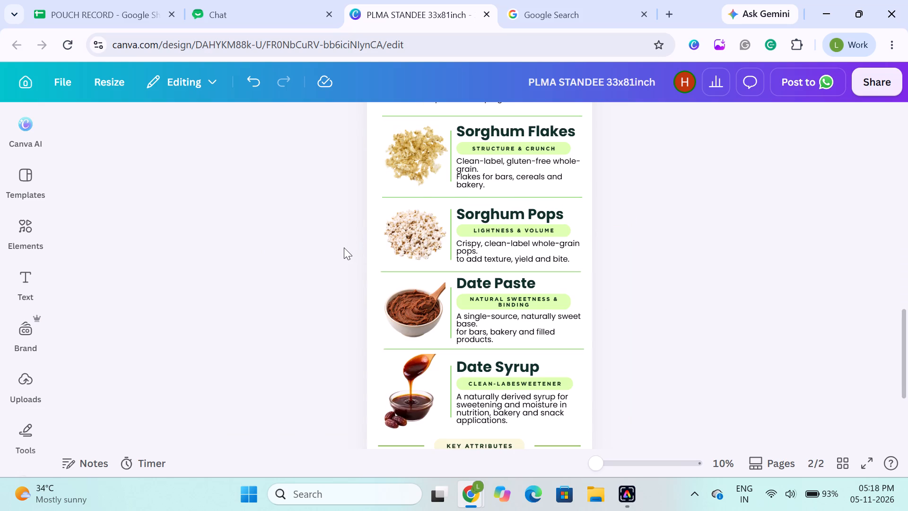
Examine page 2's layout from the CHARYA'S heading through the product blocks, checking spacing and alignment.
click(344, 247)
scroll(345, 246, up, 2)
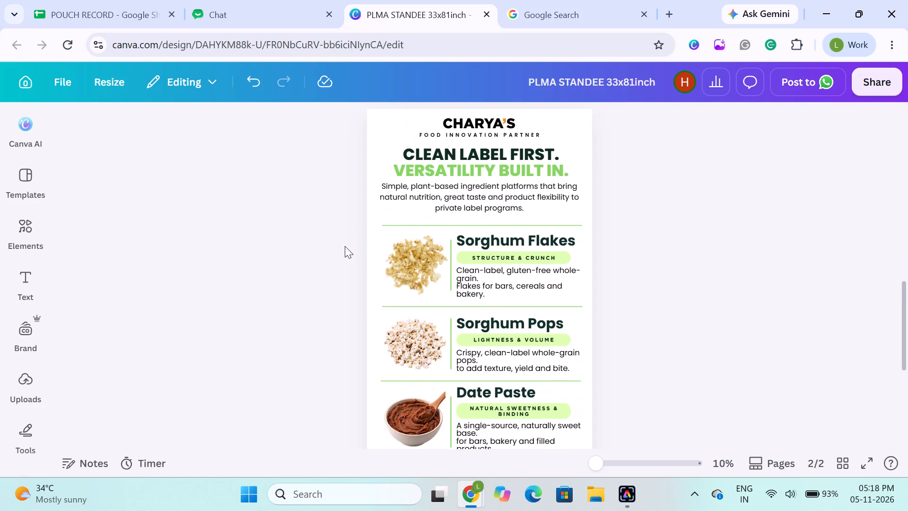
scroll(345, 246, up, 1)
click(202, 185)
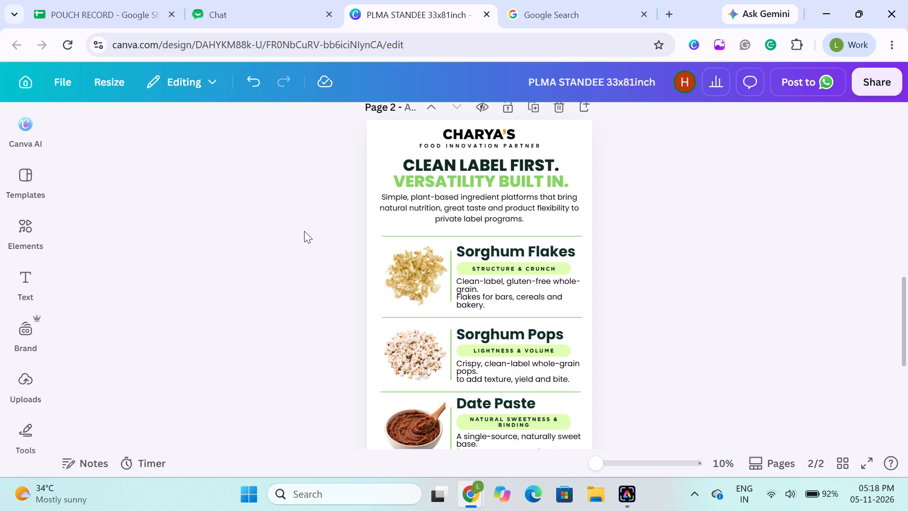
click(147, 260)
scroll(147, 260, down, 1)
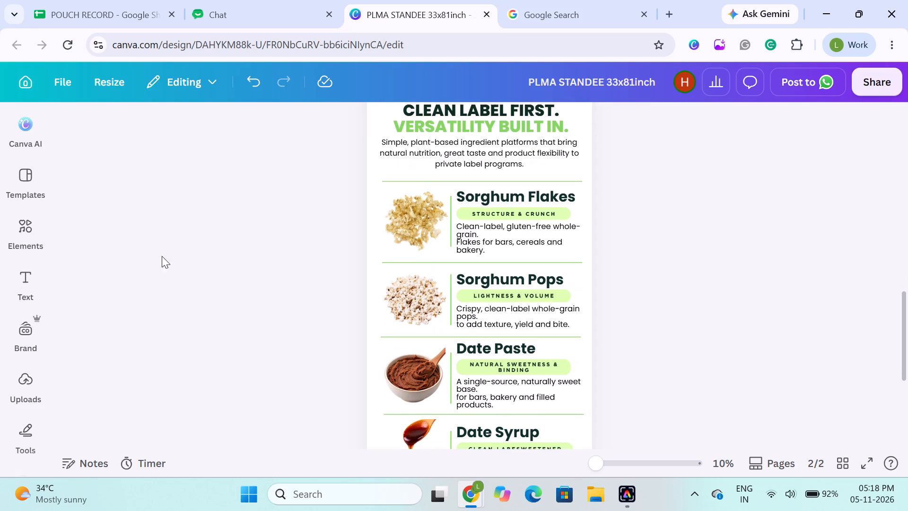
click(898, 273)
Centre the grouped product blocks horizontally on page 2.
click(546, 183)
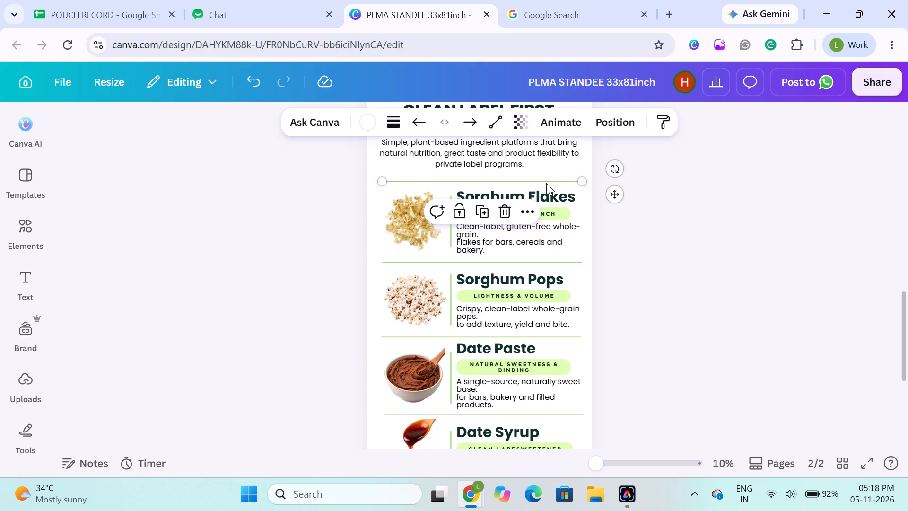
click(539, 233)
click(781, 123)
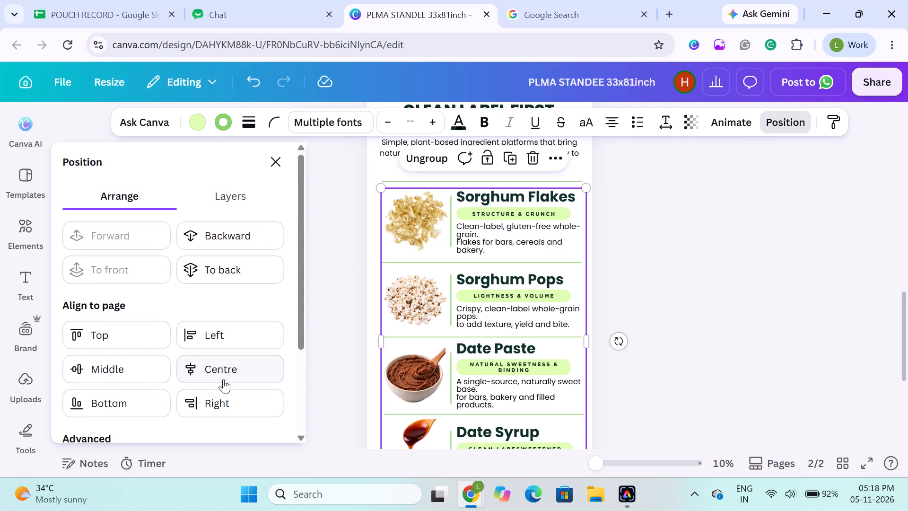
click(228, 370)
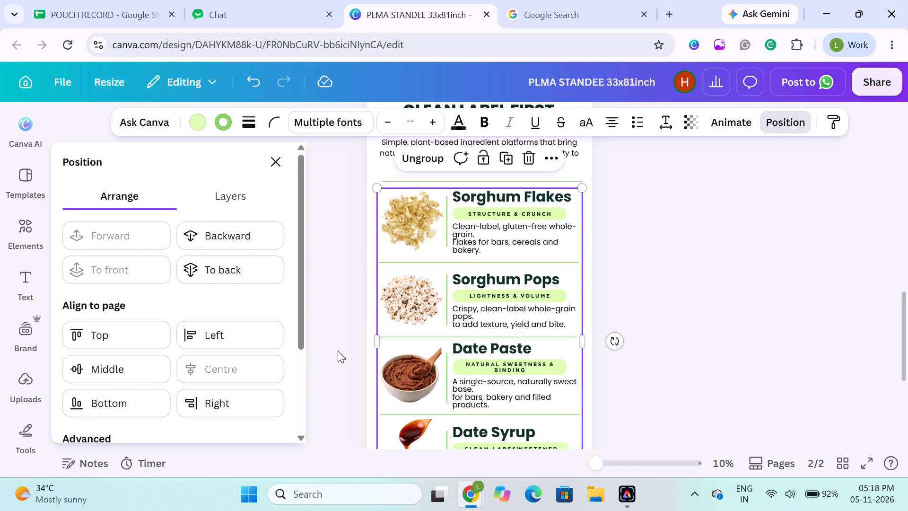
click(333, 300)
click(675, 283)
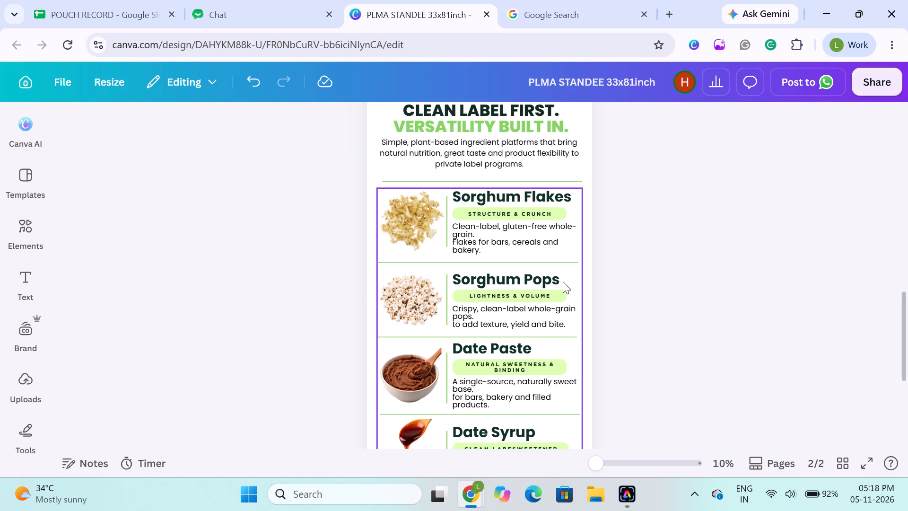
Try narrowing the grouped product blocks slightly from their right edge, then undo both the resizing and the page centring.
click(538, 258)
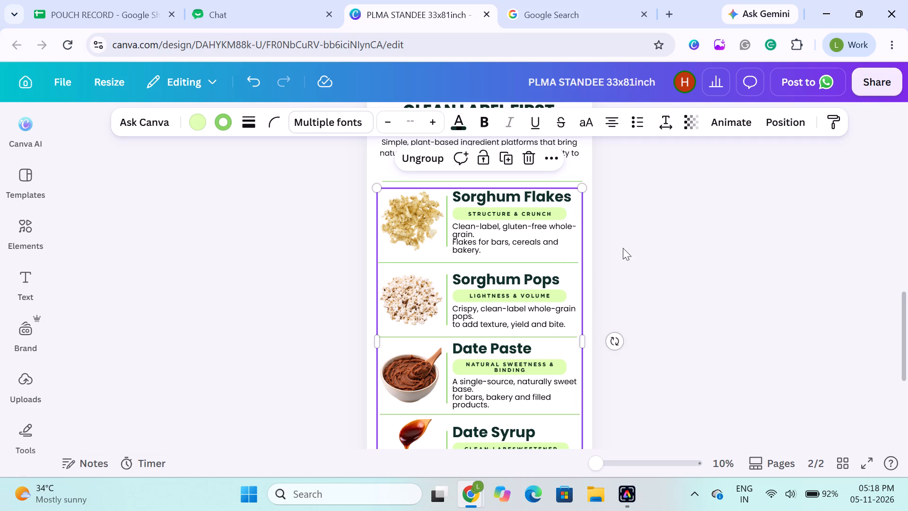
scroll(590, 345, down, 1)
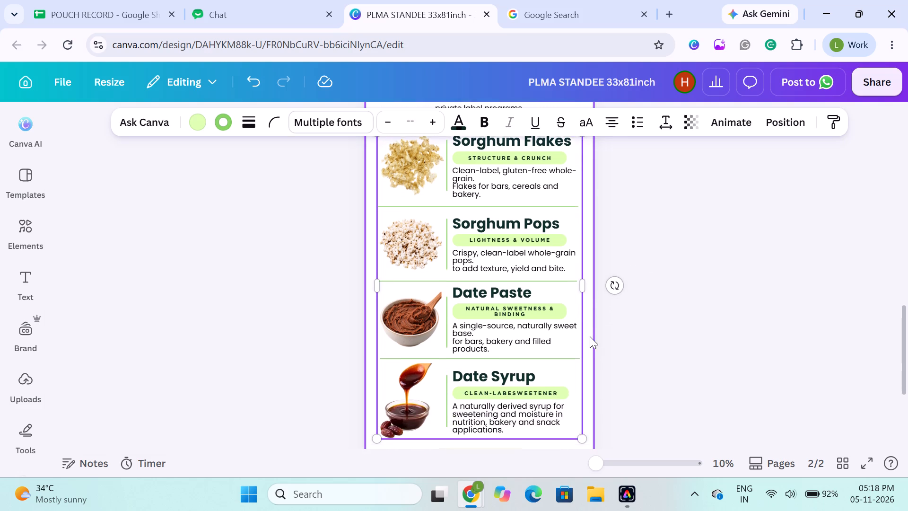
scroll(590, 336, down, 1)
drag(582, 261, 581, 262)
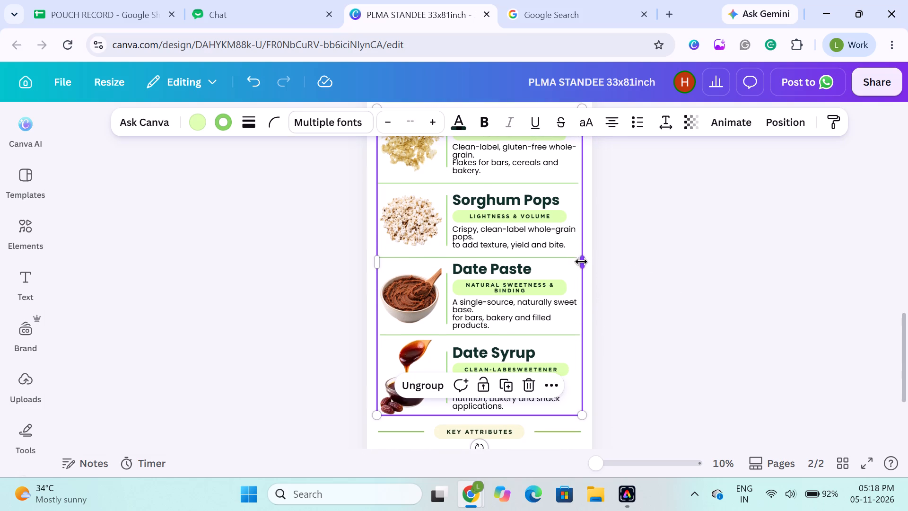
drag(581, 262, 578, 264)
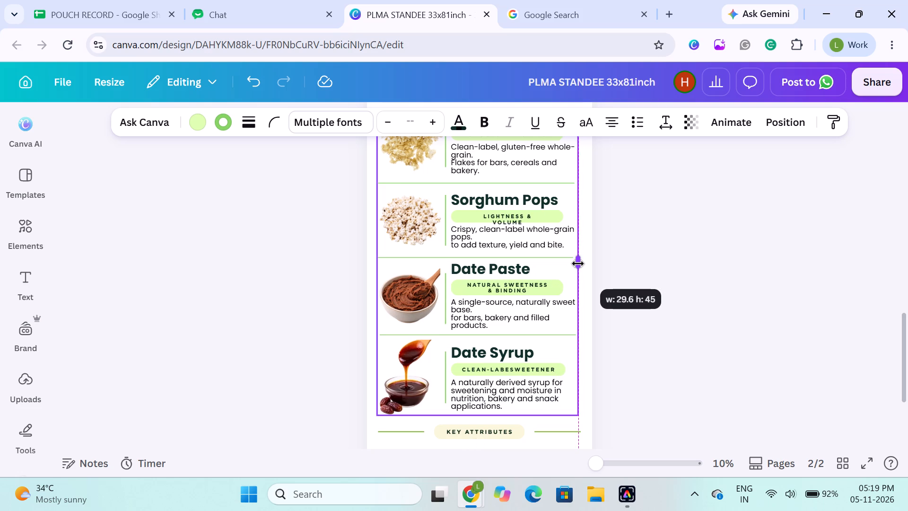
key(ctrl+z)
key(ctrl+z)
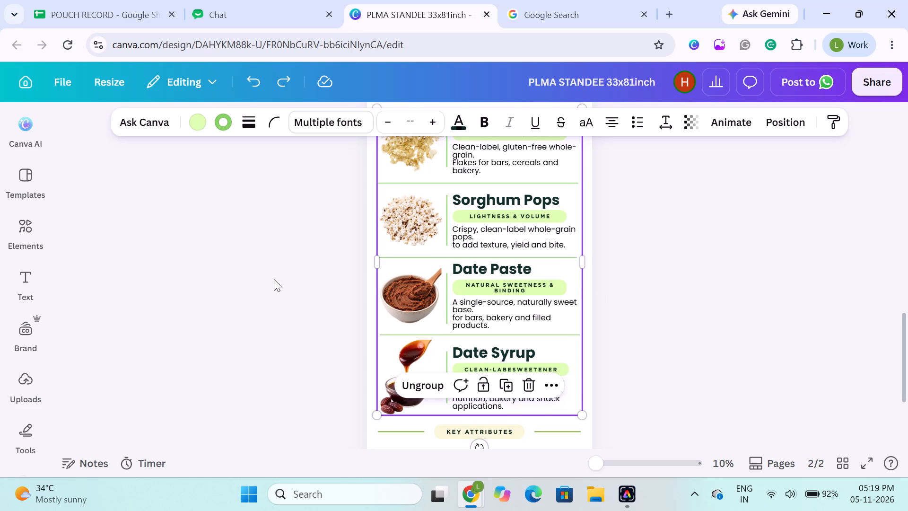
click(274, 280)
Align the separator line above Sorghum Flakes and the product blocks group to each other by their horizontal centres.
scroll(297, 271, up, 1)
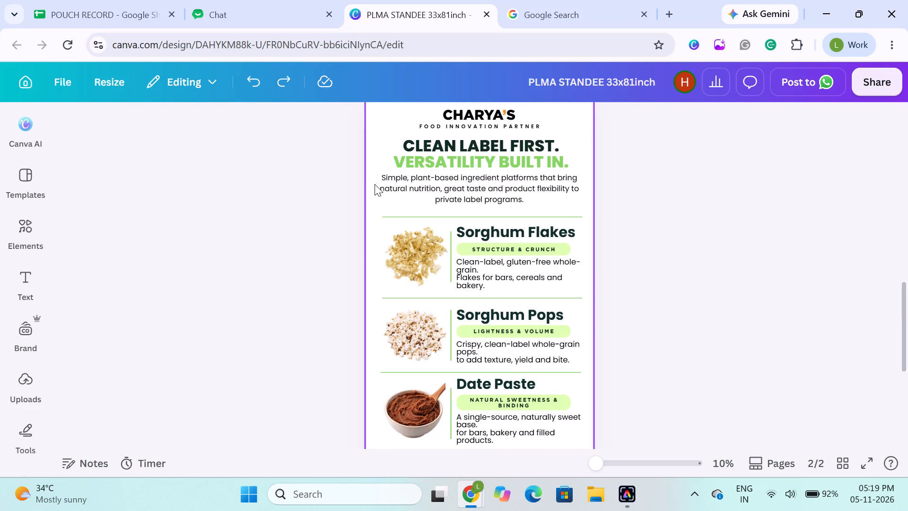
click(385, 219)
shift+click(411, 248)
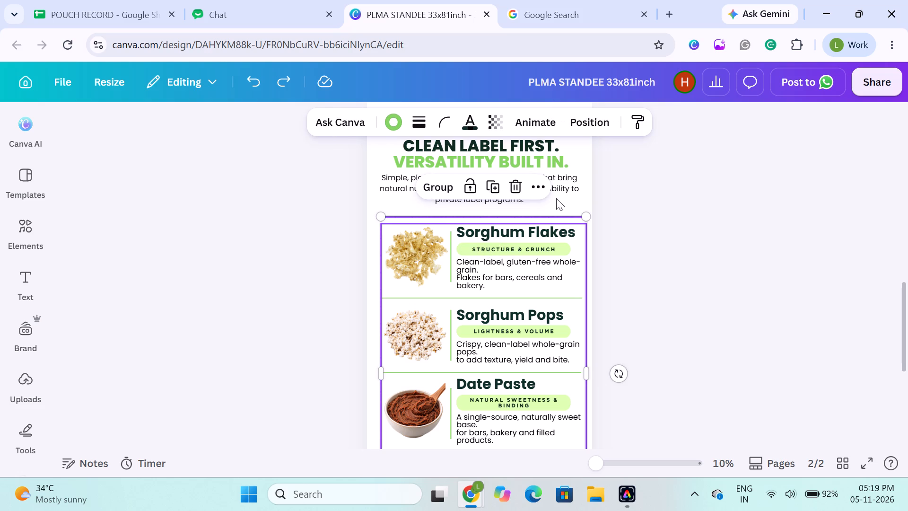
click(593, 128)
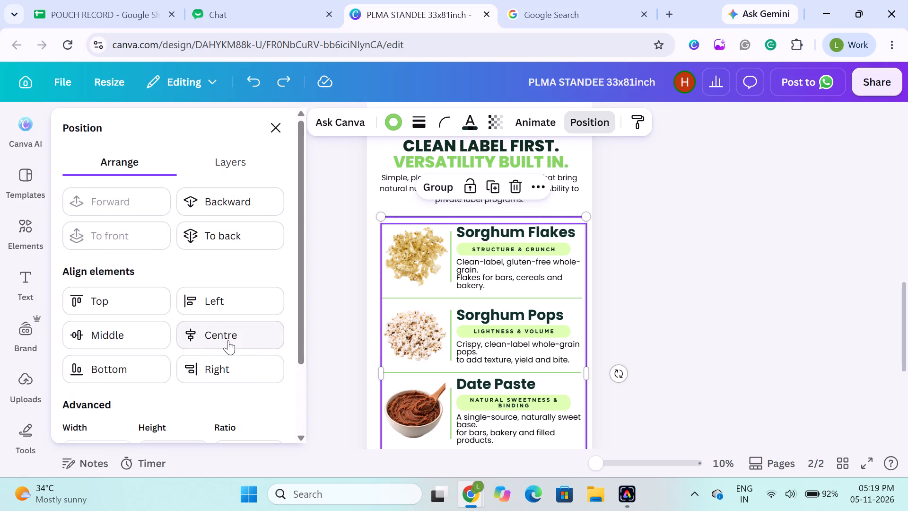
click(217, 336)
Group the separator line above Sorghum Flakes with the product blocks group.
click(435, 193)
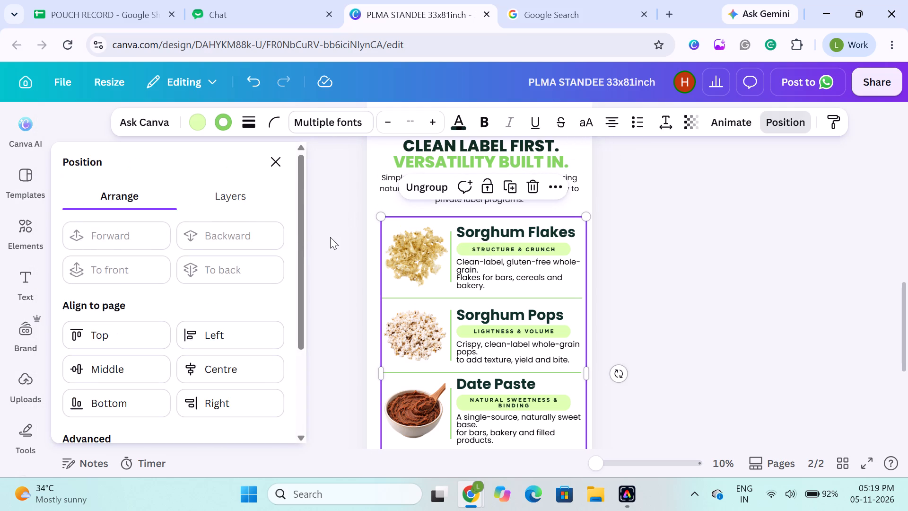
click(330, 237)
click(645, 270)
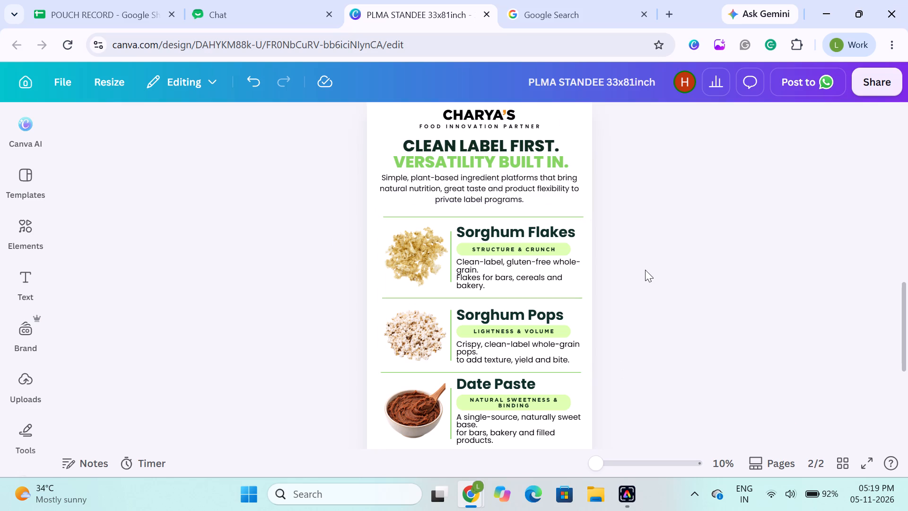
Ungroup the product blocks on page 2 into individual images, dividers, separators and texts.
click(578, 293)
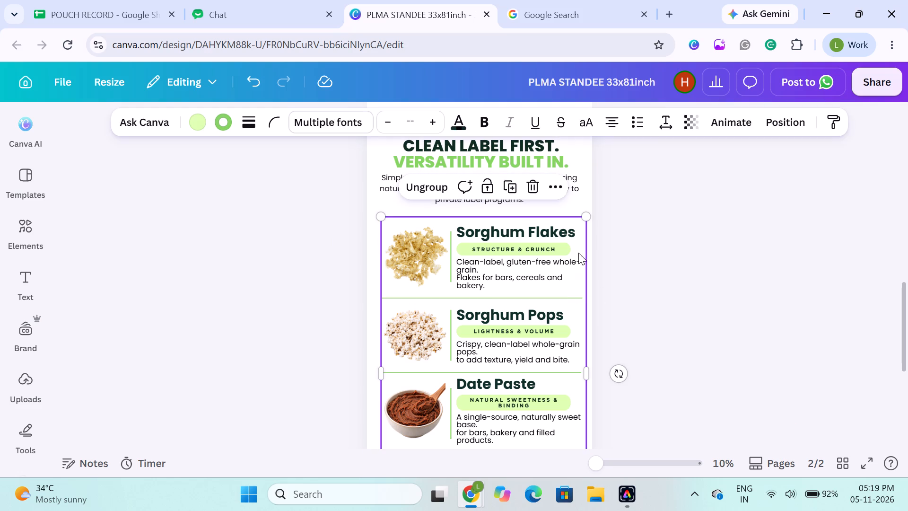
click(423, 188)
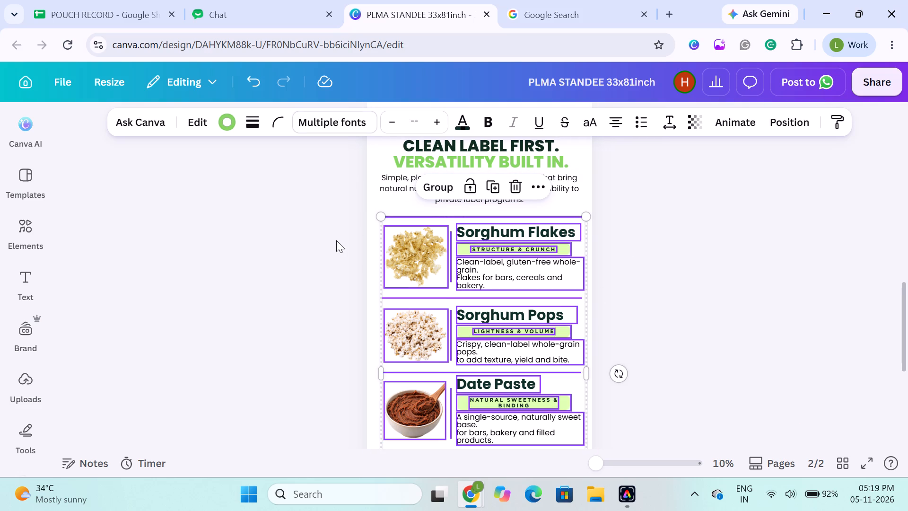
click(336, 240)
Align the four horizontal separator lines around the product blocks and the KEY ATTRIBUTES heading by their horizontal centres.
click(425, 215)
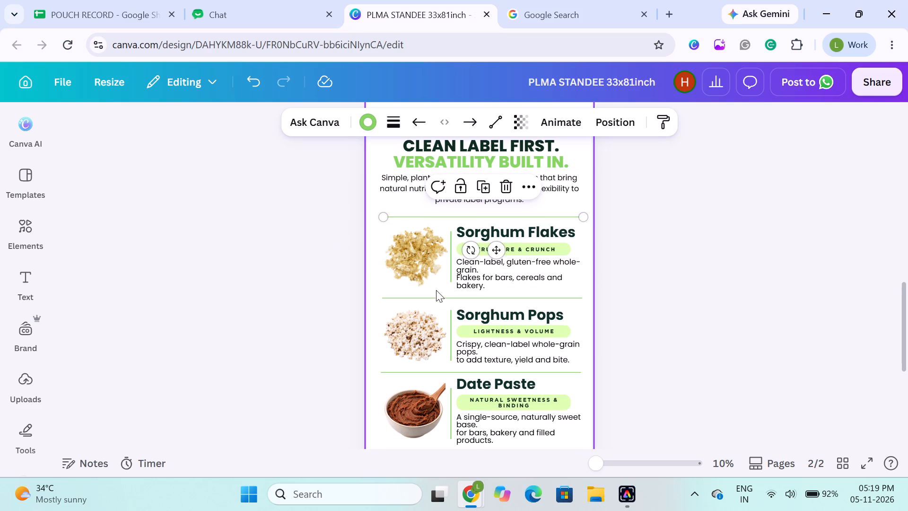
shift+click(437, 297)
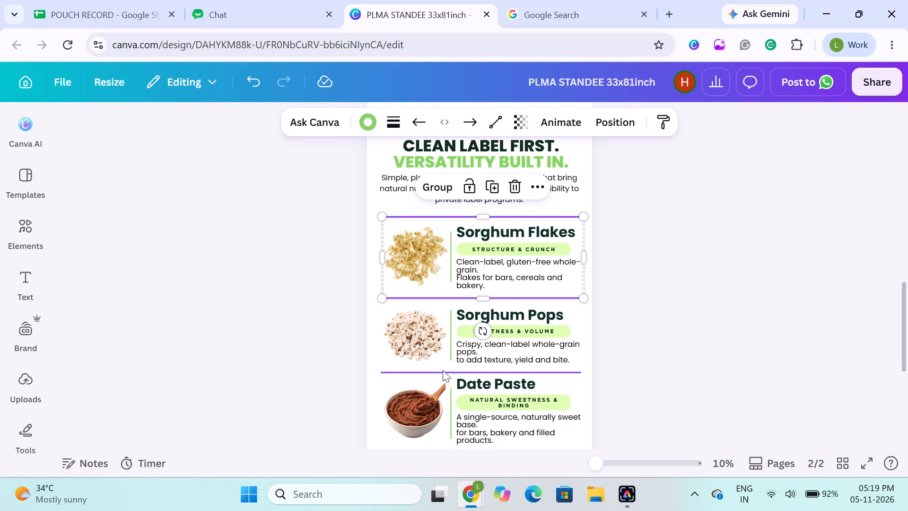
shift+click(443, 370)
scroll(439, 360, down, 2)
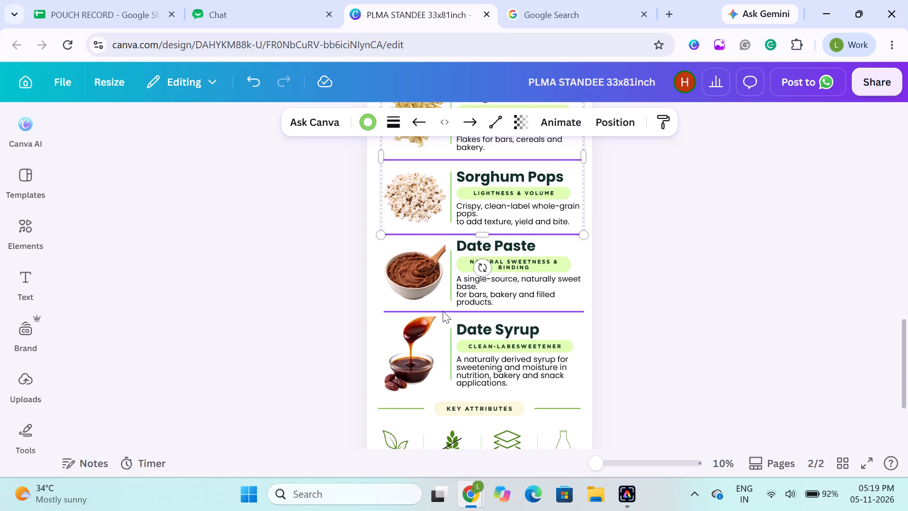
shift+click(443, 311)
scroll(444, 371, down, 1)
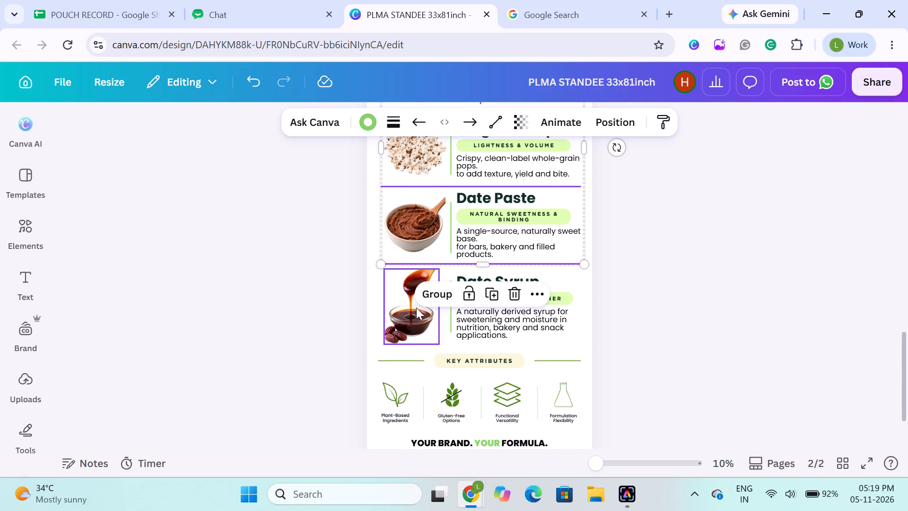
shift+click(440, 363)
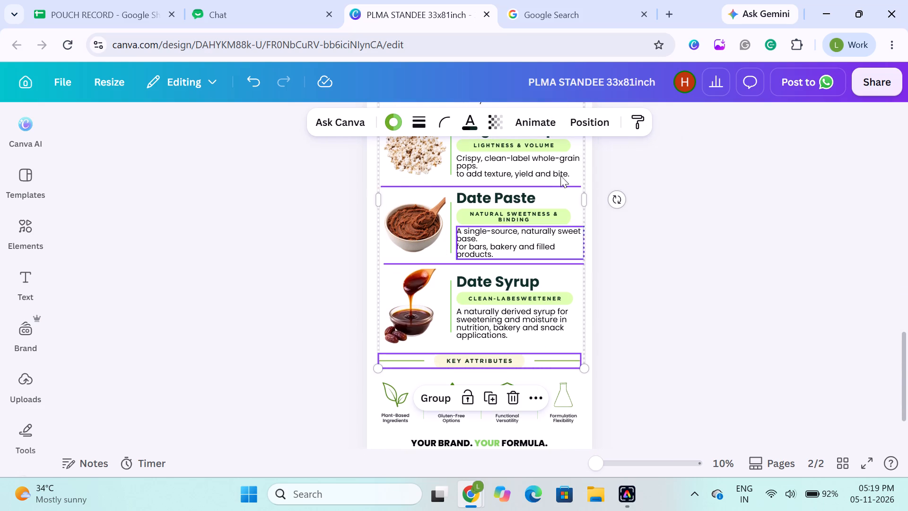
click(588, 124)
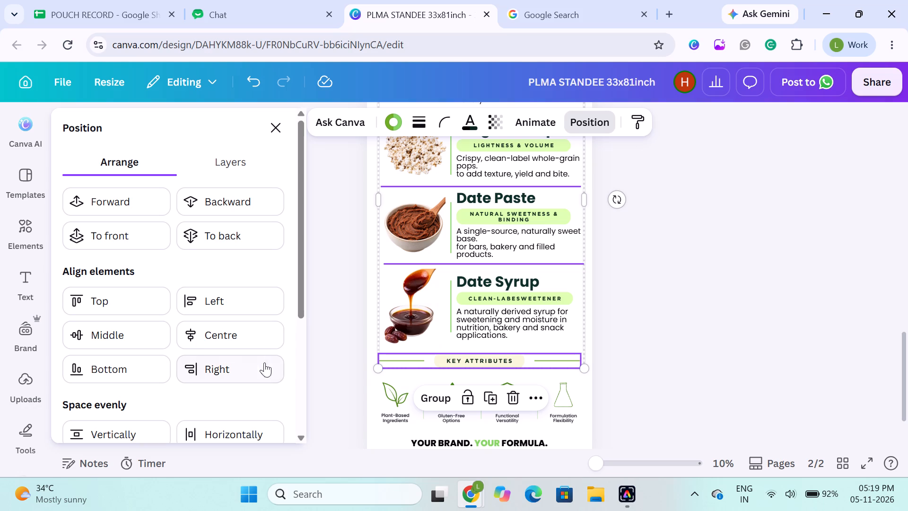
click(256, 336)
click(753, 273)
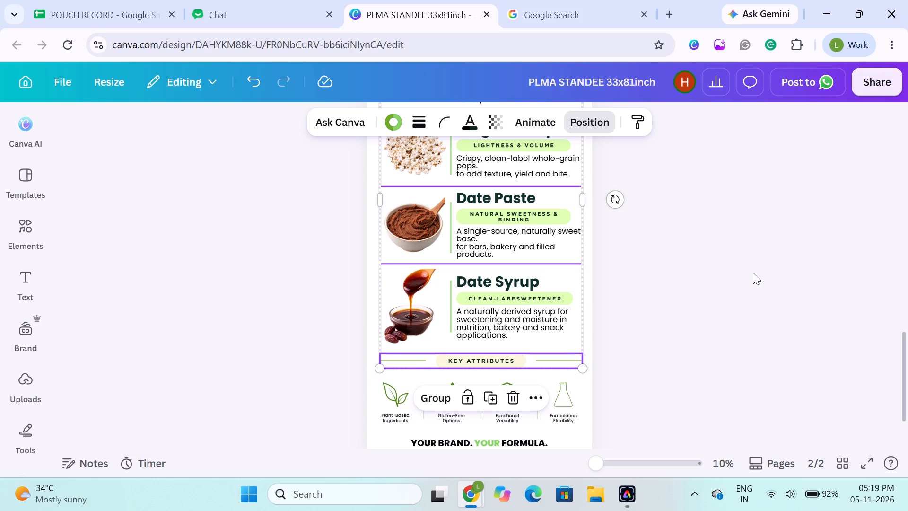
click(753, 273)
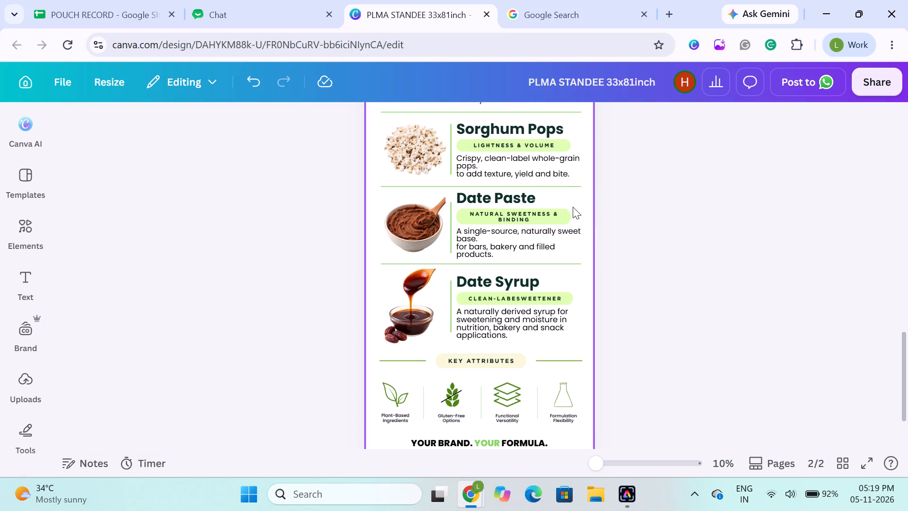
Examine the alignment of the separator lines, product images and KEY ATTRIBUTES heading on page 2.
click(296, 216)
scroll(296, 215, up, 1)
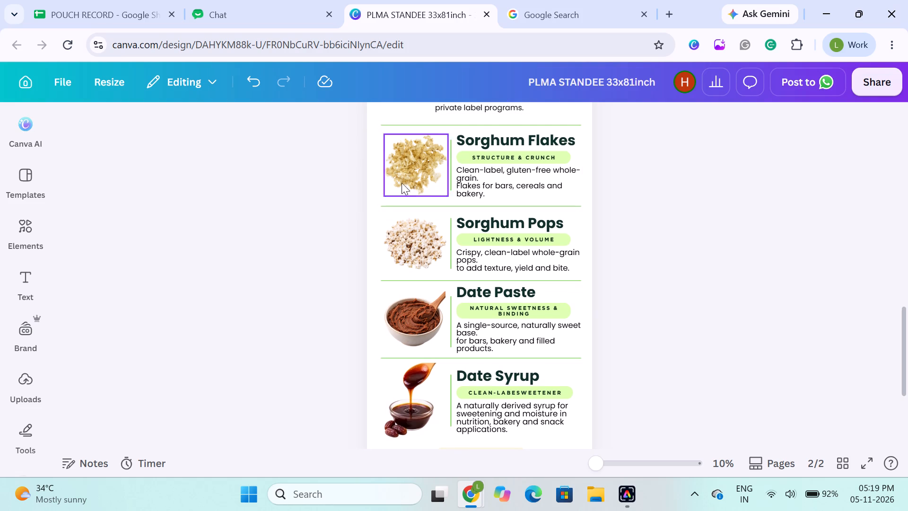
click(292, 215)
click(400, 211)
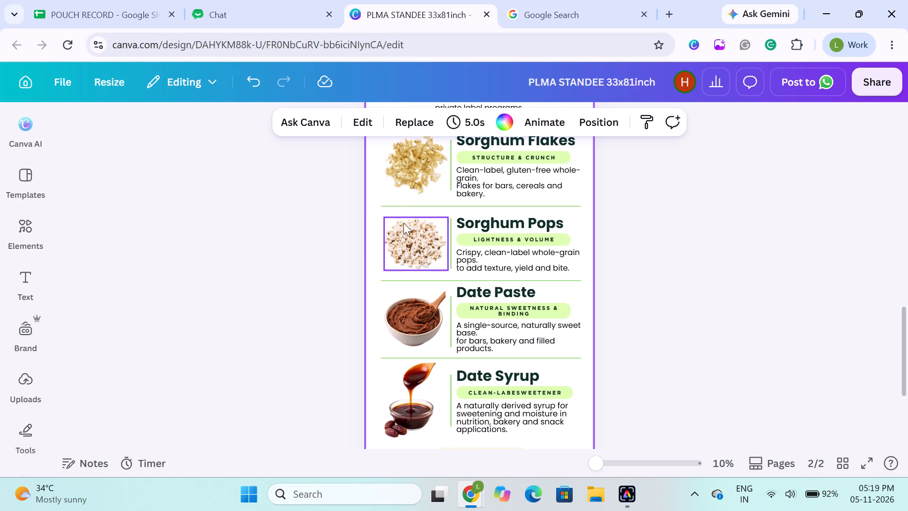
click(324, 236)
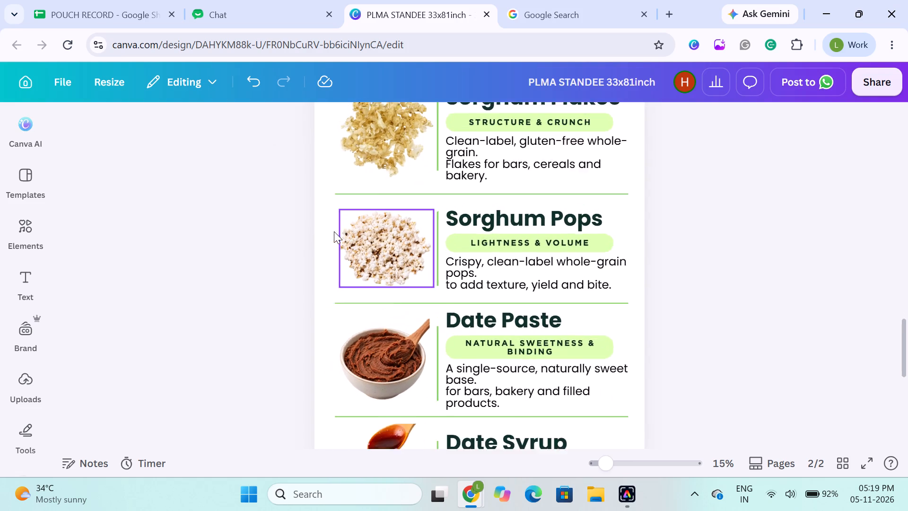
scroll(339, 229, down, 5)
ctrl+scroll(339, 229, down, 3)
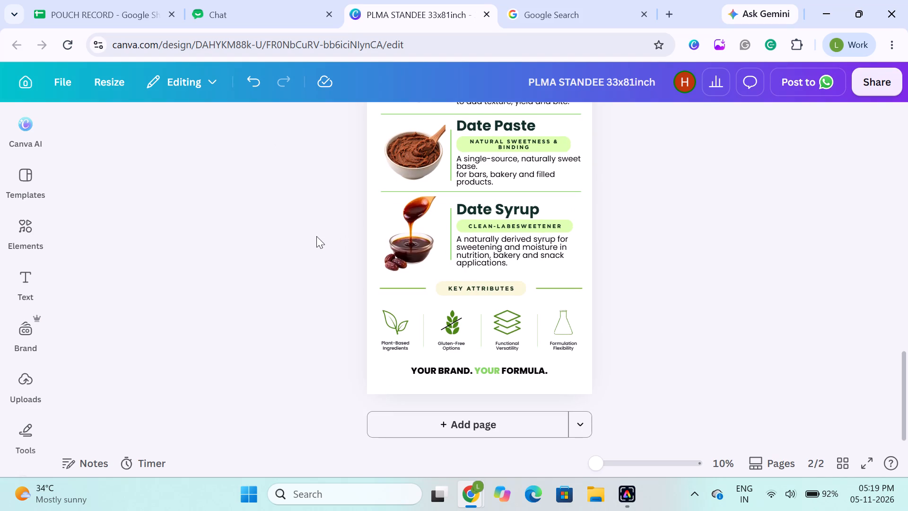
click(316, 236)
scroll(319, 236, up, 2)
scroll(364, 192, up, 2)
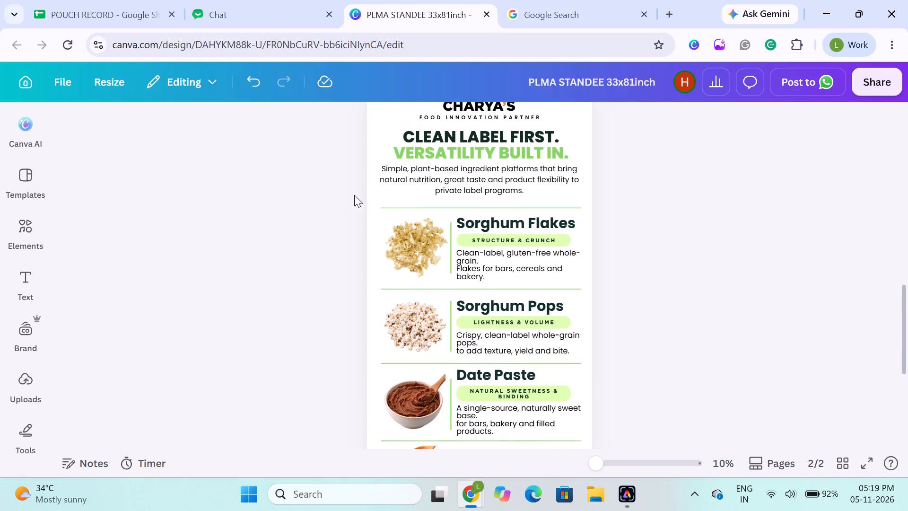
Group all four product blocks with their separator lines and the KEY ATTRIBUTES heading.
drag(343, 213, 333, 260)
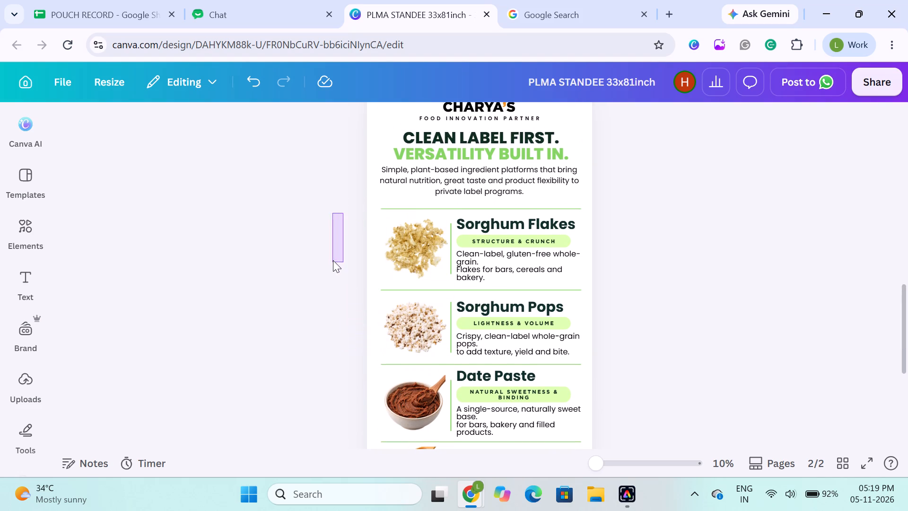
drag(333, 260, 333, 260)
drag(341, 197, 551, 406)
scroll(523, 409, down, 1)
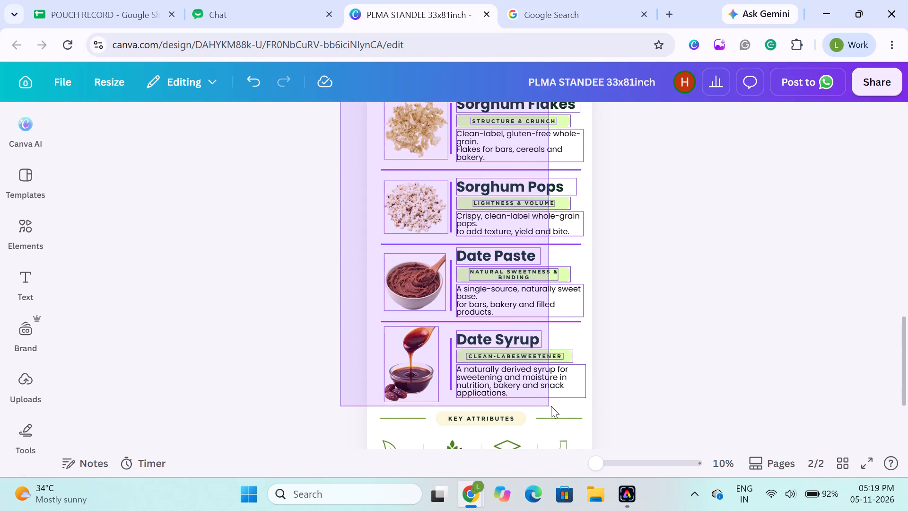
drag(551, 406, 586, 422)
scroll(649, 281, up, 2)
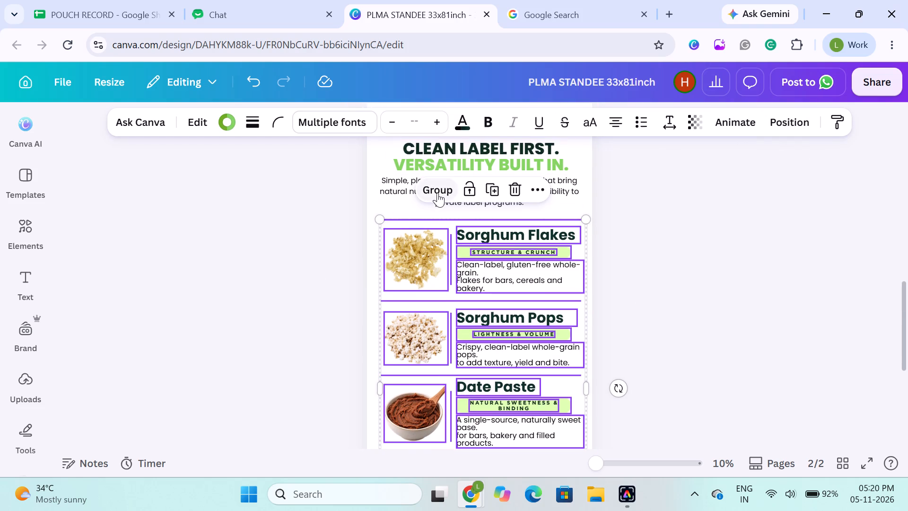
click(437, 193)
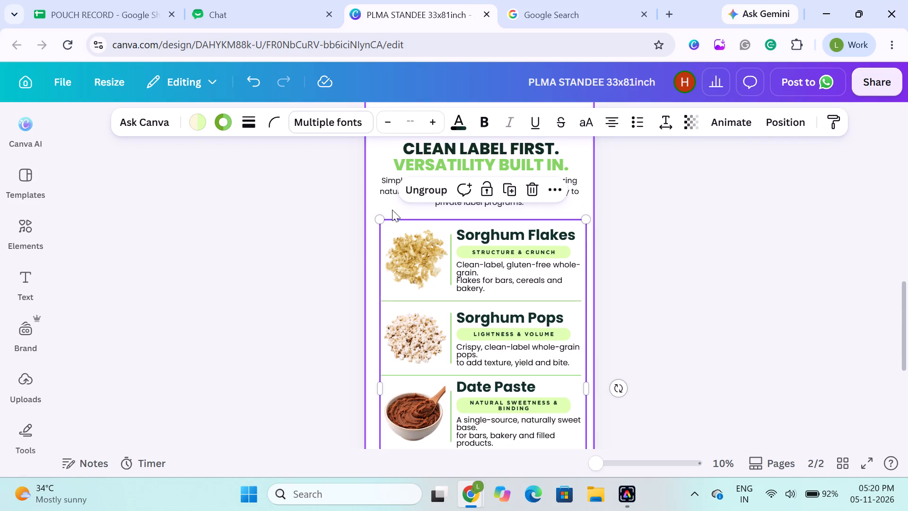
Centre the product blocks group horizontally on page 2.
click(793, 117)
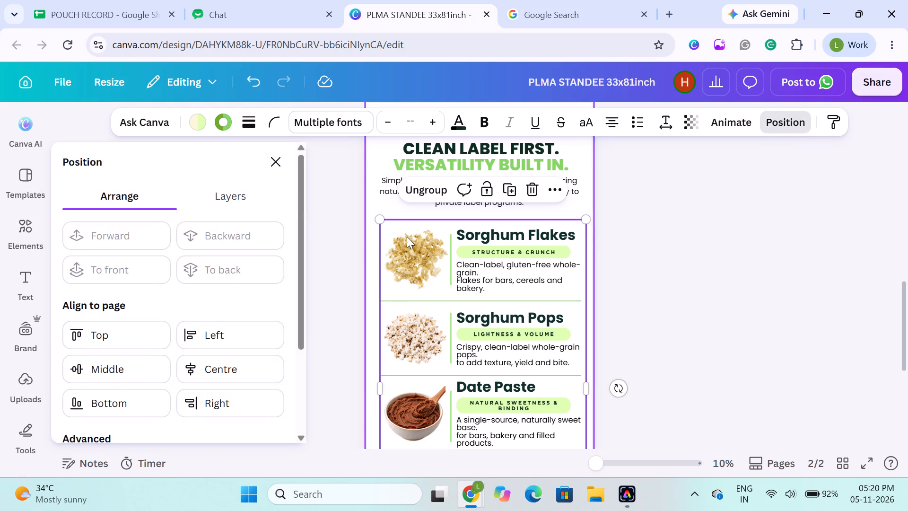
click(212, 372)
click(717, 315)
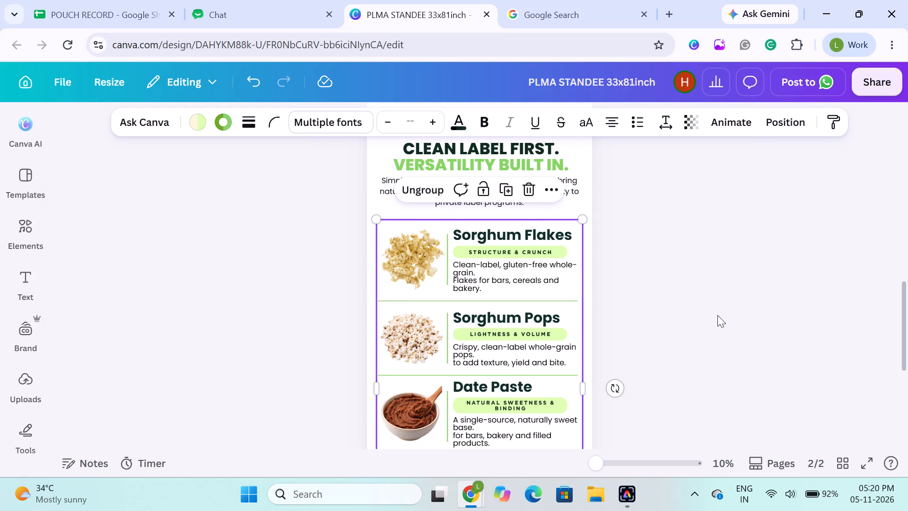
click(715, 316)
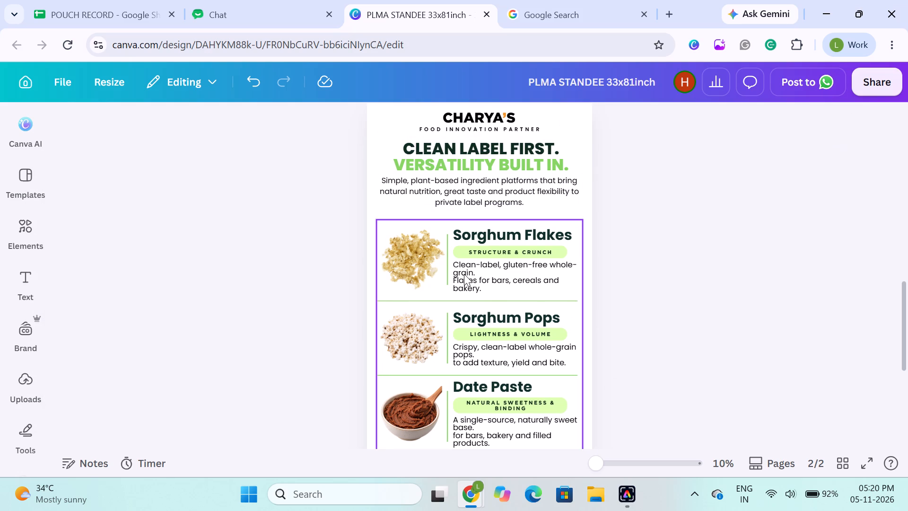
click(222, 277)
click(306, 243)
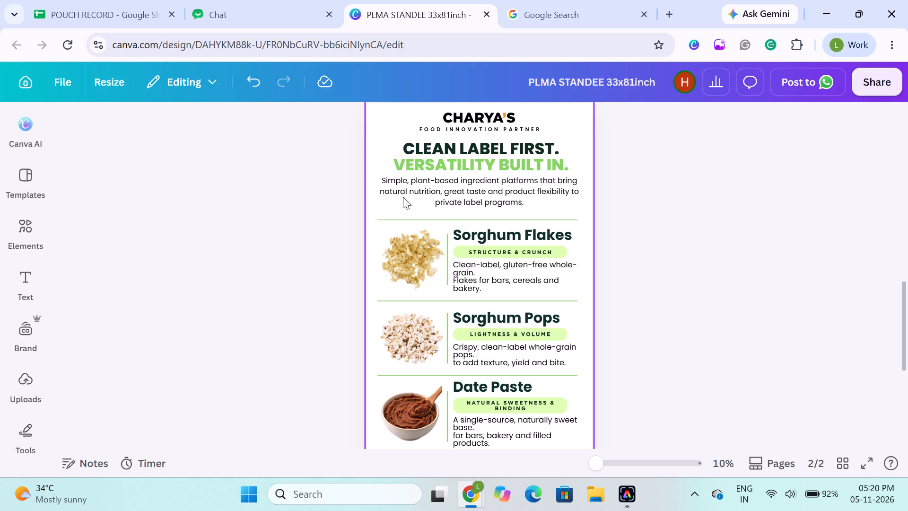
Align the CLEAN LABEL FIRST headline and the description text below it by their horizontal centres.
click(403, 197)
click(463, 168)
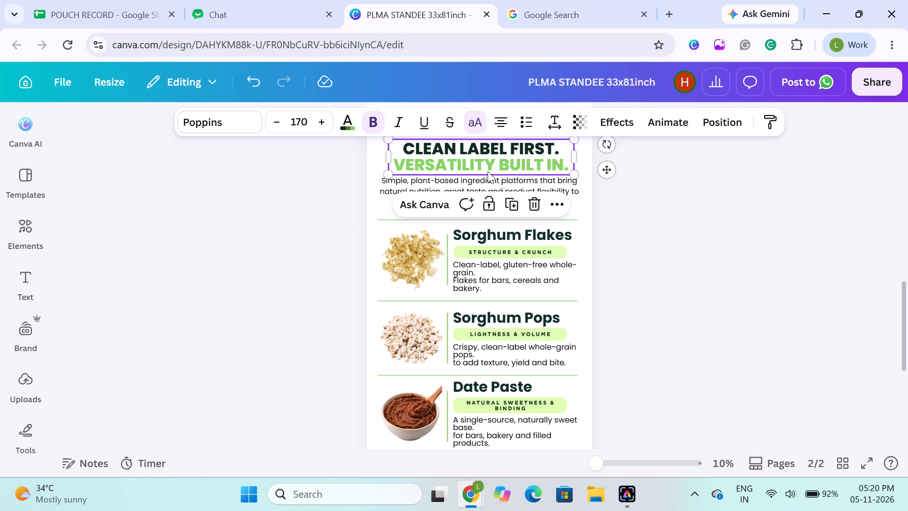
shift+click(490, 180)
click(773, 123)
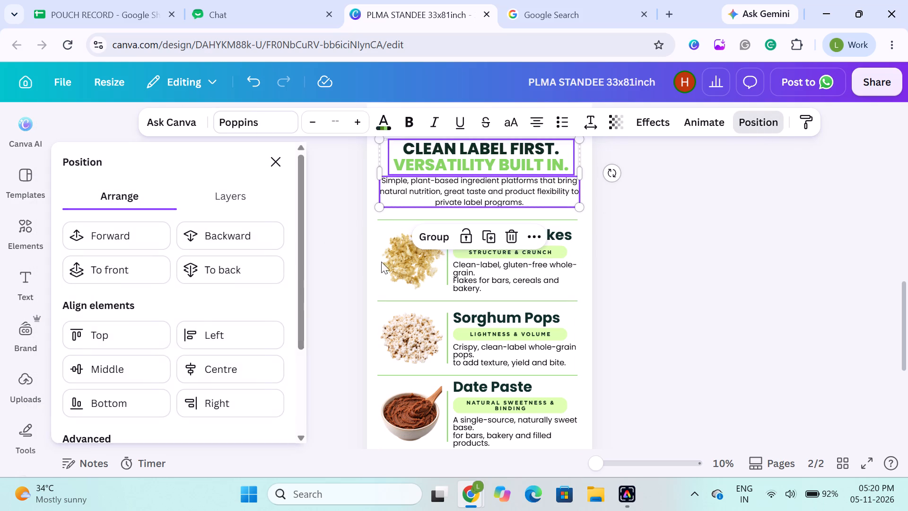
click(216, 367)
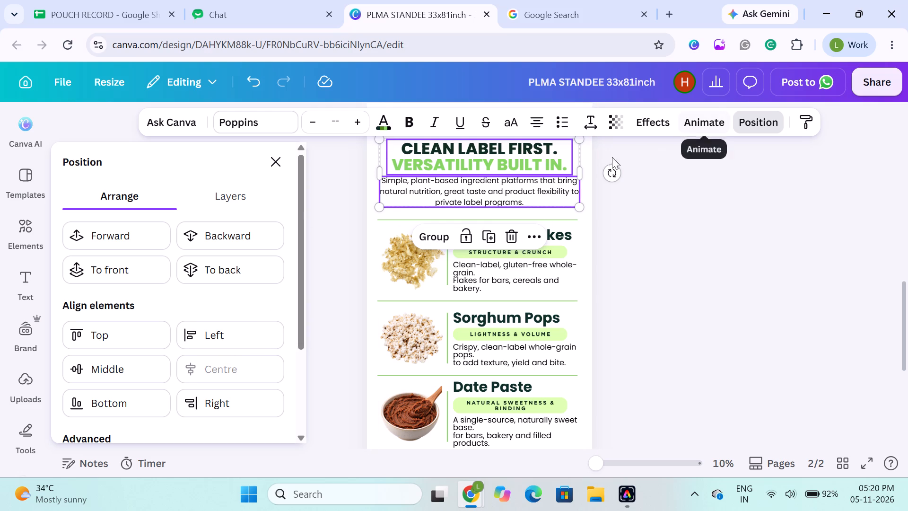
click(286, 162)
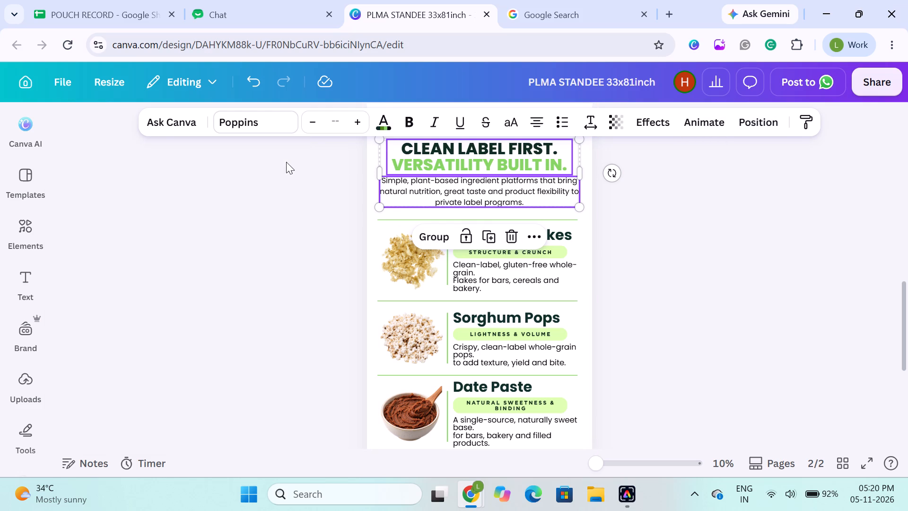
Group the CLEAN LABEL FIRST headline with its description text.
click(432, 238)
click(232, 245)
Group the CHARYA'S logo, the FOOD INNOVATION PARTNER line and the headline block at the top of page 2.
scroll(260, 240, up, 1)
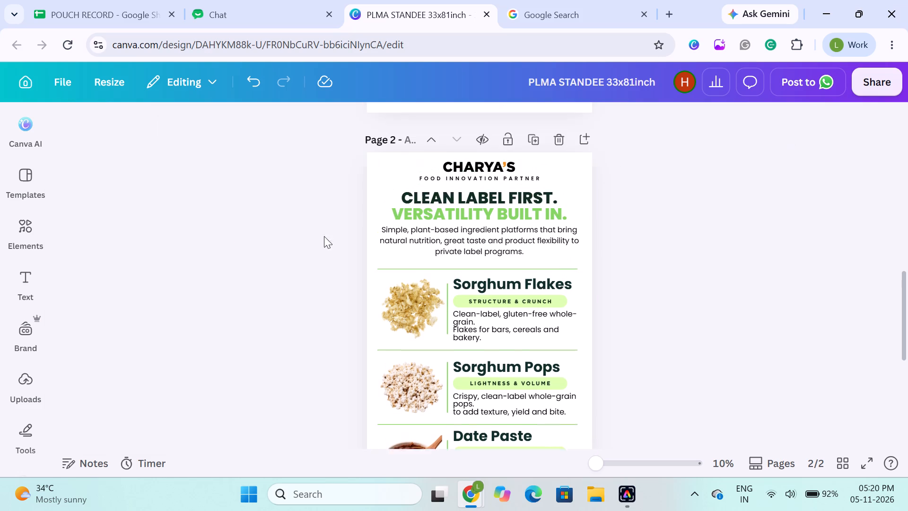
scroll(324, 236, up, 1)
drag(260, 197, 489, 229)
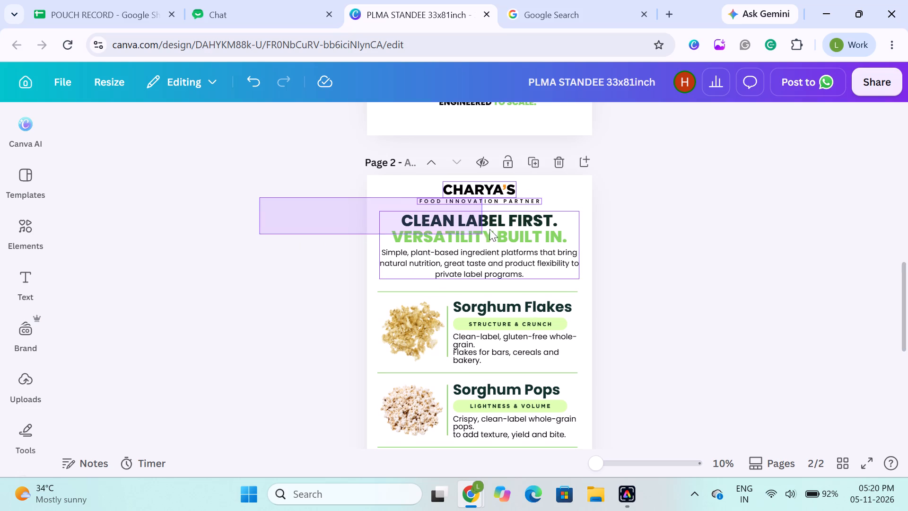
drag(489, 229, 509, 202)
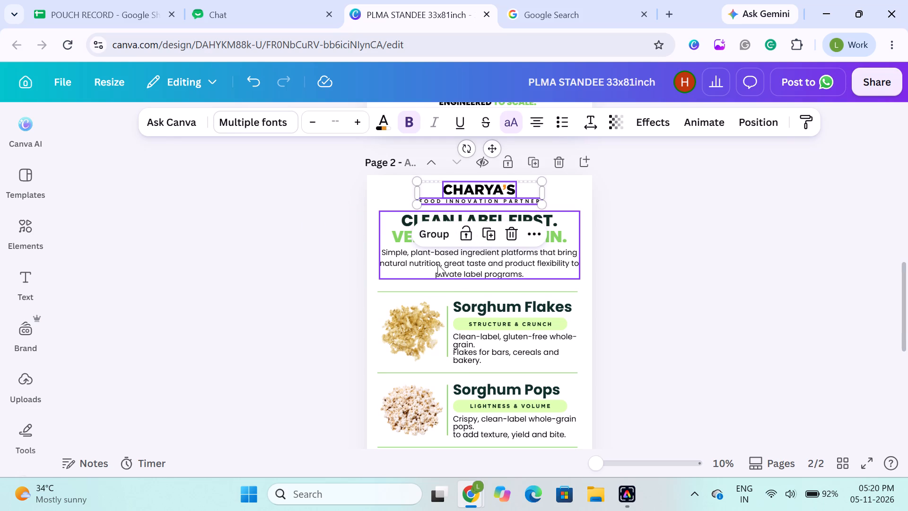
shift+click(437, 264)
click(721, 112)
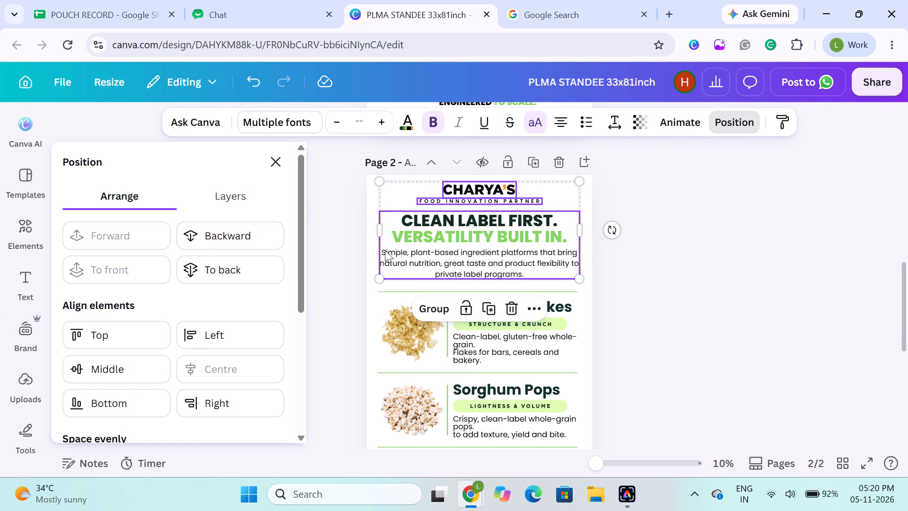
click(428, 314)
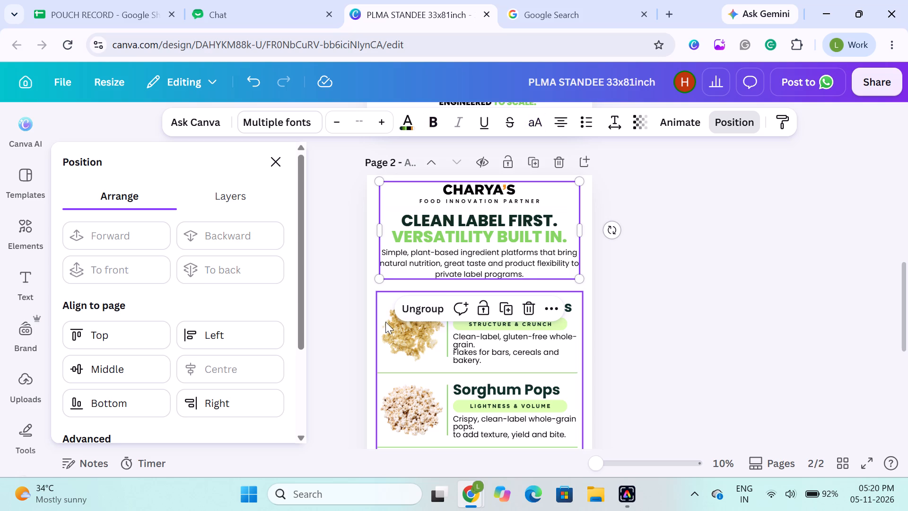
shift+click(385, 322)
click(681, 306)
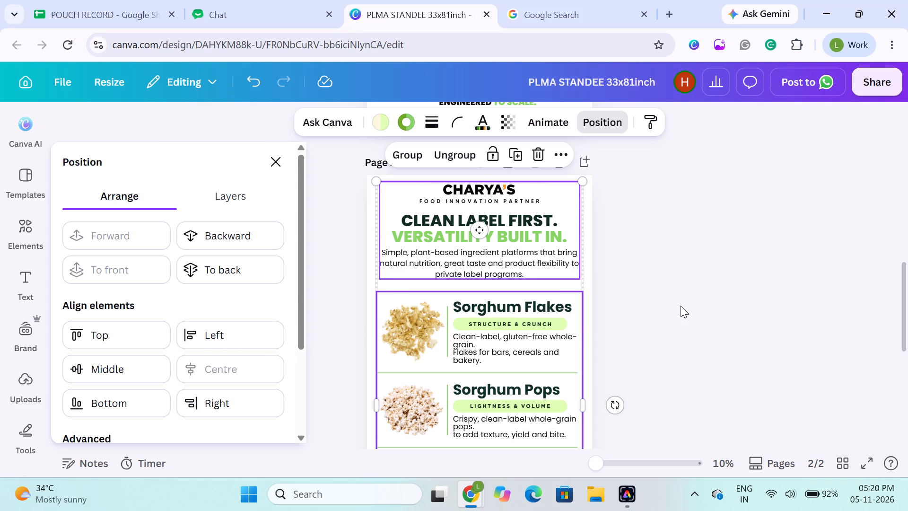
Group the product blocks, the key attributes icon row and the YOUR BRAND. YOUR FORMULA. tagline on page 2.
scroll(681, 306, down, 3)
click(186, 408)
drag(309, 364, 528, 413)
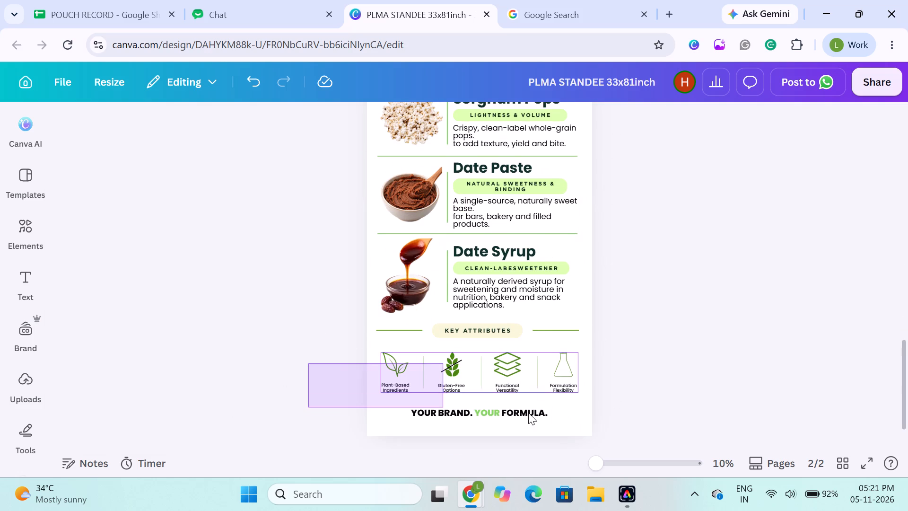
drag(528, 413, 553, 412)
shift+click(507, 267)
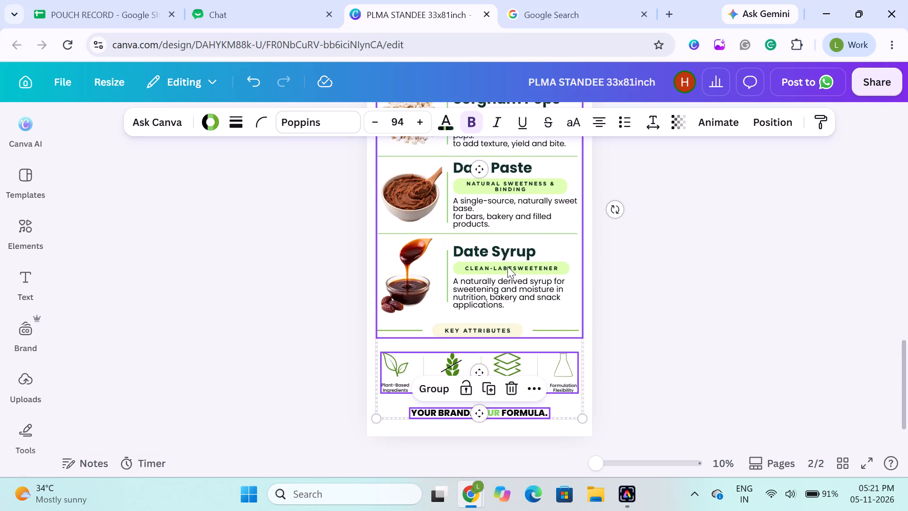
click(779, 126)
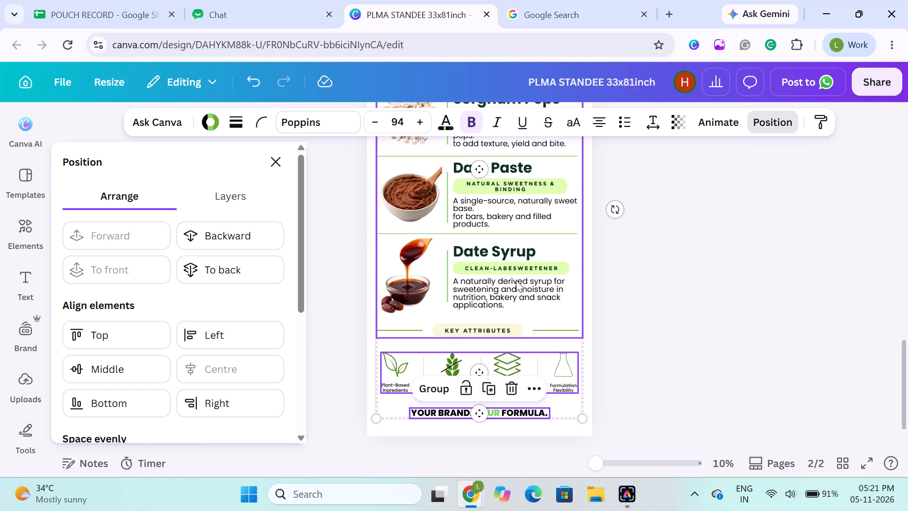
click(438, 394)
Group page 2's header block with the combined products, key attributes and tagline group.
scroll(395, 316, up, 2)
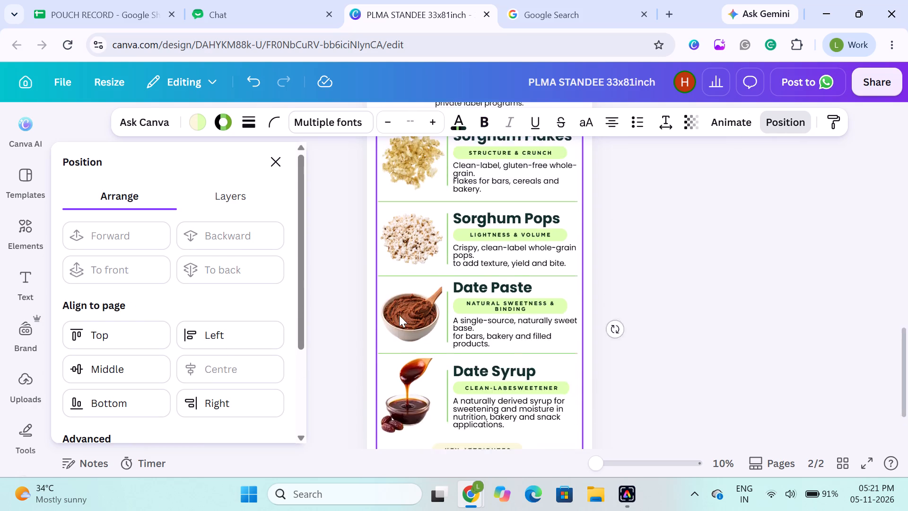
scroll(399, 315, up, 1)
shift+click(404, 357)
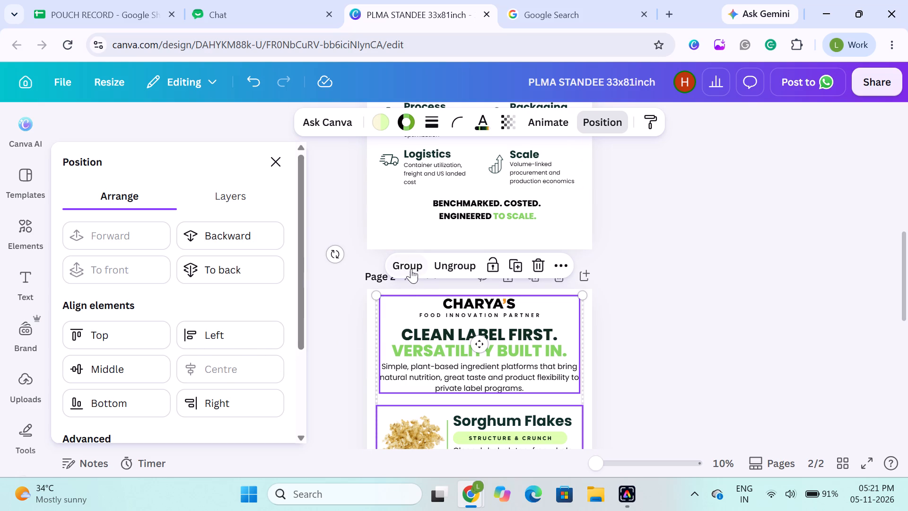
click(406, 262)
click(735, 273)
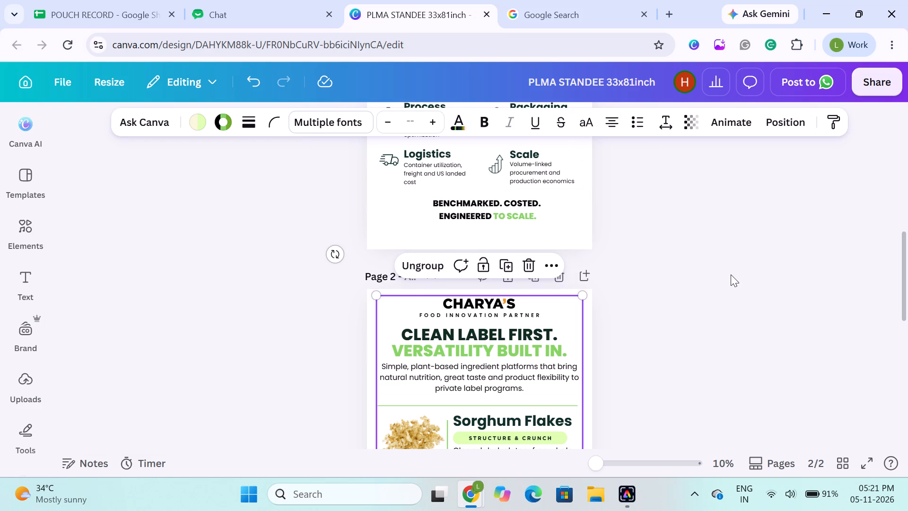
Review page 2's layout from the header down to the closing tagline, and compare it with page 1.
drag(238, 386, 238, 380)
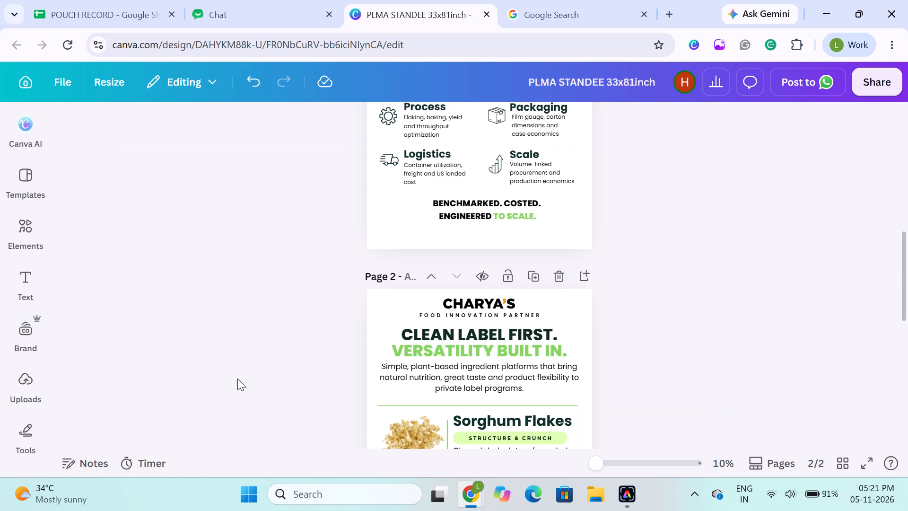
click(332, 329)
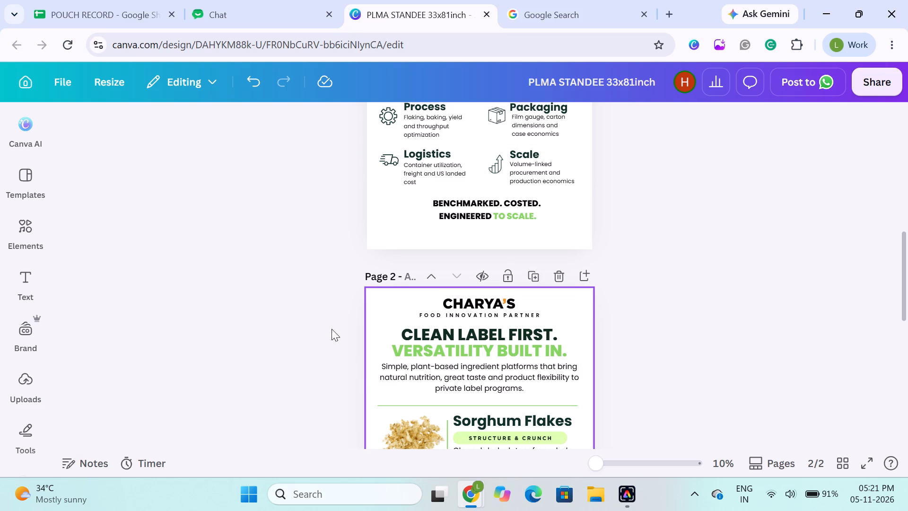
scroll(332, 329, down, 2)
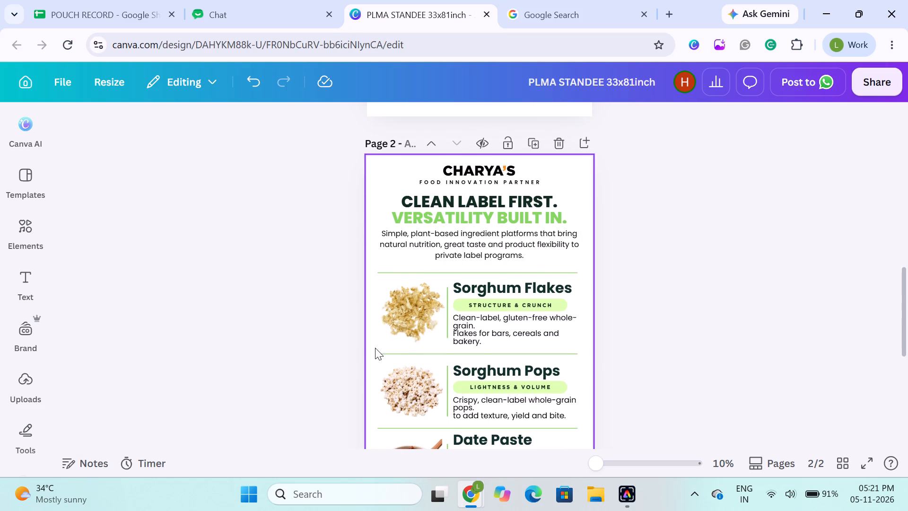
scroll(375, 348, down, 2)
click(329, 336)
click(419, 333)
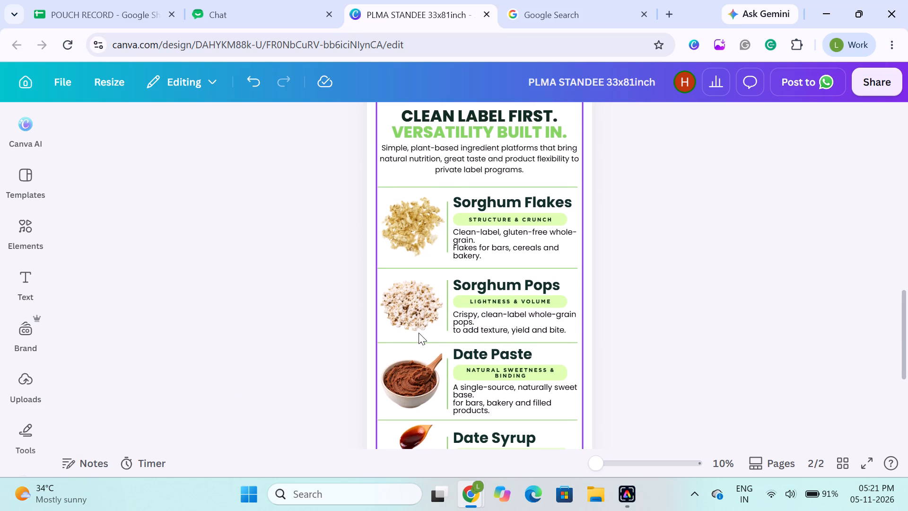
click(279, 353)
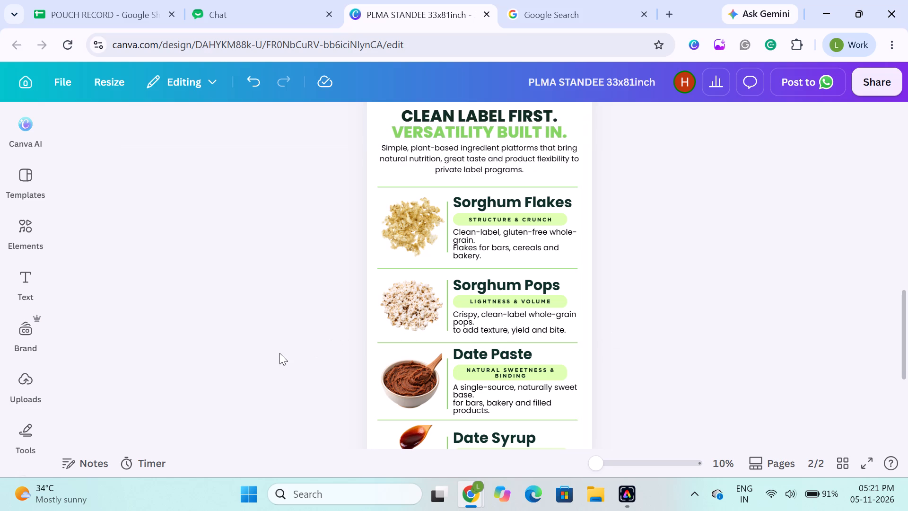
click(271, 345)
scroll(271, 345, down, 1)
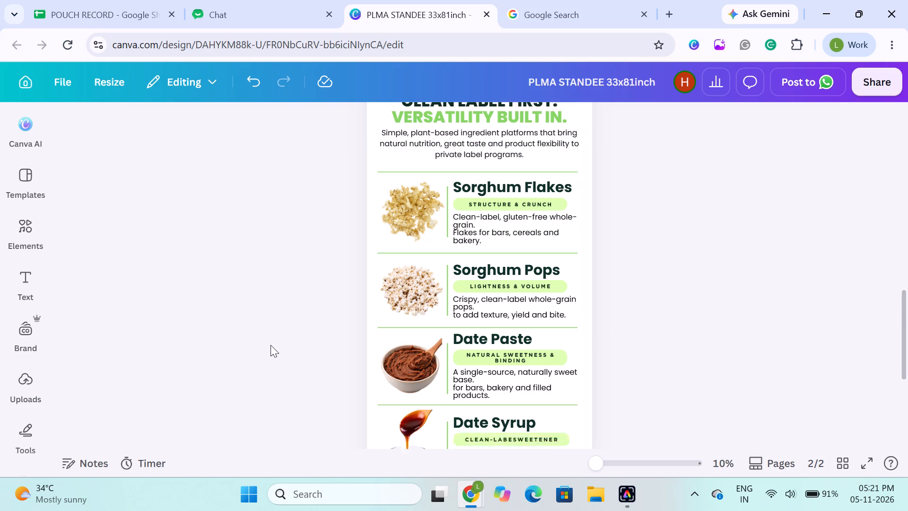
scroll(271, 345, down, 1)
click(296, 339)
scroll(297, 341, down, 1)
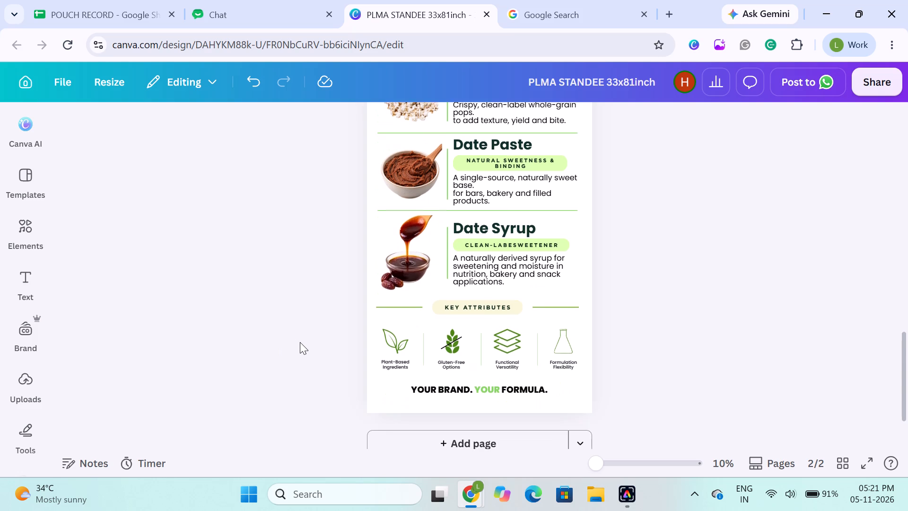
scroll(300, 342, down, 1)
click(405, 337)
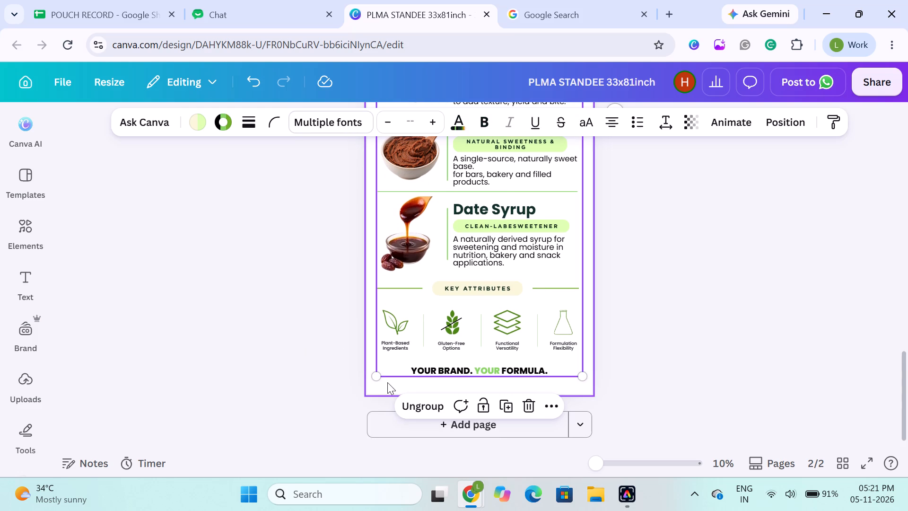
click(324, 386)
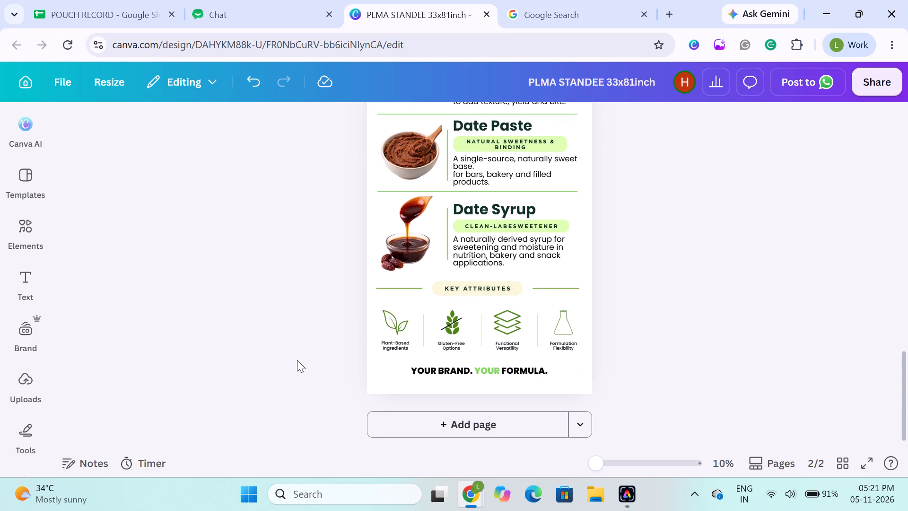
click(337, 342)
scroll(377, 322, up, 6)
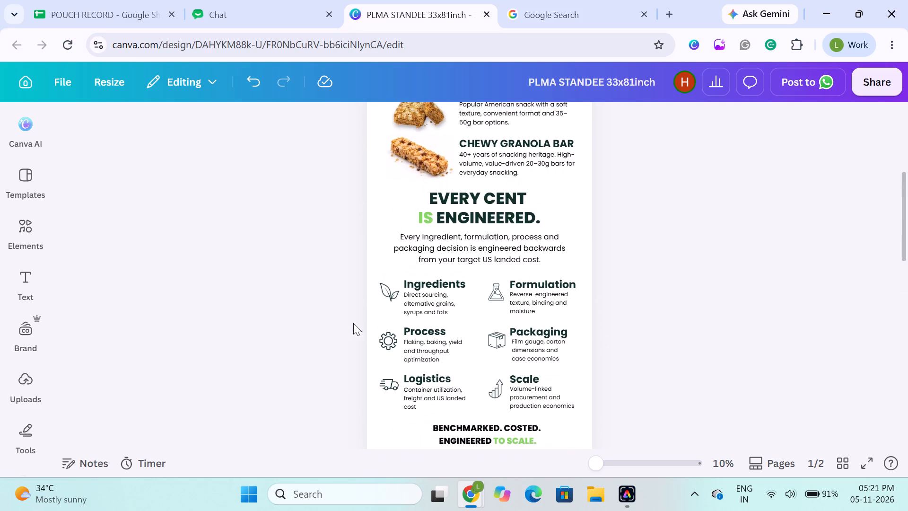
scroll(353, 323, up, 1)
scroll(353, 323, down, 7)
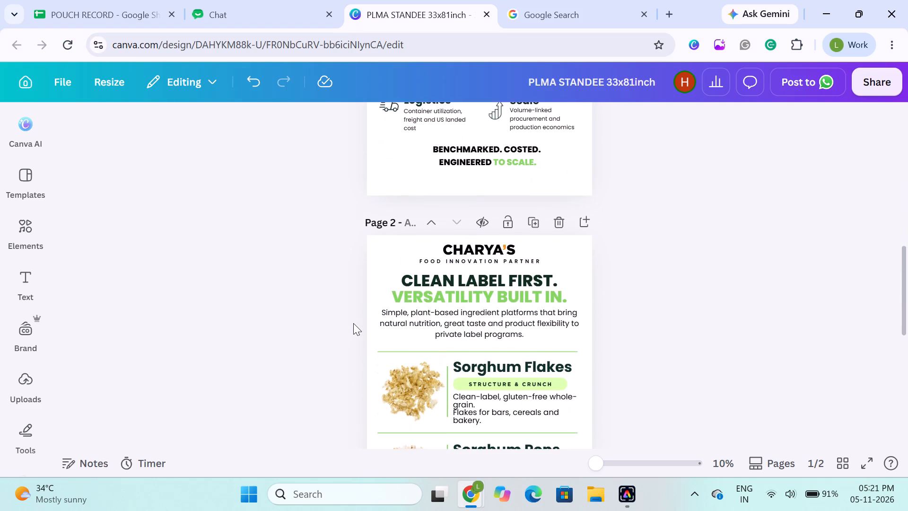
scroll(353, 323, down, 3)
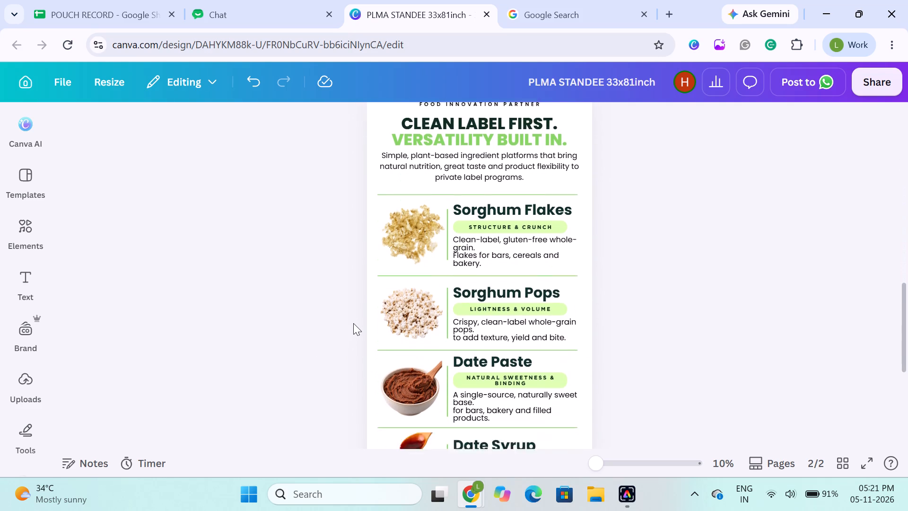
scroll(353, 323, down, 2)
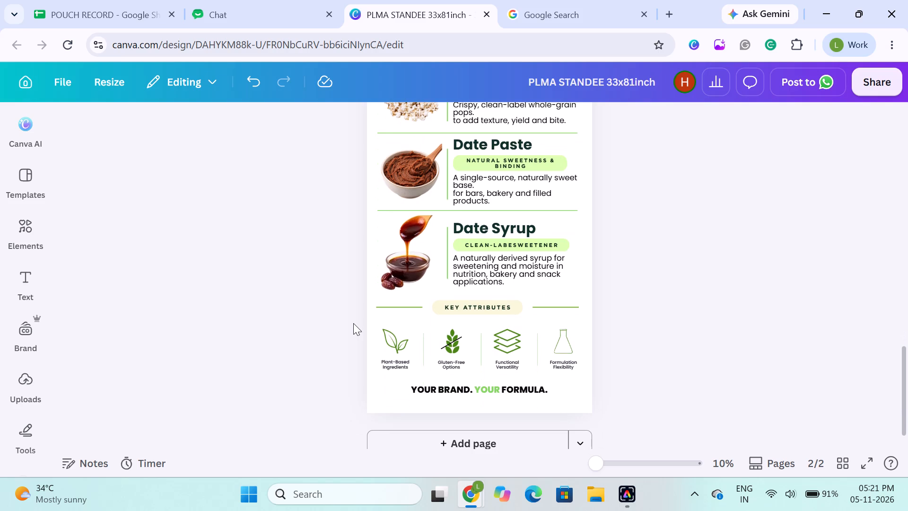
scroll(353, 323, up, 4)
scroll(353, 323, down, 1)
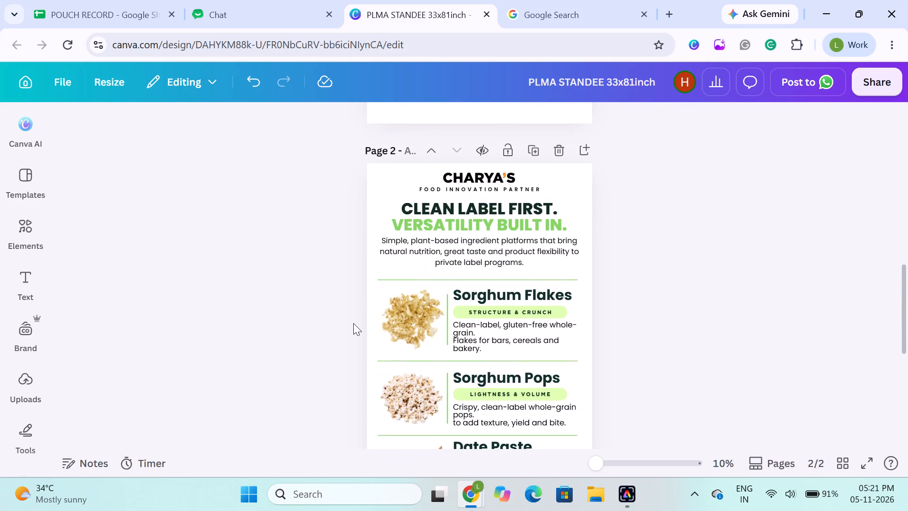
scroll(353, 323, down, 5)
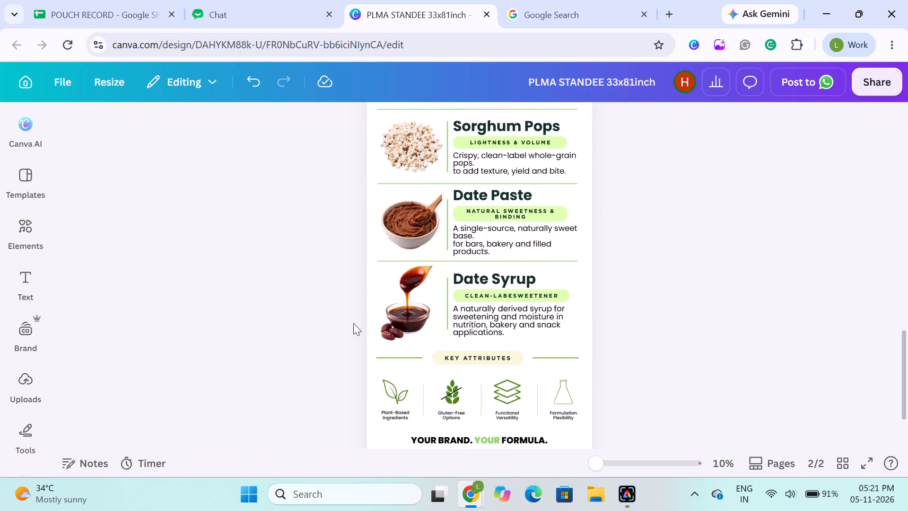
scroll(353, 323, down, 1)
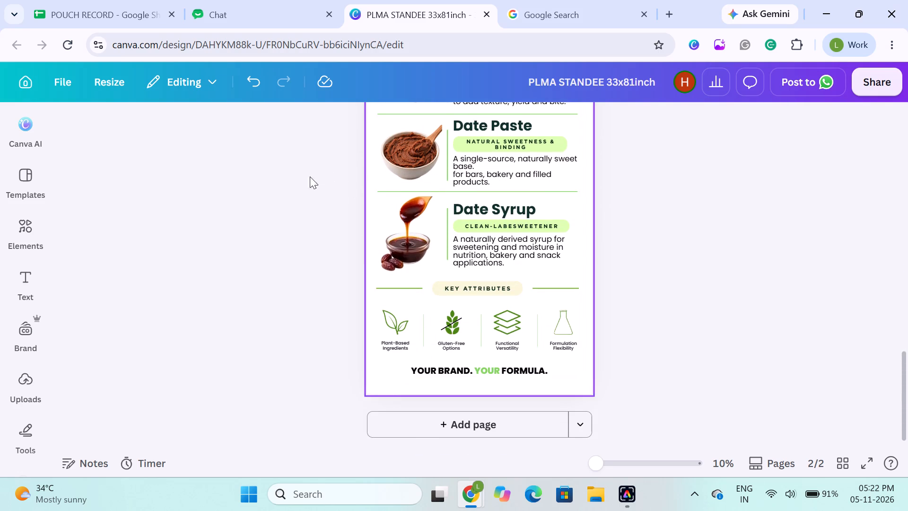
scroll(328, 285, up, 2)
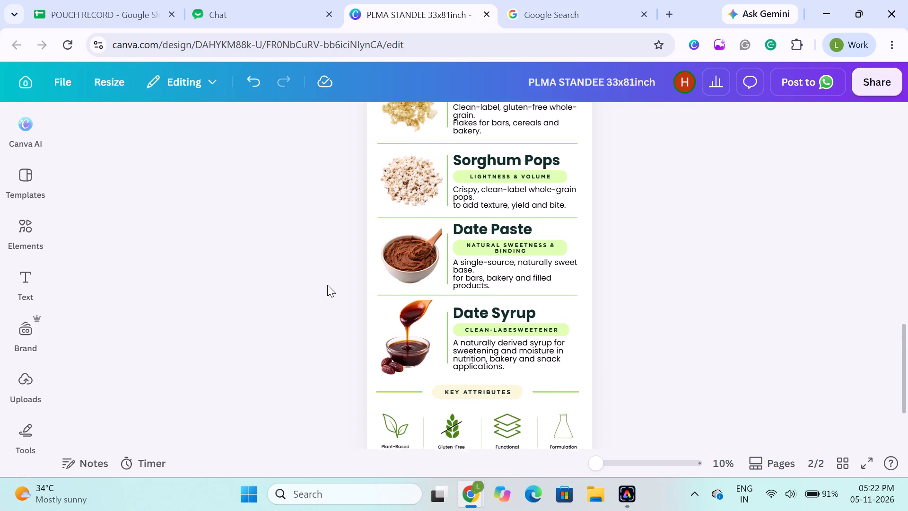
scroll(327, 285, up, 3)
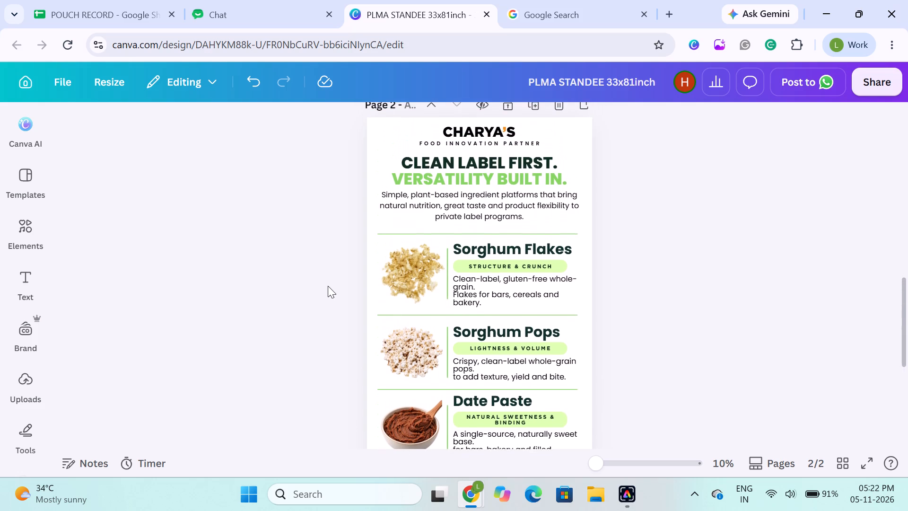
scroll(328, 286, down, 3)
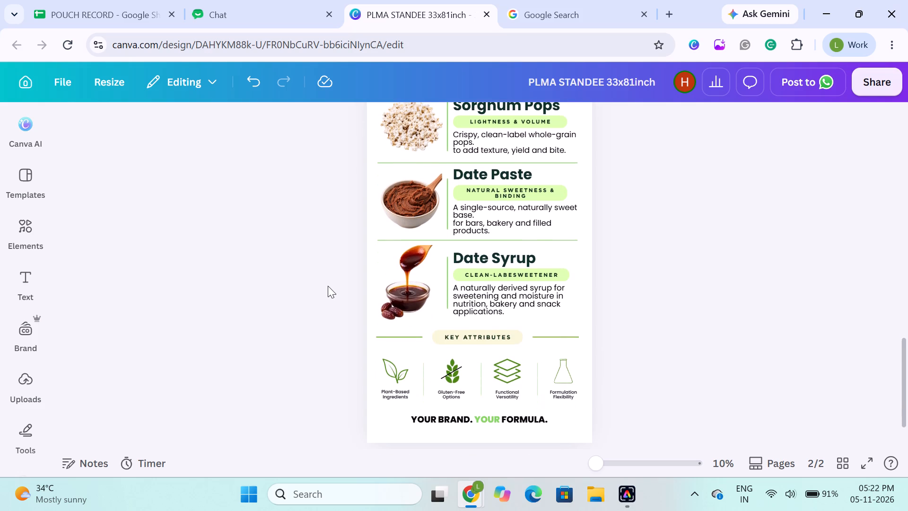
scroll(328, 286, down, 1)
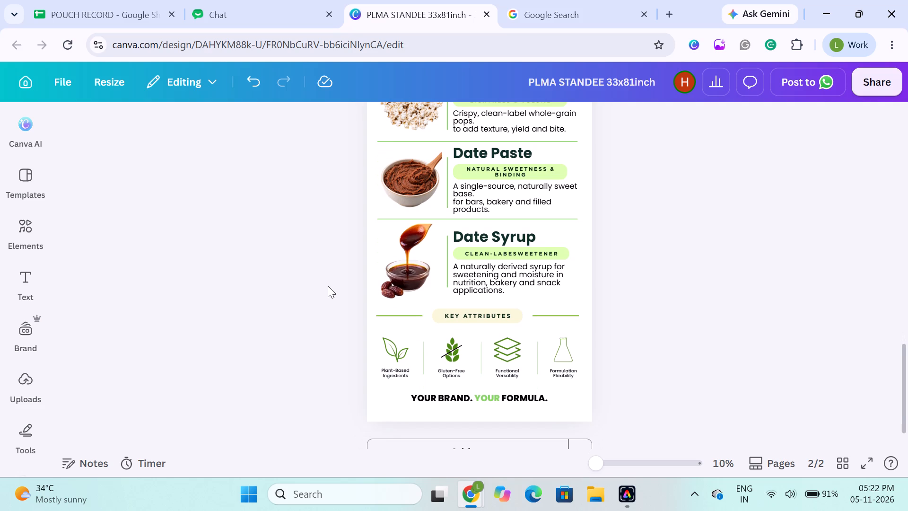
Ungroup the whole page 2 content group.
click(343, 269)
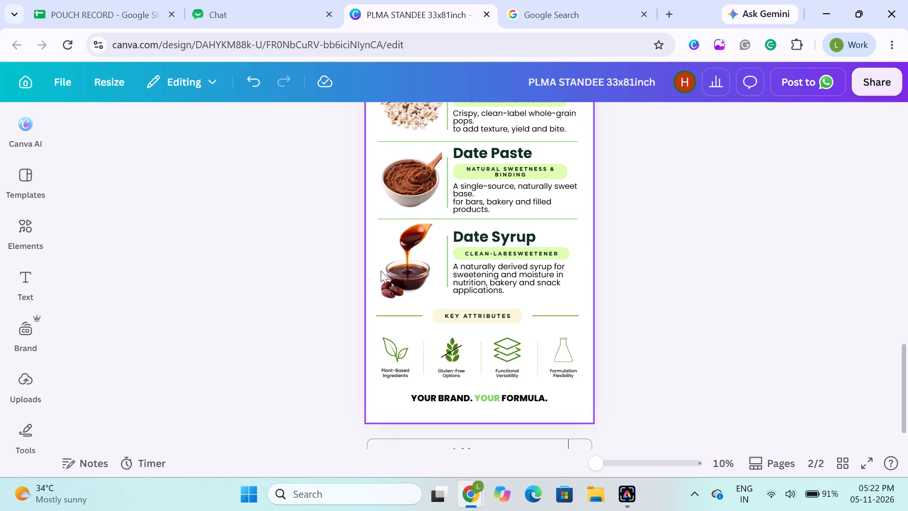
click(407, 266)
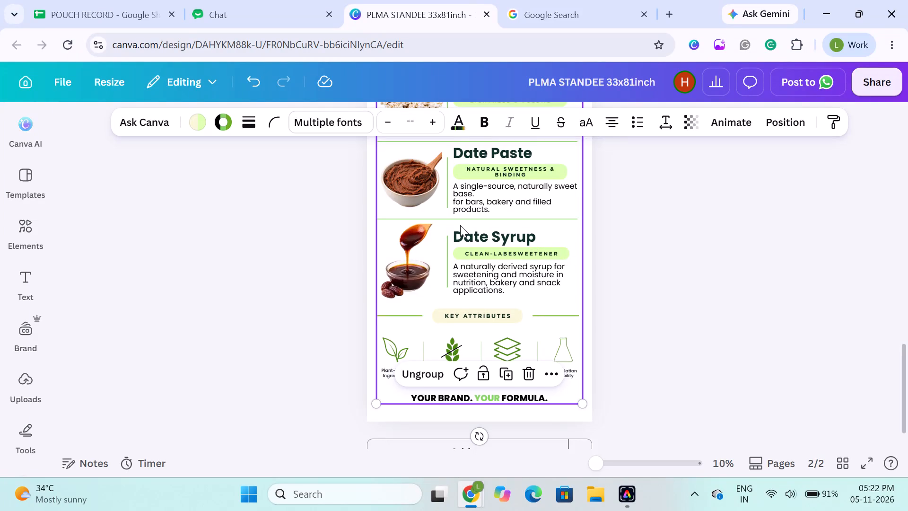
click(316, 276)
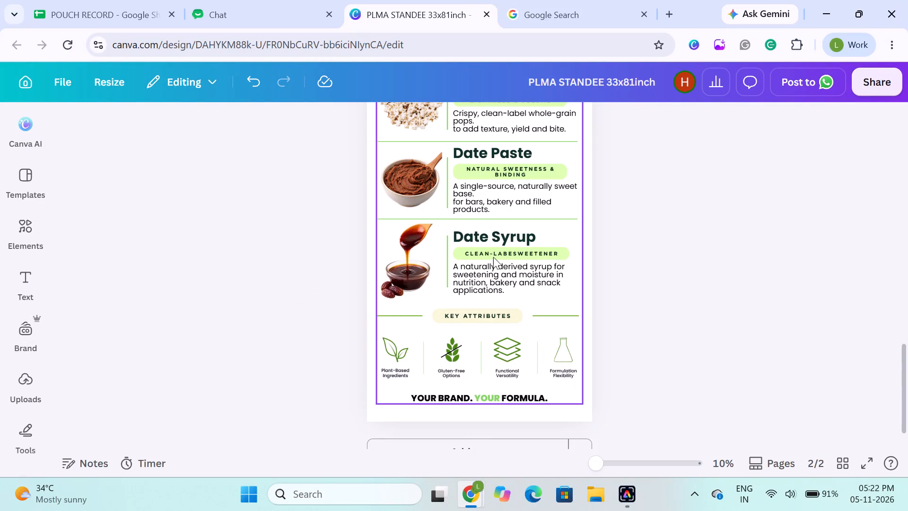
click(558, 216)
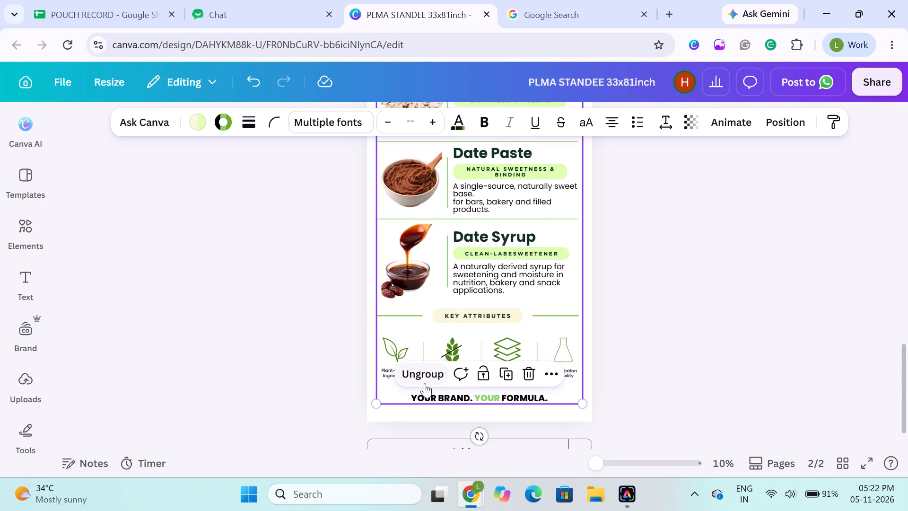
click(424, 378)
click(323, 345)
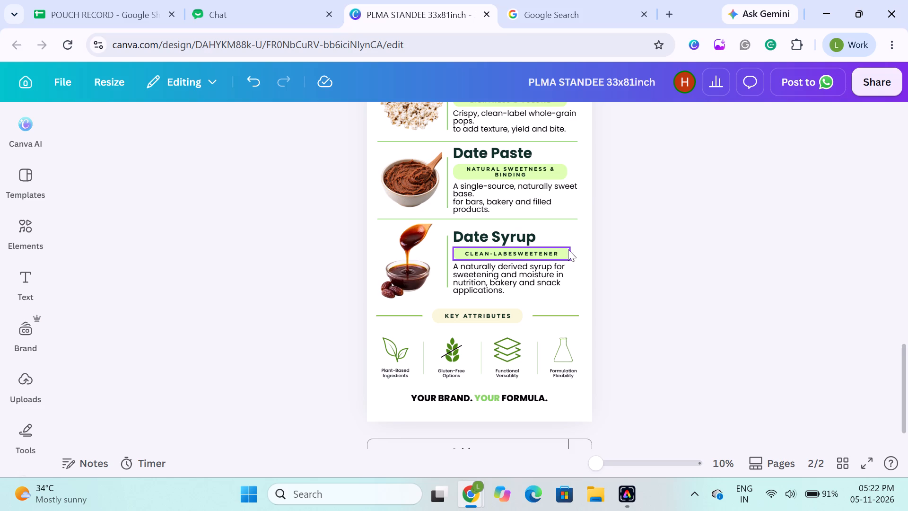
Group the tag text under the Date Syrup heading with its light green pill background.
drag(624, 247, 536, 258)
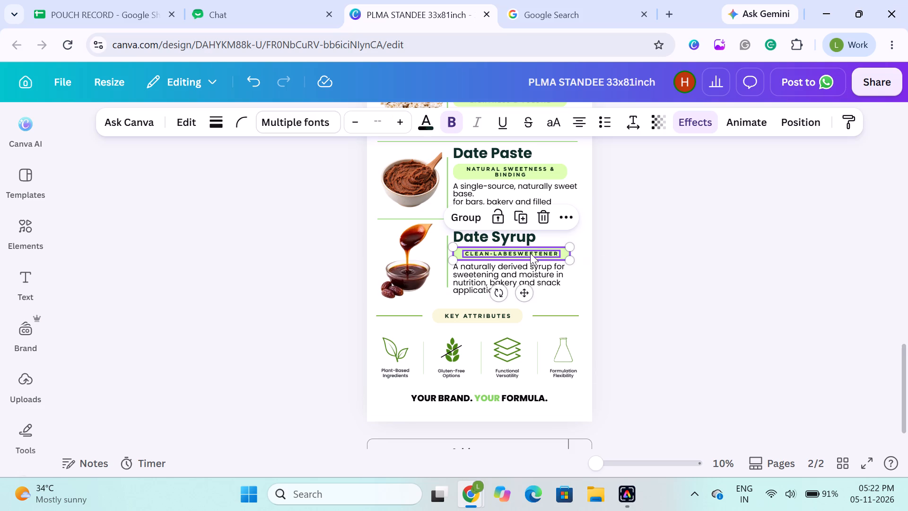
click(466, 220)
click(658, 200)
Group the "Natural Sweetness & Binding" tag text under the Date Paste heading with its light green pill background.
drag(629, 171, 615, 175)
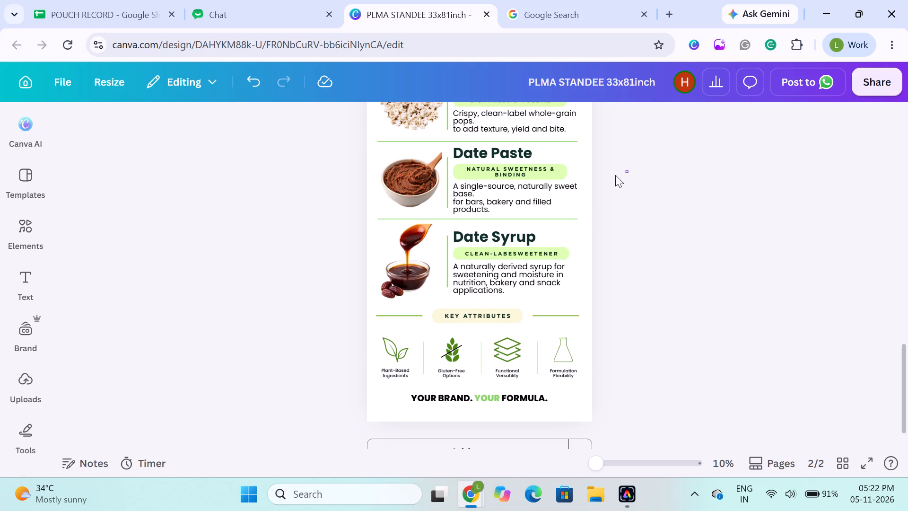
drag(615, 175, 541, 170)
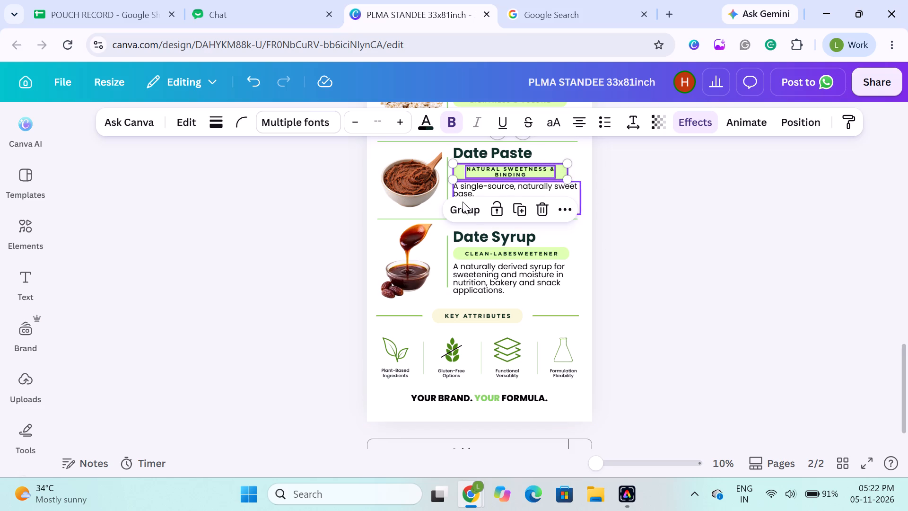
click(463, 213)
click(650, 206)
Group the "Lightness & Volume" tag text under the Sorghum Pops heading with its light green pill background.
scroll(650, 205, up, 1)
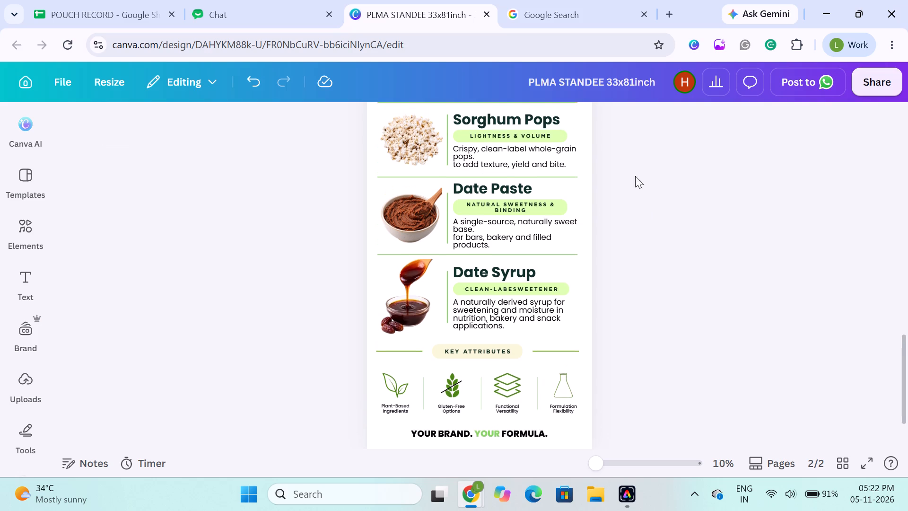
scroll(624, 166, up, 1)
drag(622, 163, 522, 167)
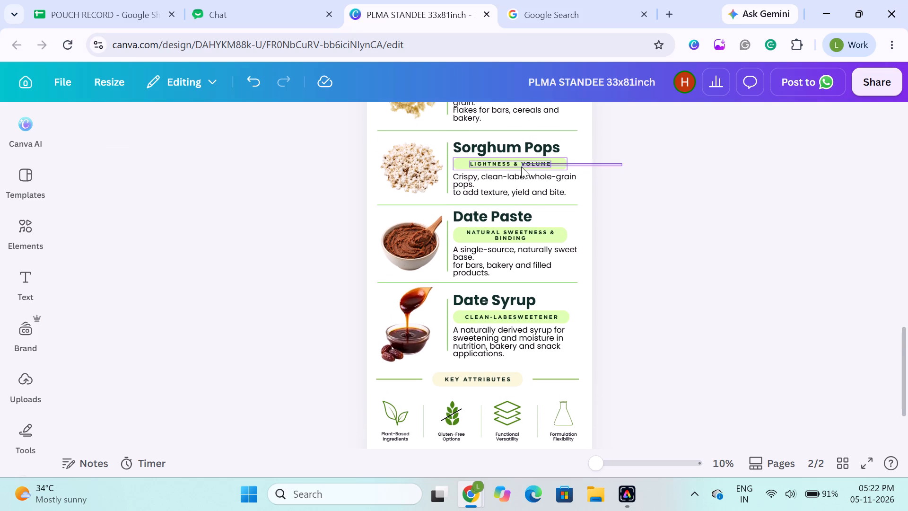
click(452, 200)
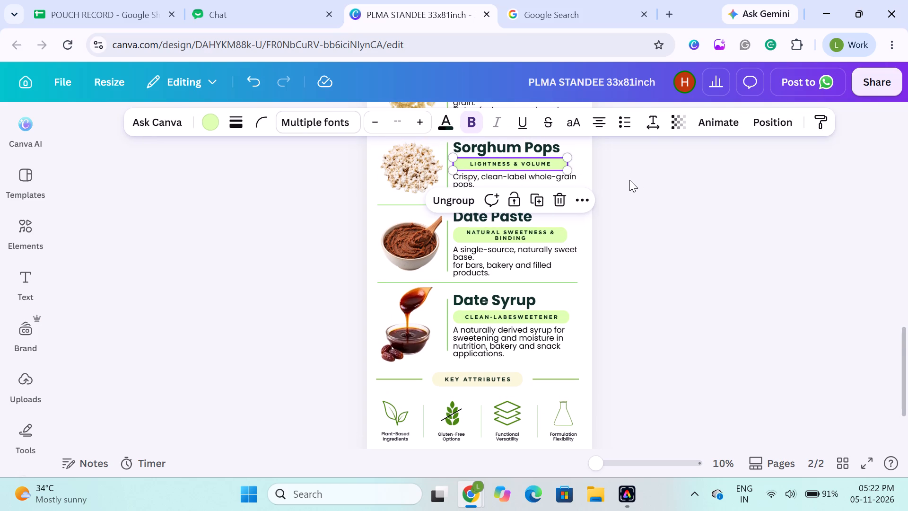
click(629, 180)
Group the "Structure & Crunch" tag text under the Sorghum Flakes heading with its light green pill background.
scroll(629, 180, up, 2)
drag(613, 211, 539, 216)
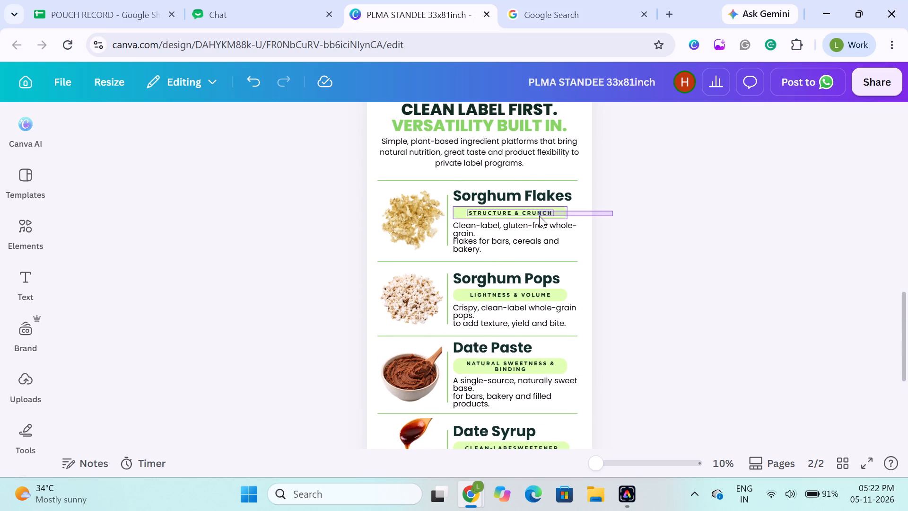
drag(539, 216, 539, 216)
click(465, 182)
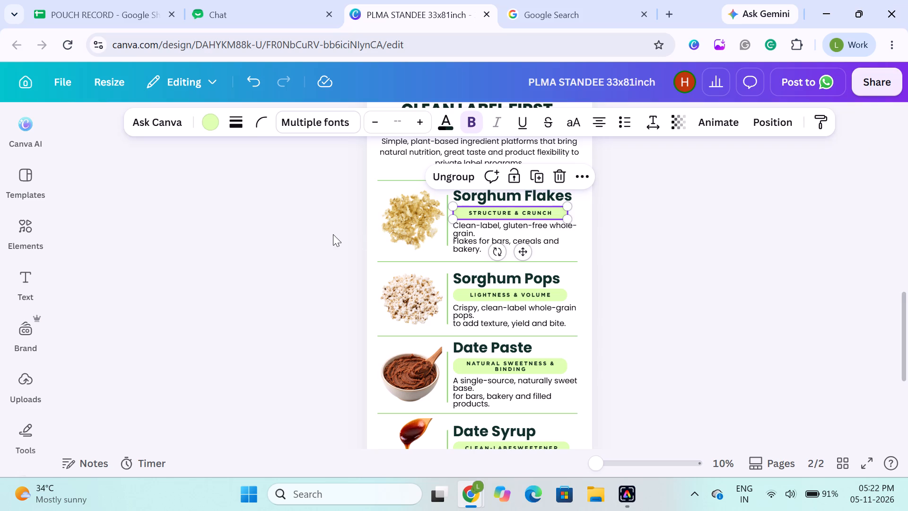
click(333, 234)
scroll(461, 166, up, 1)
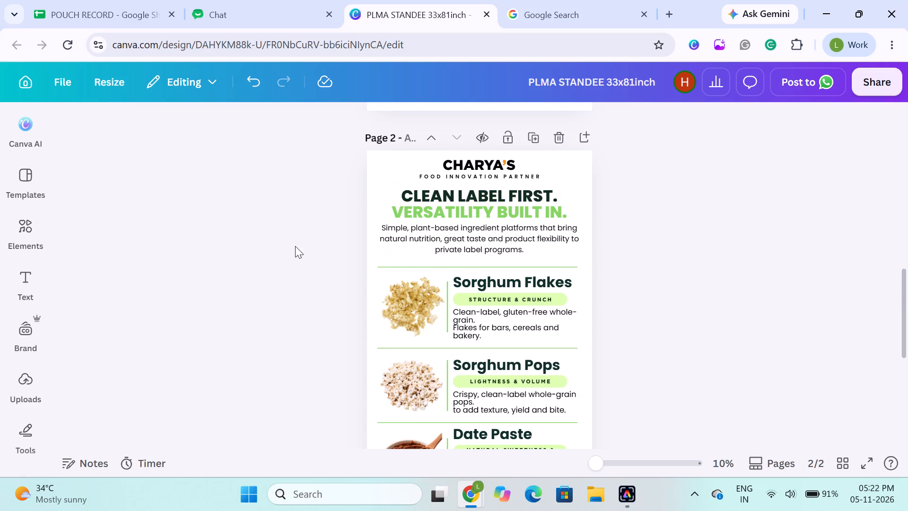
click(292, 253)
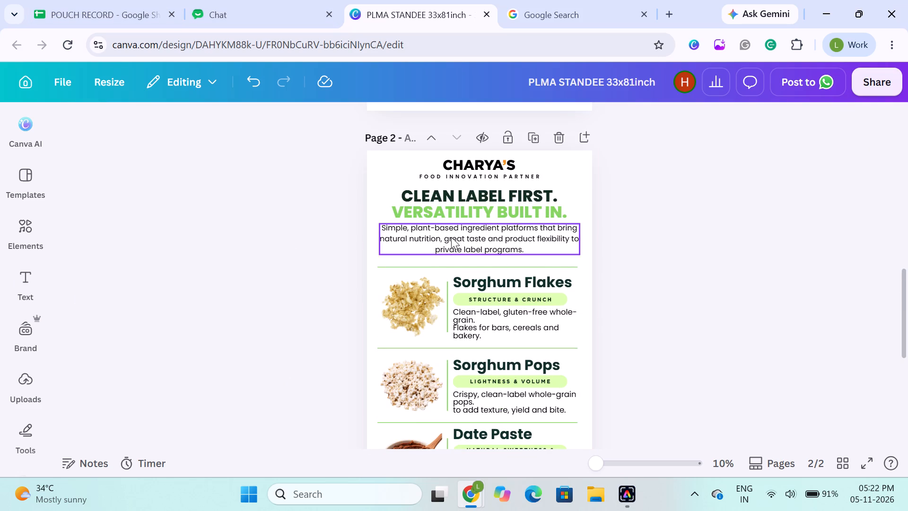
click(562, 301)
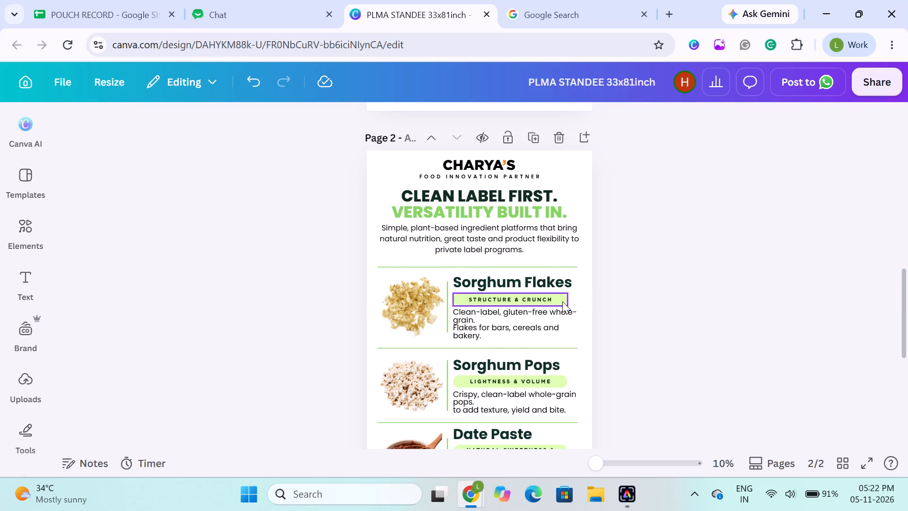
scroll(562, 301, down, 1)
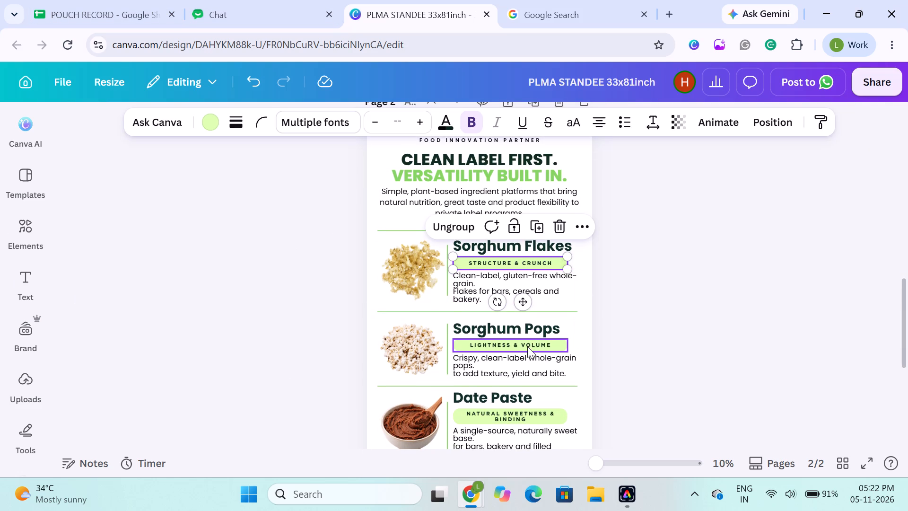
shift+click(527, 346)
scroll(535, 386, down, 1)
shift+click(535, 388)
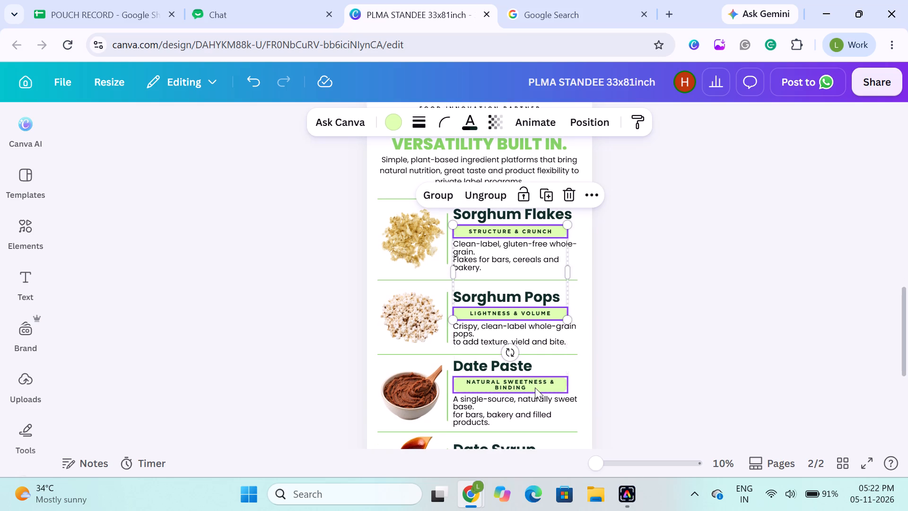
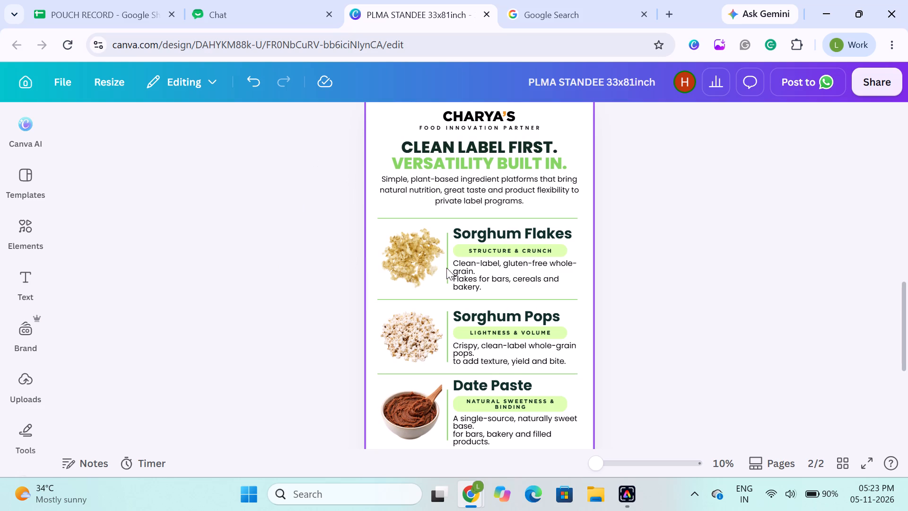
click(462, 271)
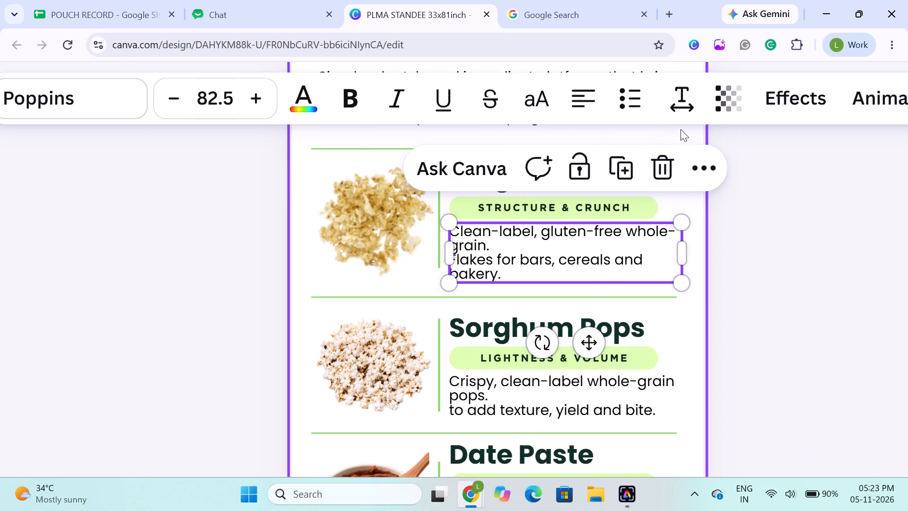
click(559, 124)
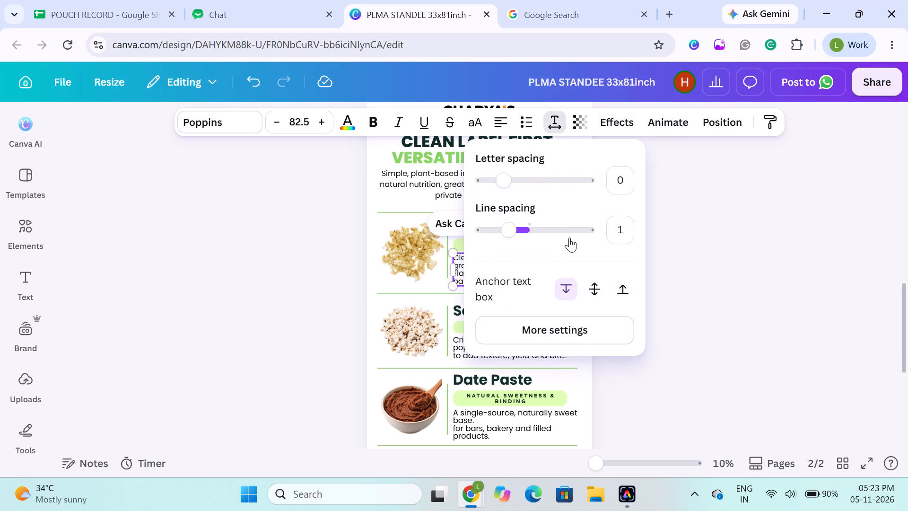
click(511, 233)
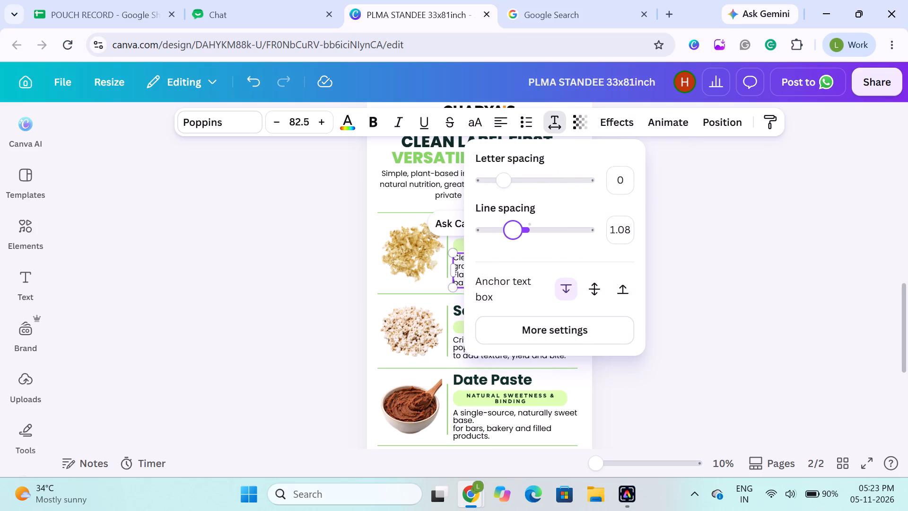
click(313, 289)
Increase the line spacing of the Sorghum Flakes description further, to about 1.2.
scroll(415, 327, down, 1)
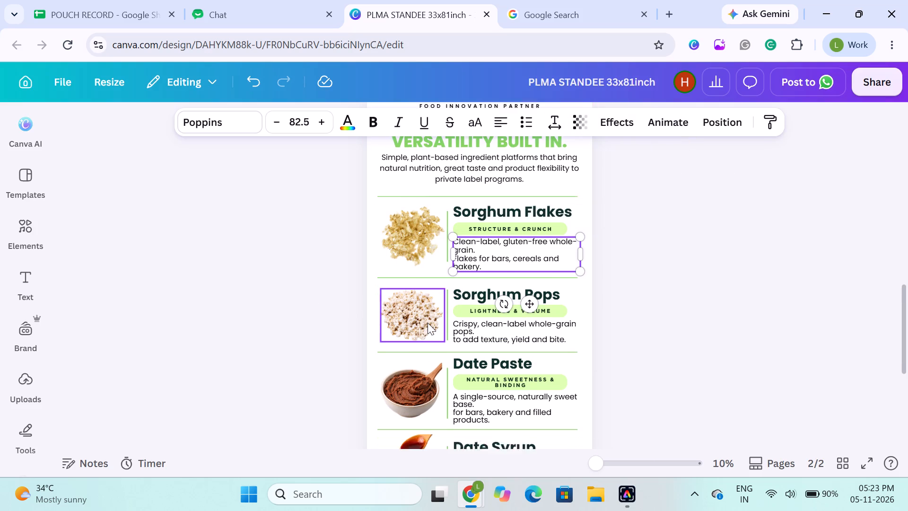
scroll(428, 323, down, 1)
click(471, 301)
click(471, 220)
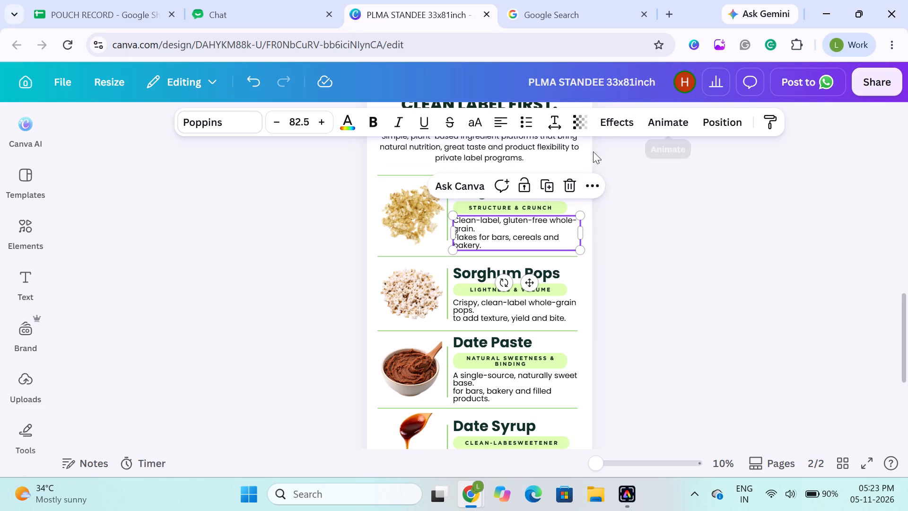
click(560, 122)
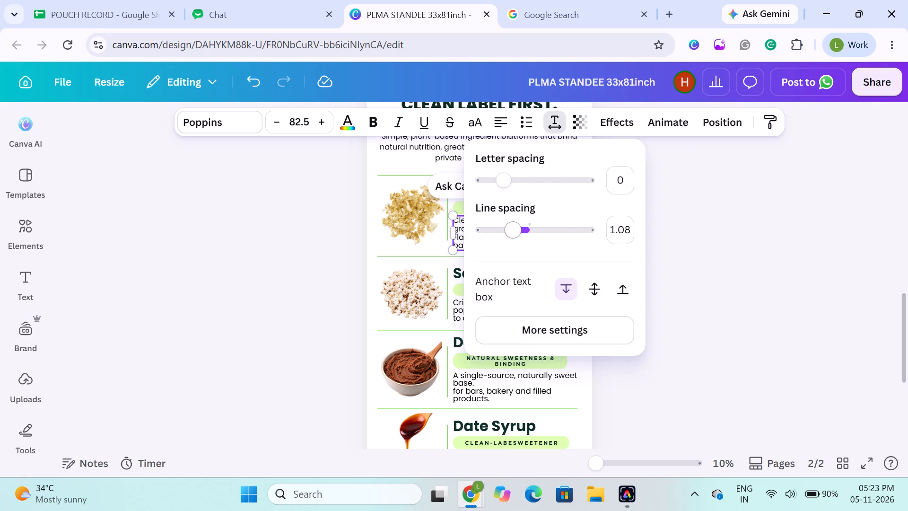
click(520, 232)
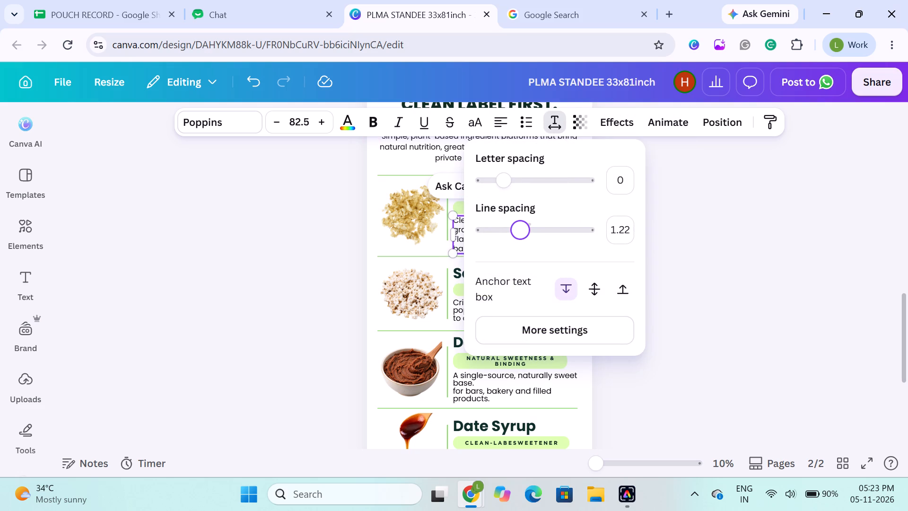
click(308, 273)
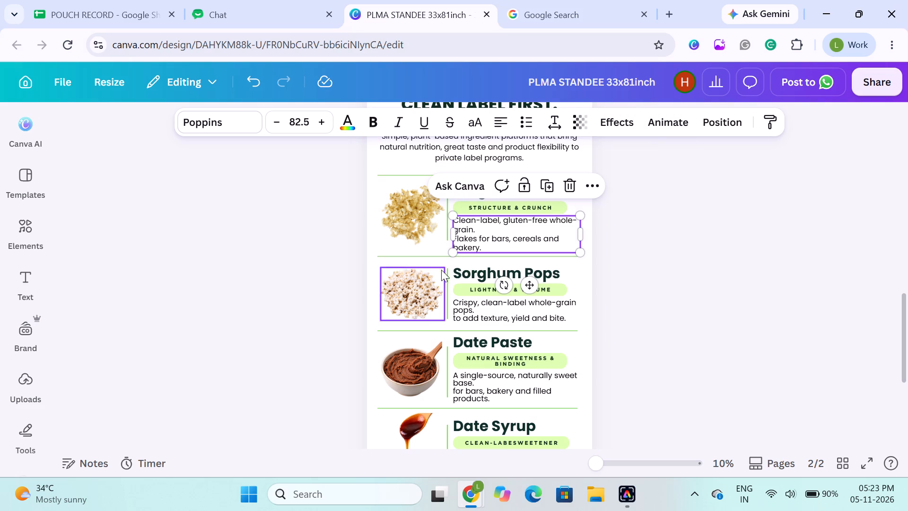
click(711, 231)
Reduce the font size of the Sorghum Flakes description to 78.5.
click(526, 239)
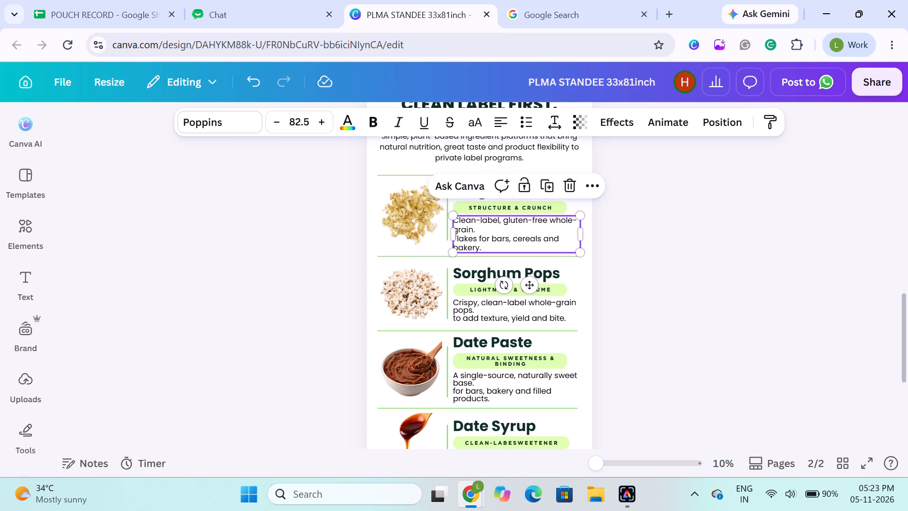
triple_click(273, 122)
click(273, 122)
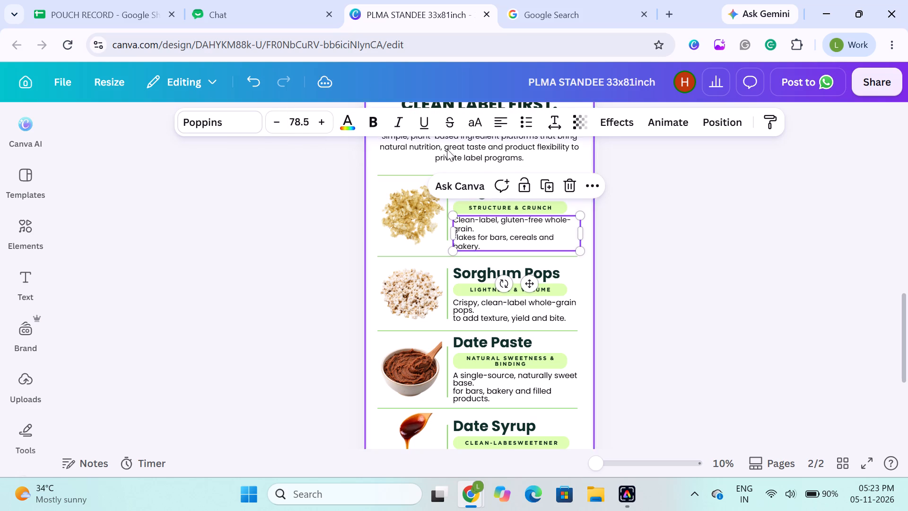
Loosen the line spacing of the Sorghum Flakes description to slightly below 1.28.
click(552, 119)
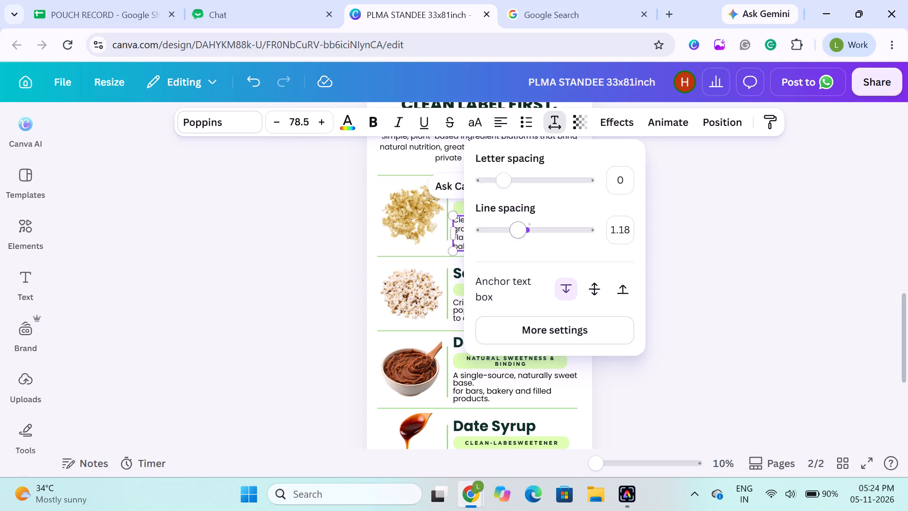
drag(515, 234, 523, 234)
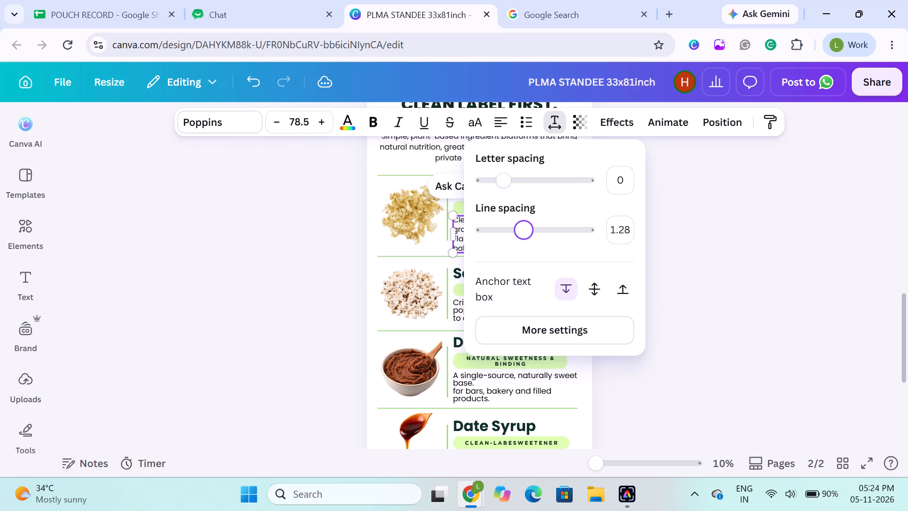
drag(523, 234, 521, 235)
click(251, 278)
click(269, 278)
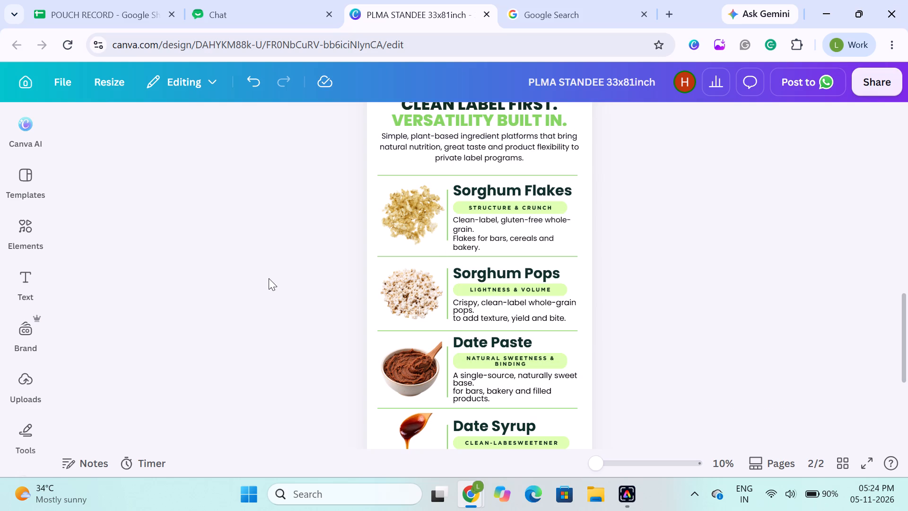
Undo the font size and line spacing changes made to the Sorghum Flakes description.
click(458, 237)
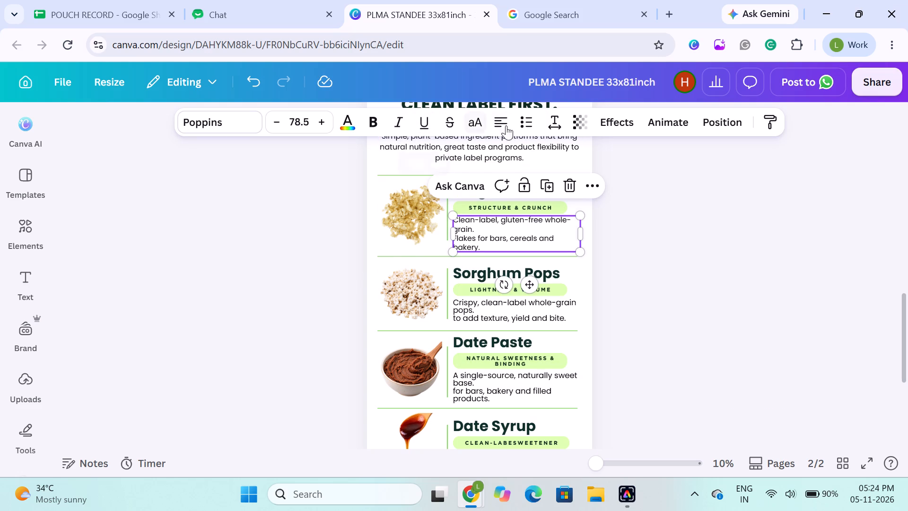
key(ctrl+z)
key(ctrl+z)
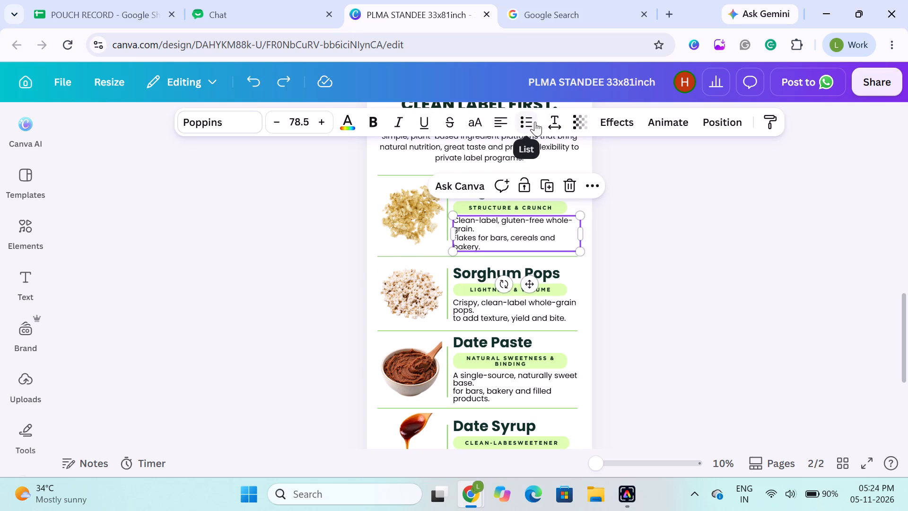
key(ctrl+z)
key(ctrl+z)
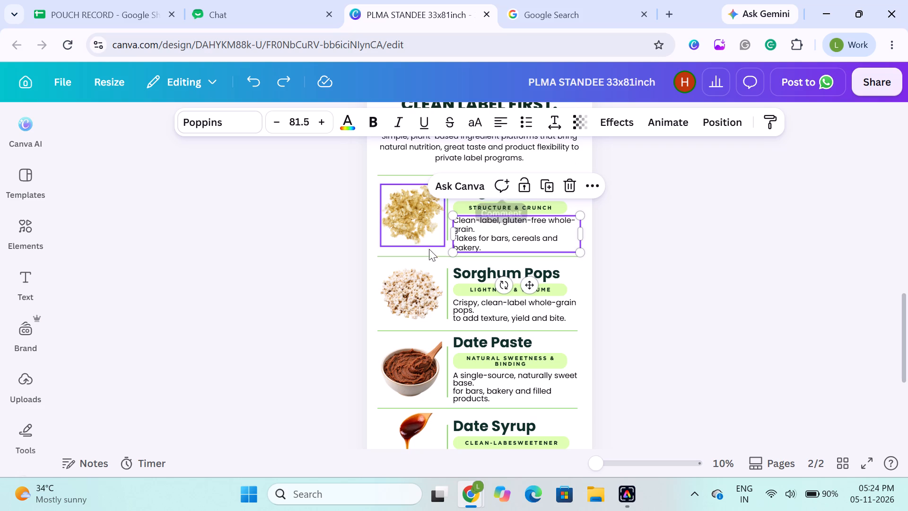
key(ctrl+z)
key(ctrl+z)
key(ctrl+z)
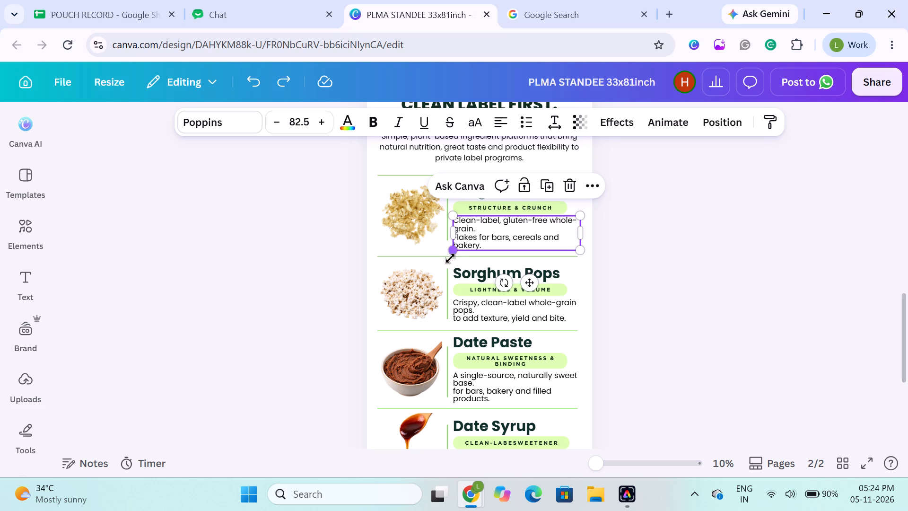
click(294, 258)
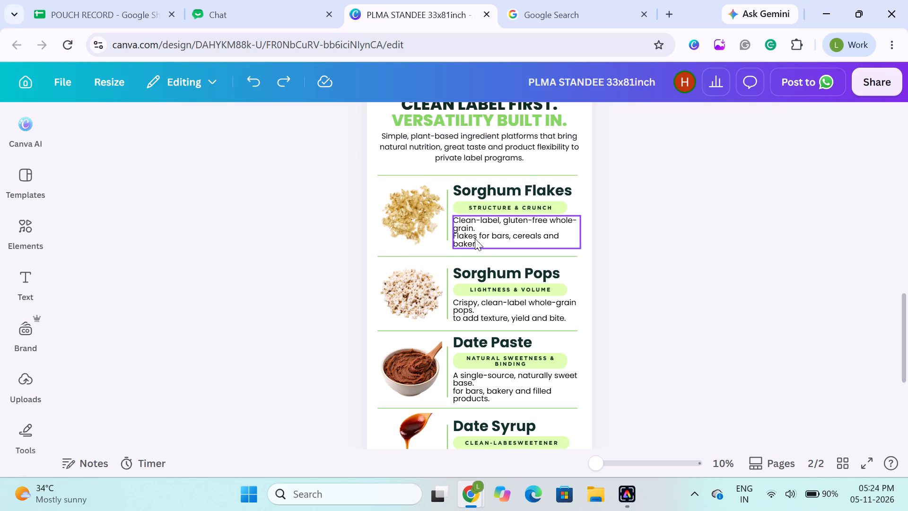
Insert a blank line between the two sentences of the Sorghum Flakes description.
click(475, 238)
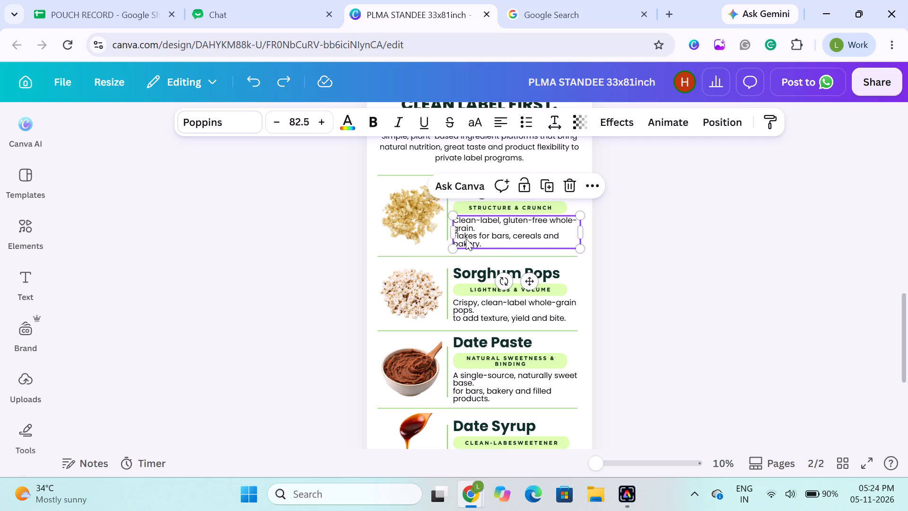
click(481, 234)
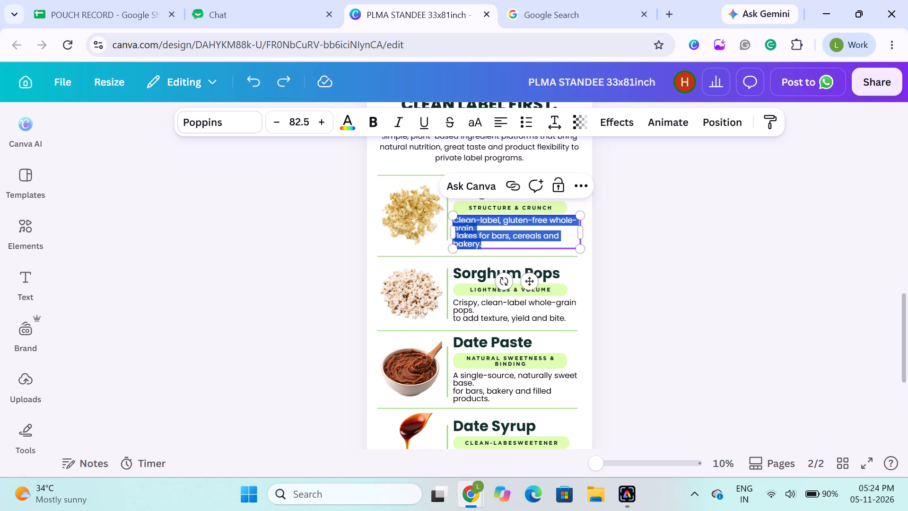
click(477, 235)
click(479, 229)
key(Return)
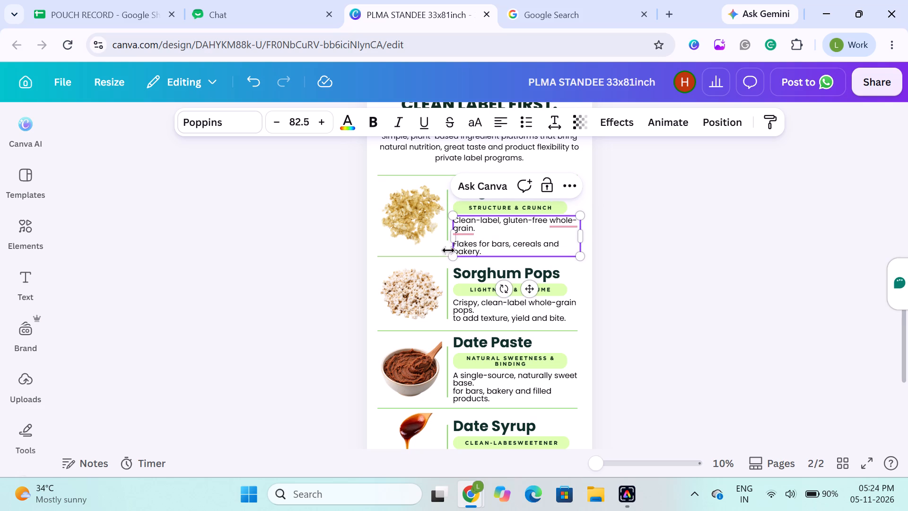
Apply the Grammarly comma suggestion so the Sorghum Flakes description reads "Clean-label, gluten-free, whole-grain.".
click(560, 223)
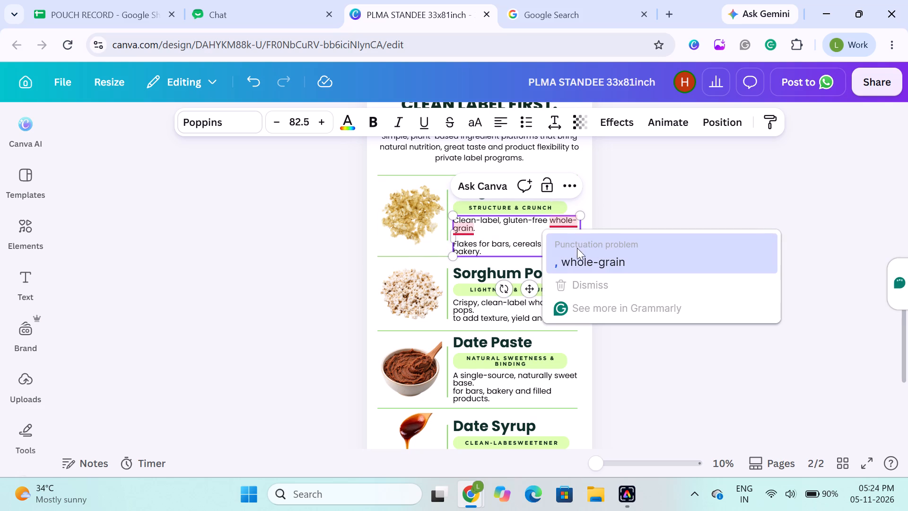
click(578, 254)
key(comma)
click(637, 242)
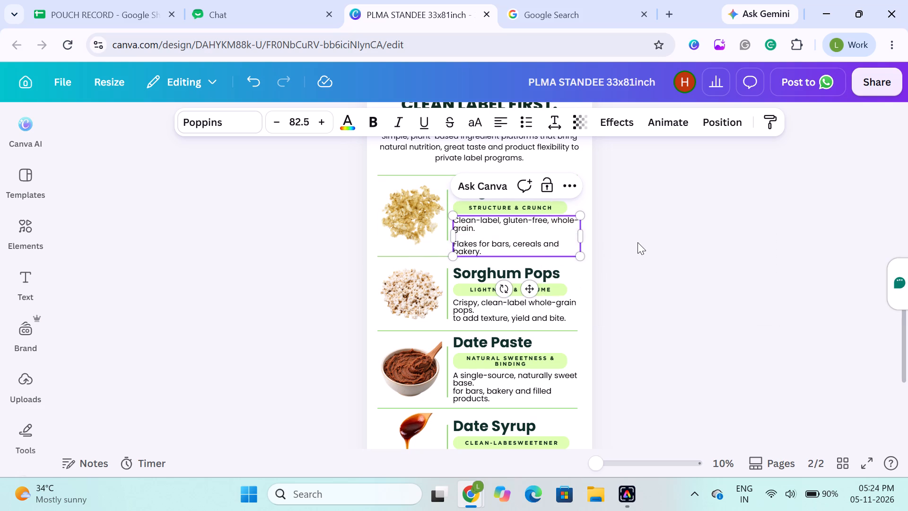
Copy and remove "Flakes for bars, cereals and bakery." from the Sorghum Flakes description, leaving only the sentence ending in "whole-grain.".
click(489, 246)
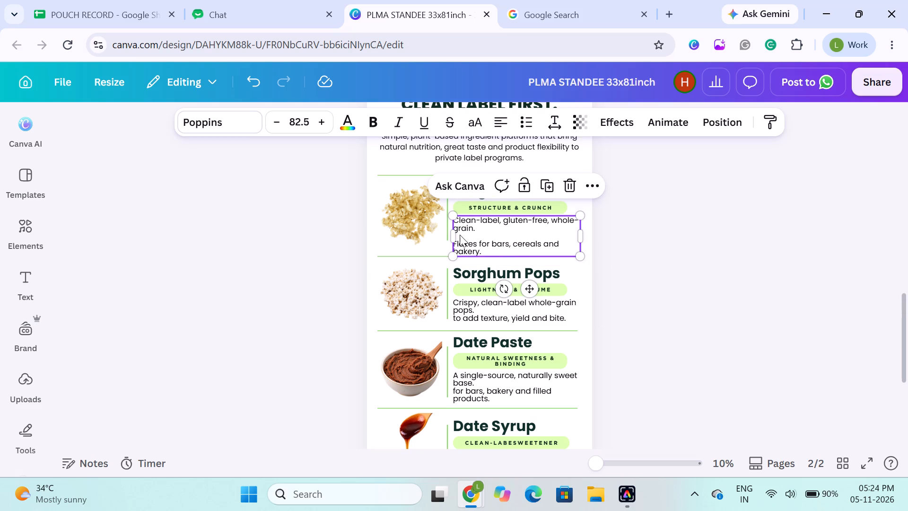
double_click(466, 249)
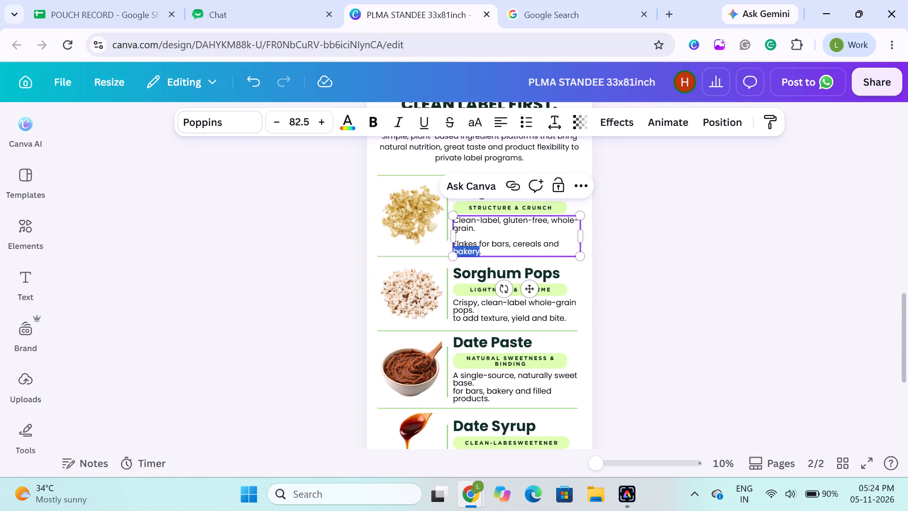
triple_click(478, 246)
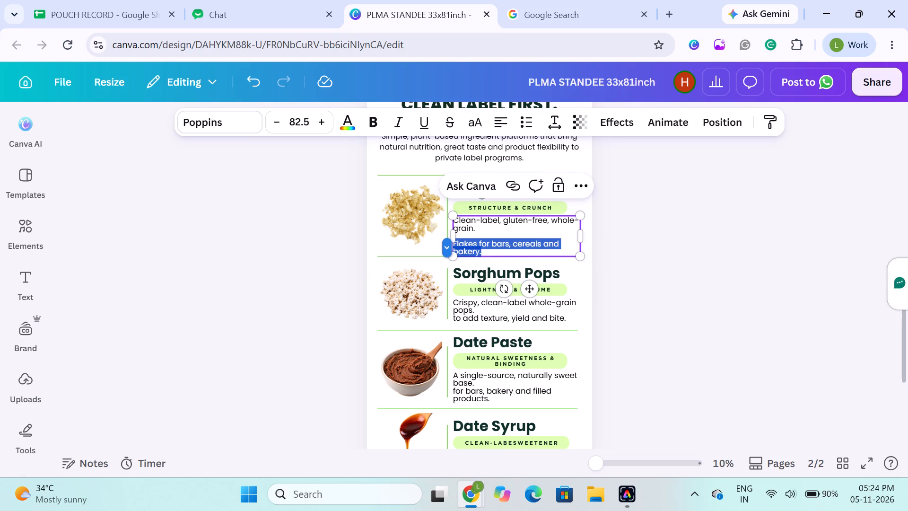
key(ctrl+c)
key(BackSpace)
key(BackSpace)
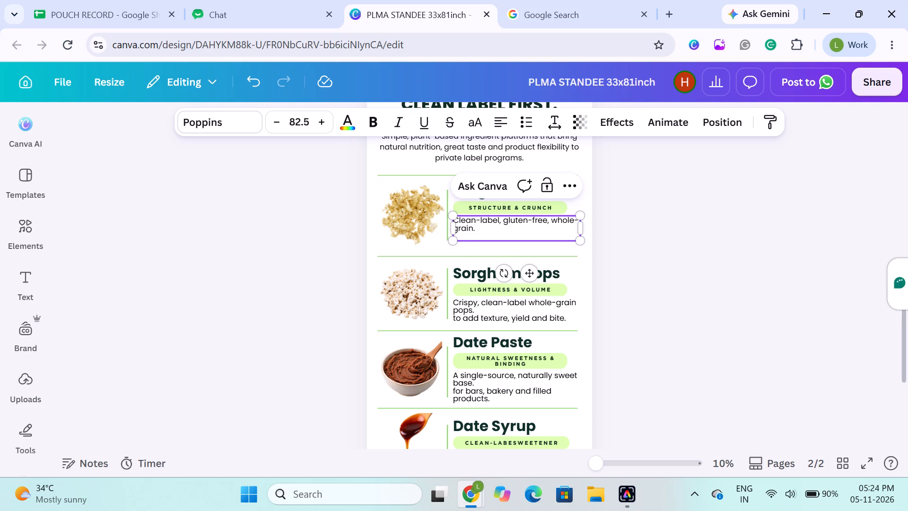
key(BackSpace)
key(BackSpace)
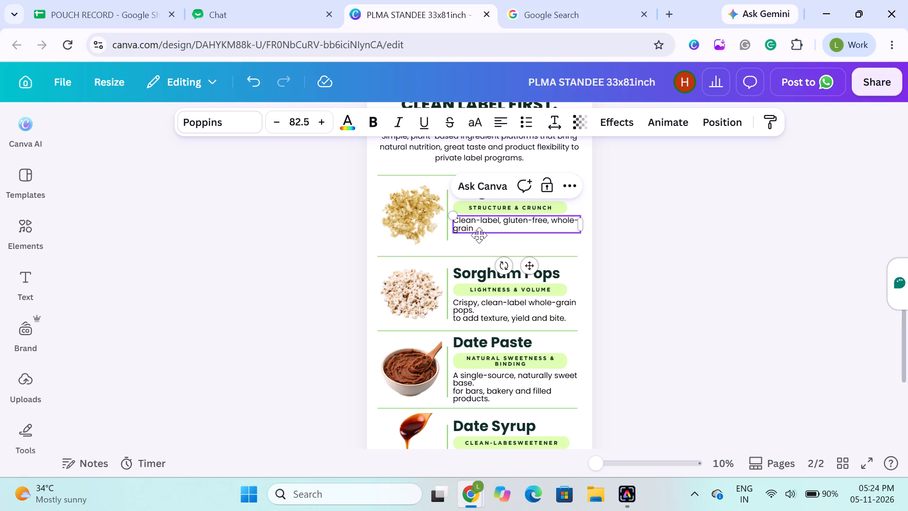
key(period)
click(640, 232)
Duplicate the shortened Sorghum Flakes description, place the copy directly below it, and replace its text with the copied "Flakes for bars, cereals and bakery.".
click(559, 230)
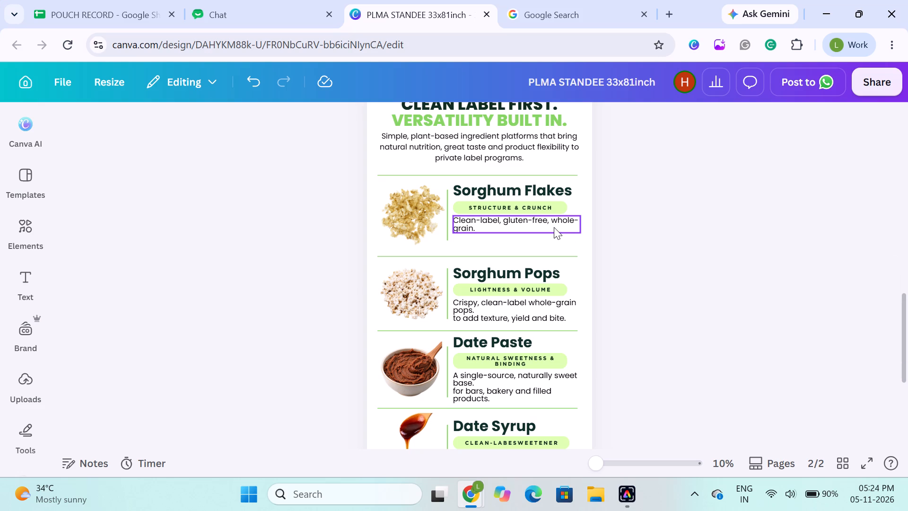
key(ctrl+d)
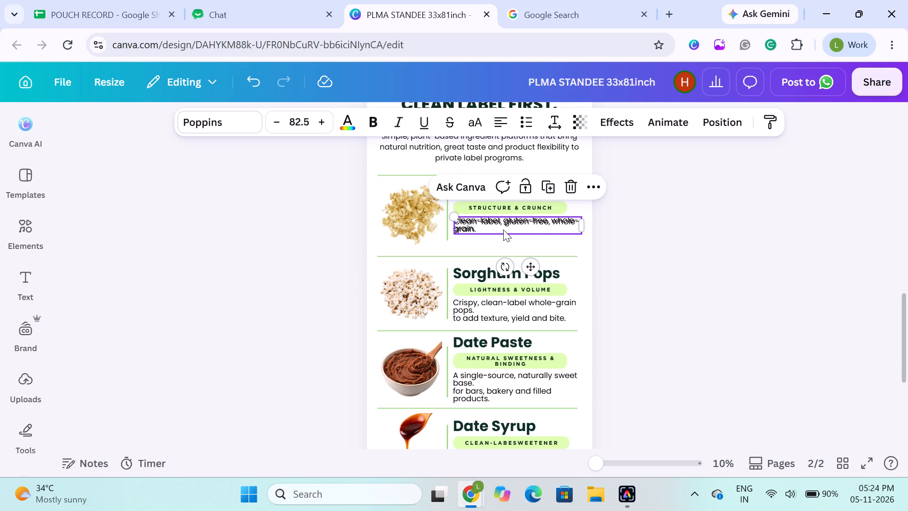
drag(506, 226, 503, 241)
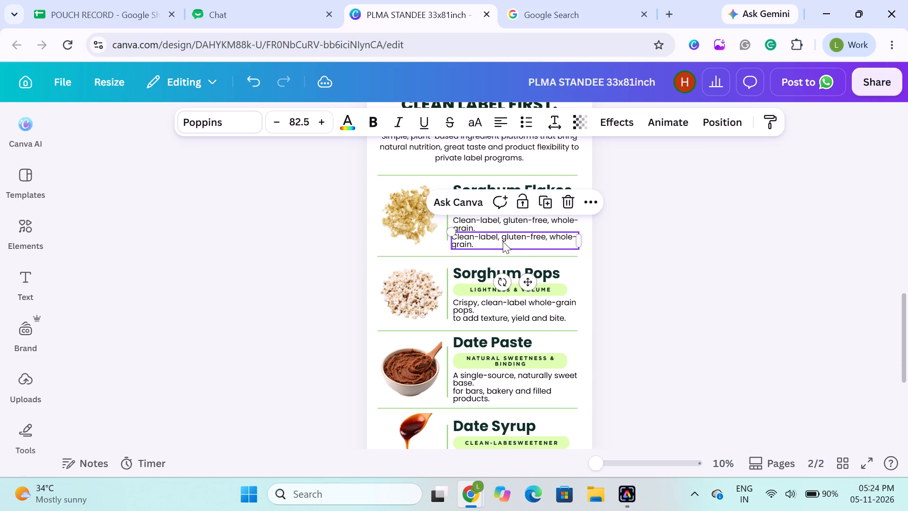
double_click(503, 240)
key(ctrl+v)
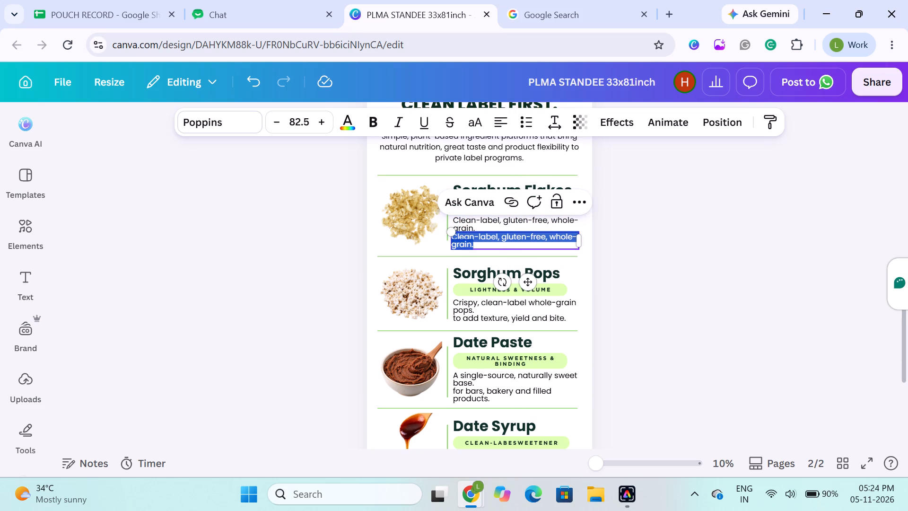
Move the "Flakes for bars, cereals and bakery." line slightly down, lined up under the Sorghum Flakes sentence above it.
click(367, 267)
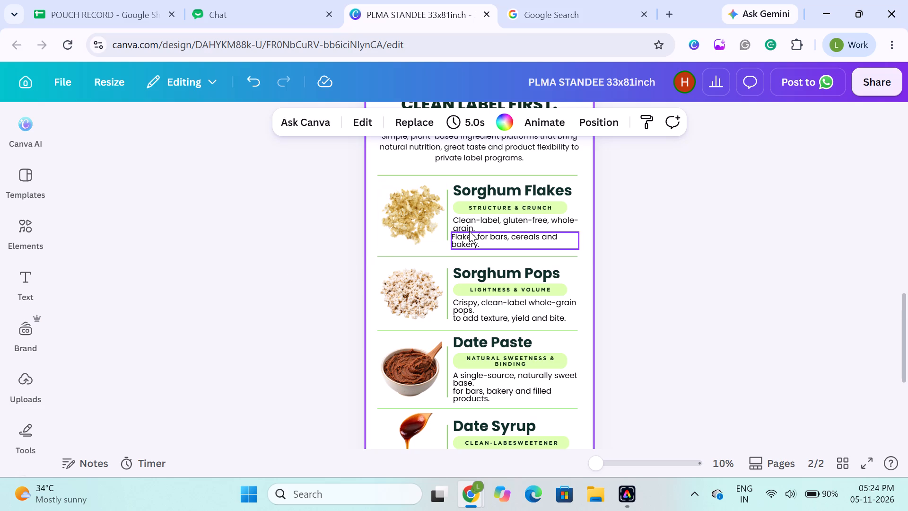
click(471, 234)
drag(475, 244, 477, 247)
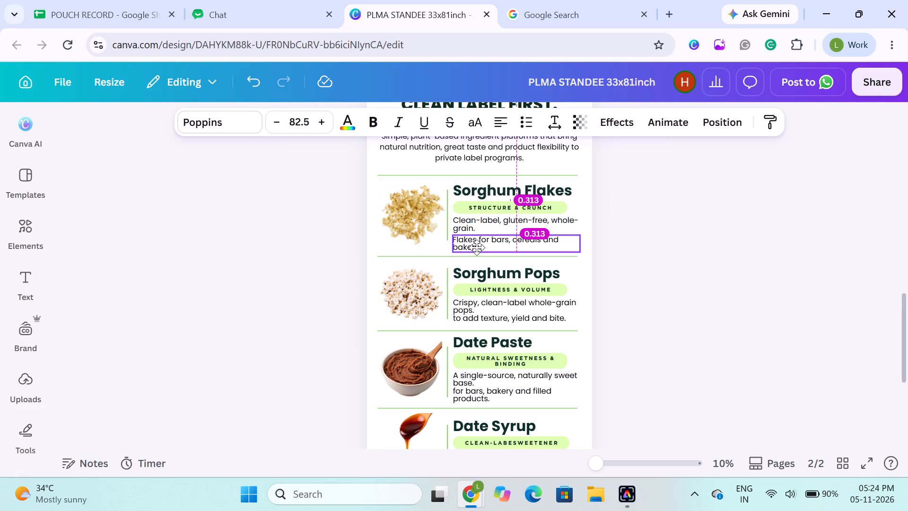
drag(477, 247, 477, 248)
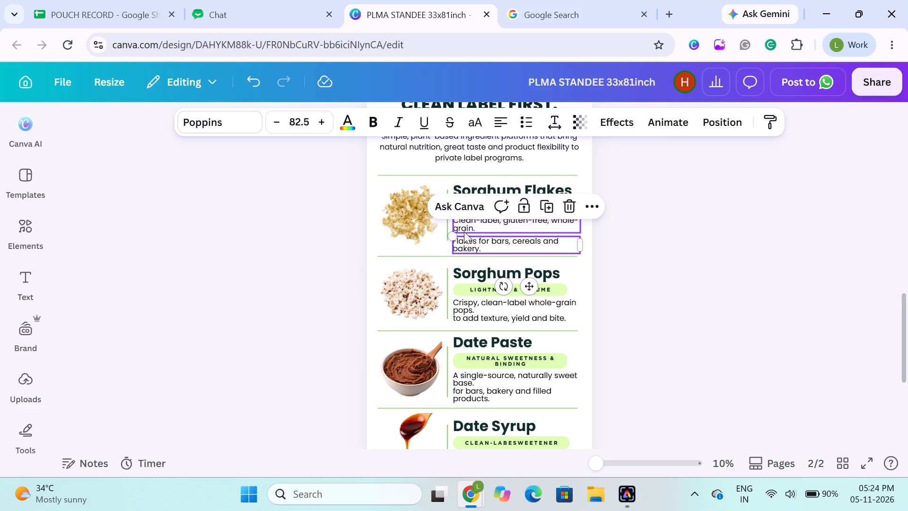
Centre-align the two Sorghum Flakes description texts with each other and group them.
shift+click(464, 231)
click(742, 119)
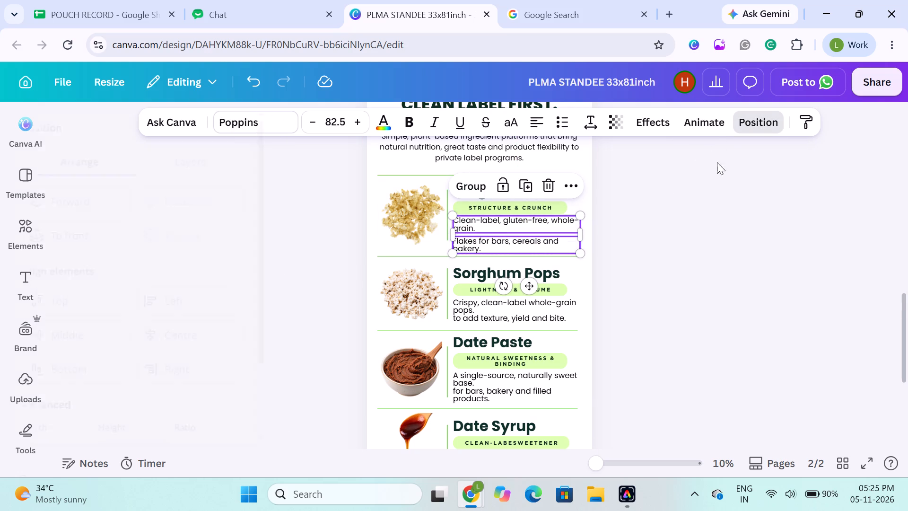
click(204, 374)
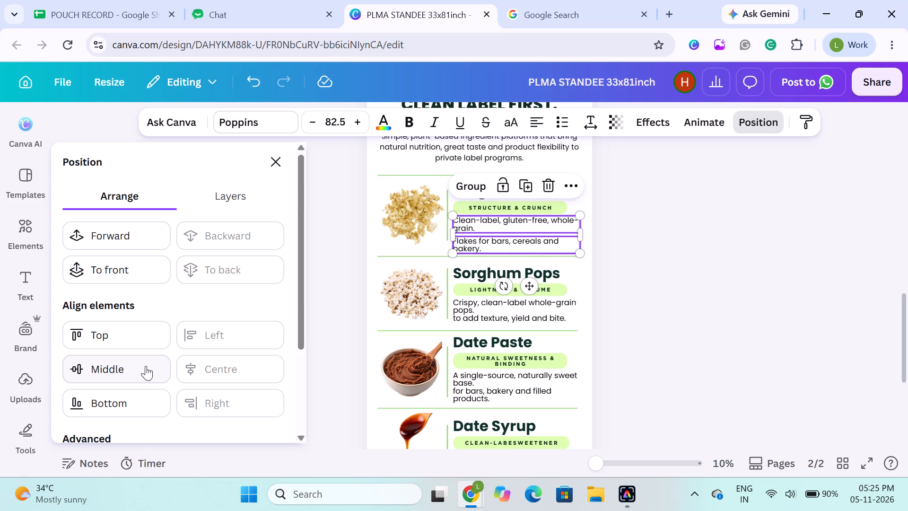
click(477, 189)
click(624, 214)
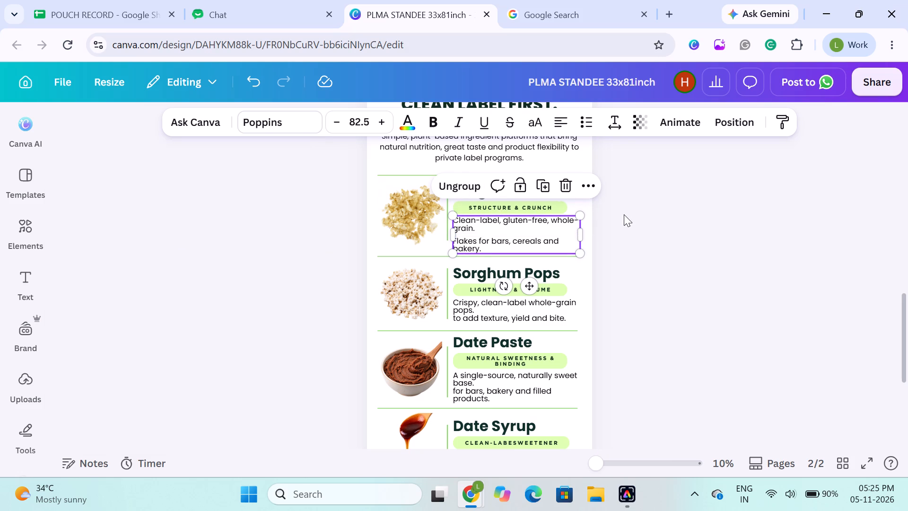
click(685, 249)
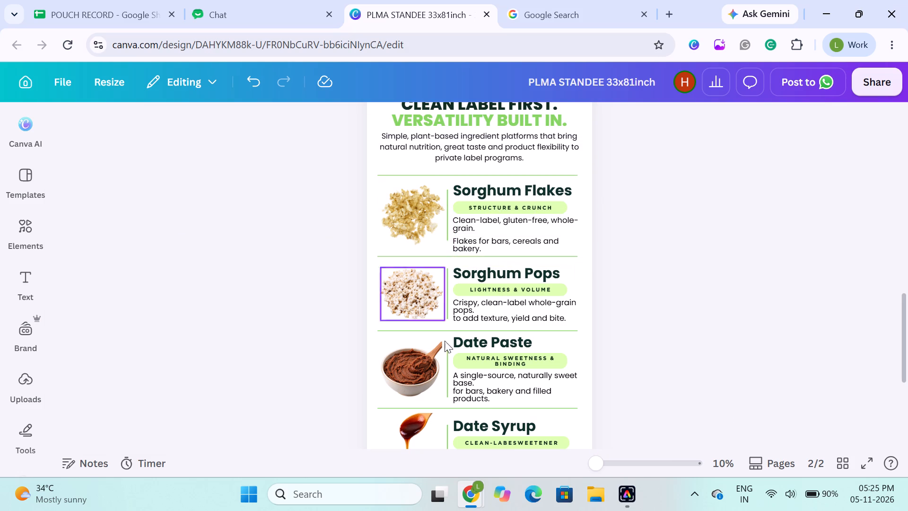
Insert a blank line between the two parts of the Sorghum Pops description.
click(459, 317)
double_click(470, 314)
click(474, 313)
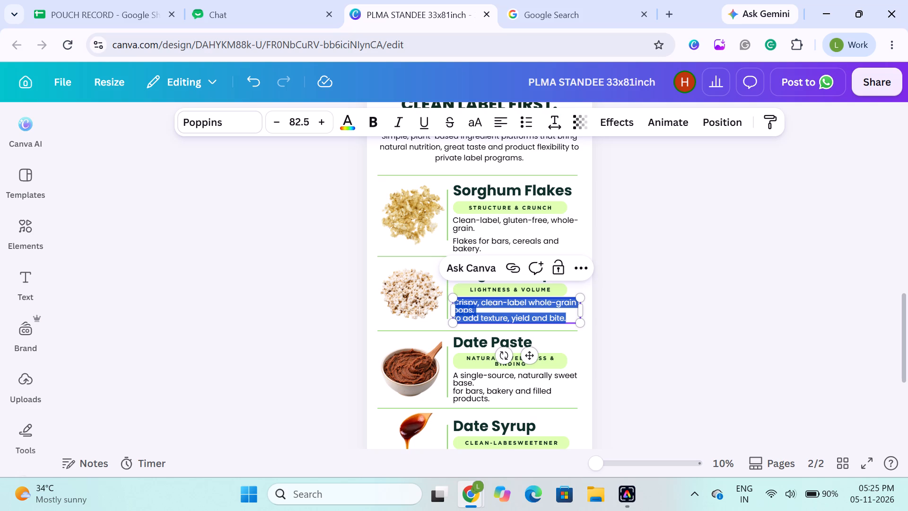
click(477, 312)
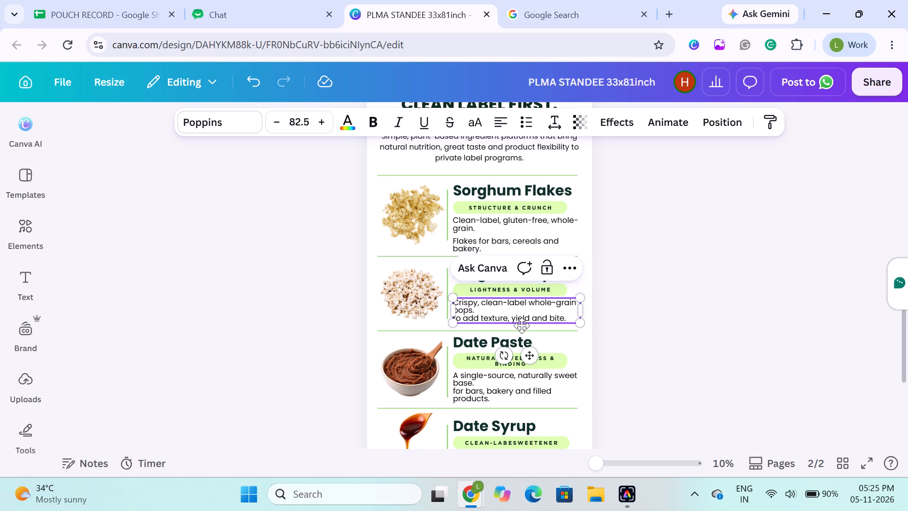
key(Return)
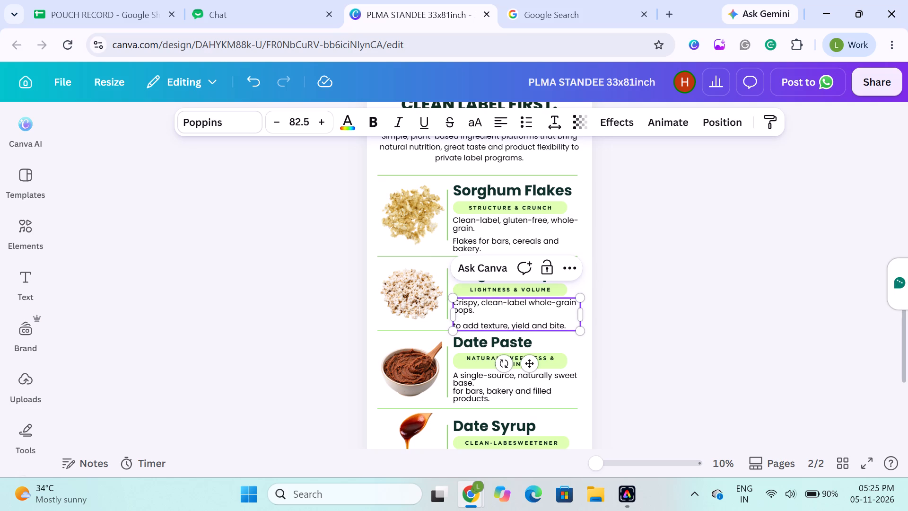
Copy and remove "to add texture, yield and bite." from the Sorghum Pops description, leaving only "Crispy, clean-label whole-grain pops." without empty lines.
drag(564, 325, 537, 327)
click(573, 324)
drag(570, 325, 452, 324)
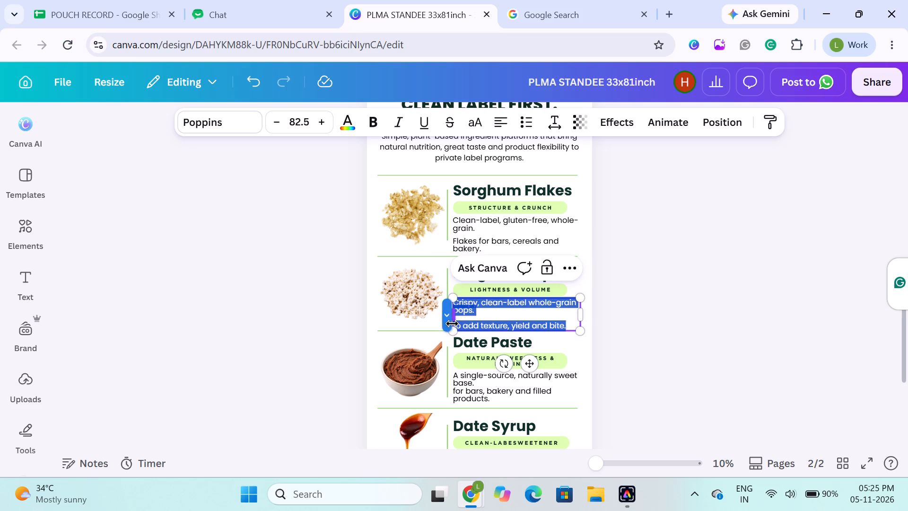
drag(452, 324, 454, 324)
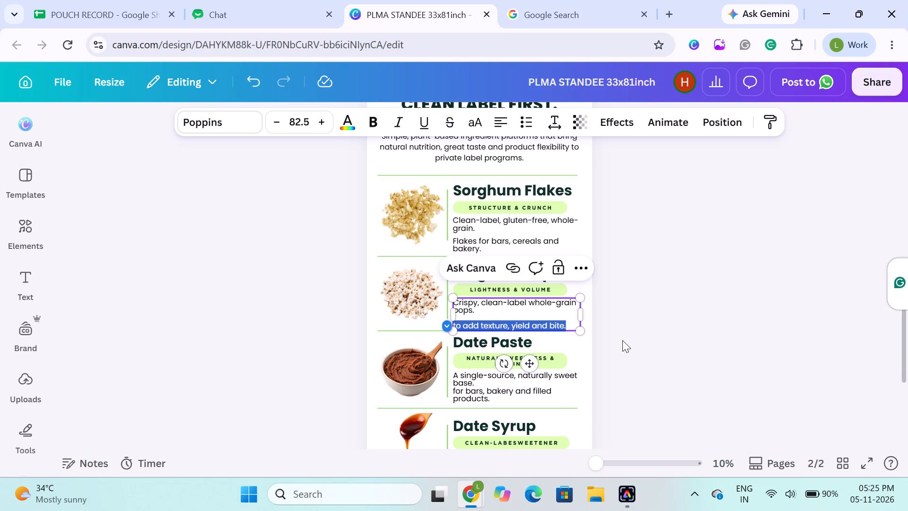
key(ctrl+c)
key(BackSpace)
key(BackSpace)
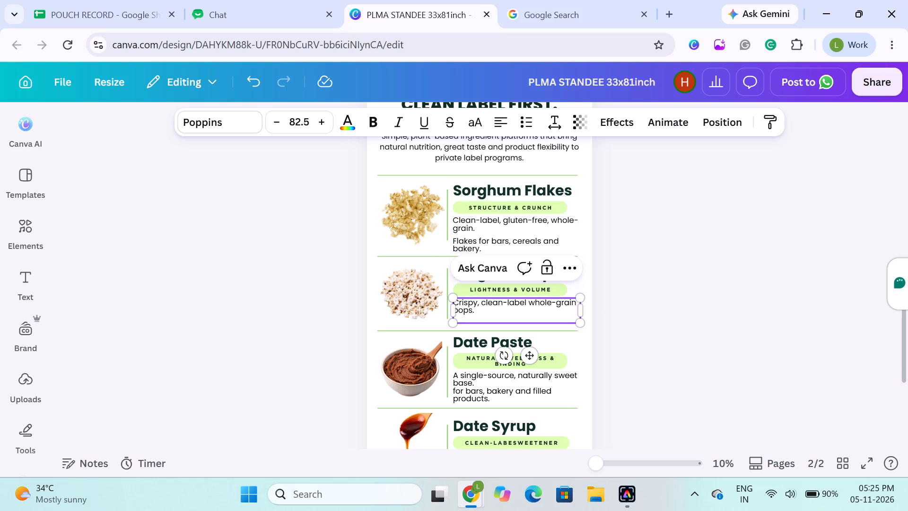
key(BackSpace)
click(627, 317)
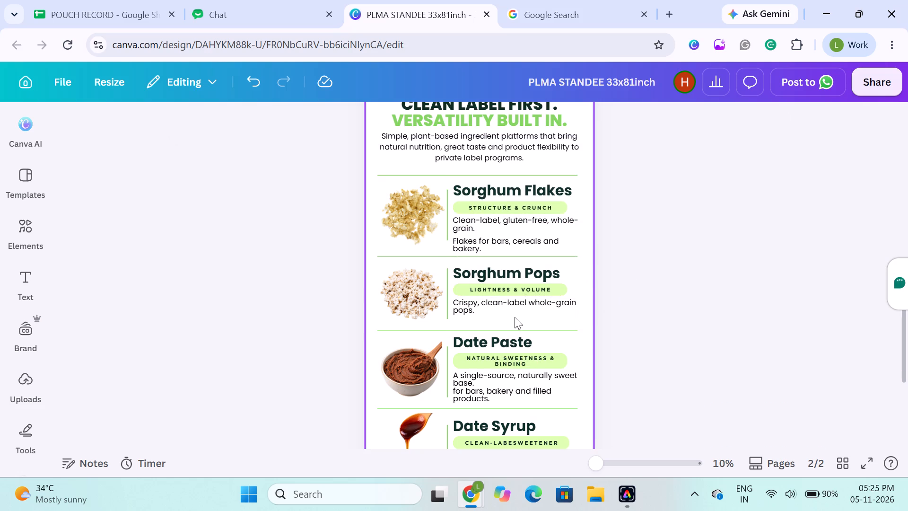
Duplicate the shortened Sorghum Pops description, place the copy directly below it, and replace its text with the copied "to add texture, yield and bite.".
click(514, 308)
key(ctrl+d)
drag(512, 305, 512, 314)
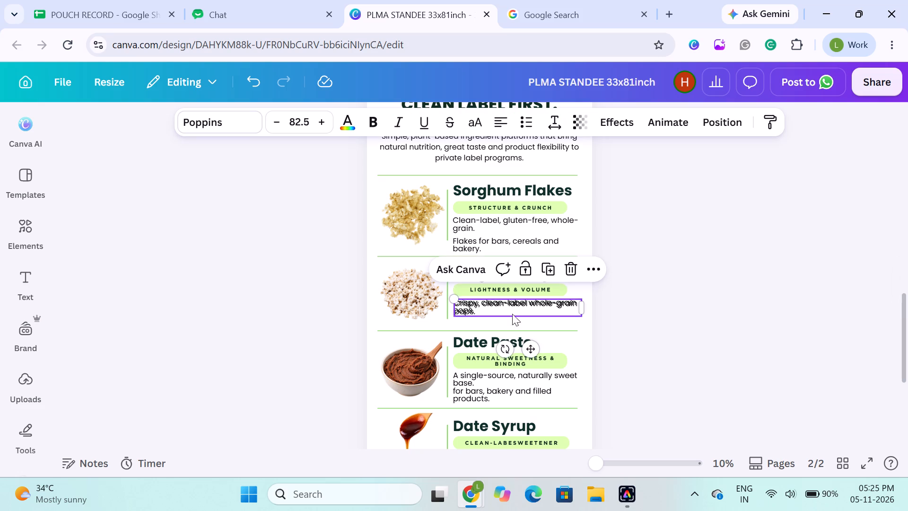
drag(512, 314, 511, 322)
double_click(511, 320)
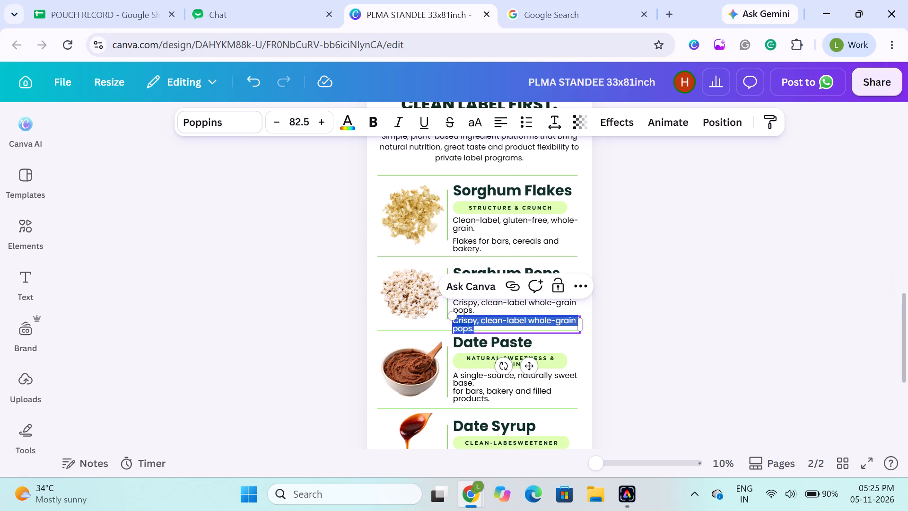
key(ctrl+v)
click(307, 337)
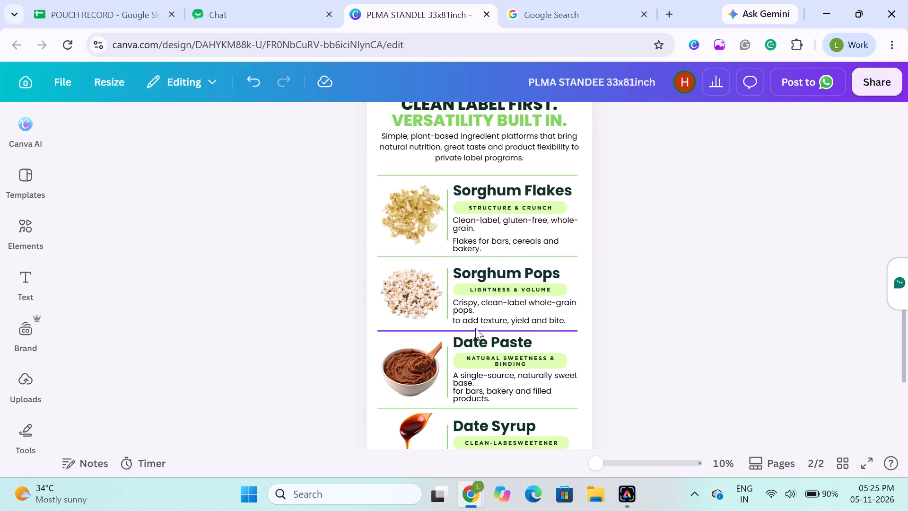
Capitalise the first letter of the lower Sorghum Pops line so it reads "To add texture, yield and bite.".
double_click(457, 321)
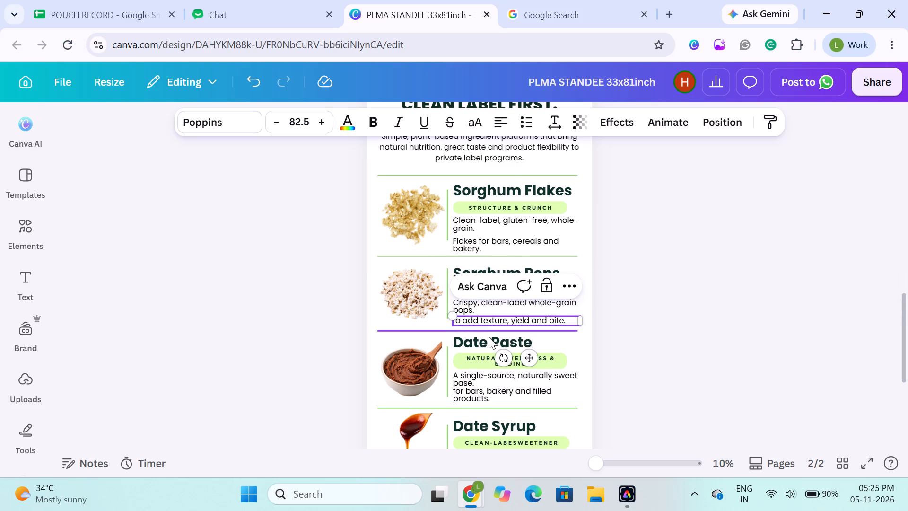
key(BackSpace)
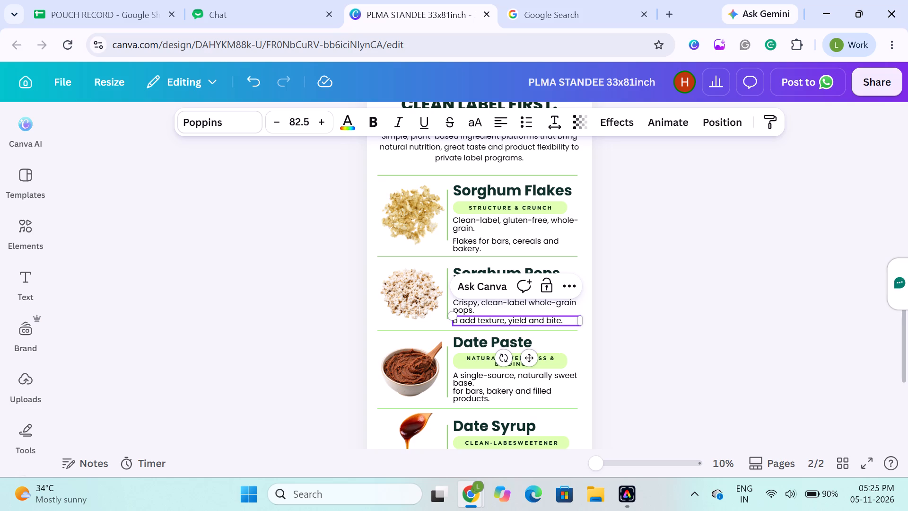
key(t)
key(BackSpace)
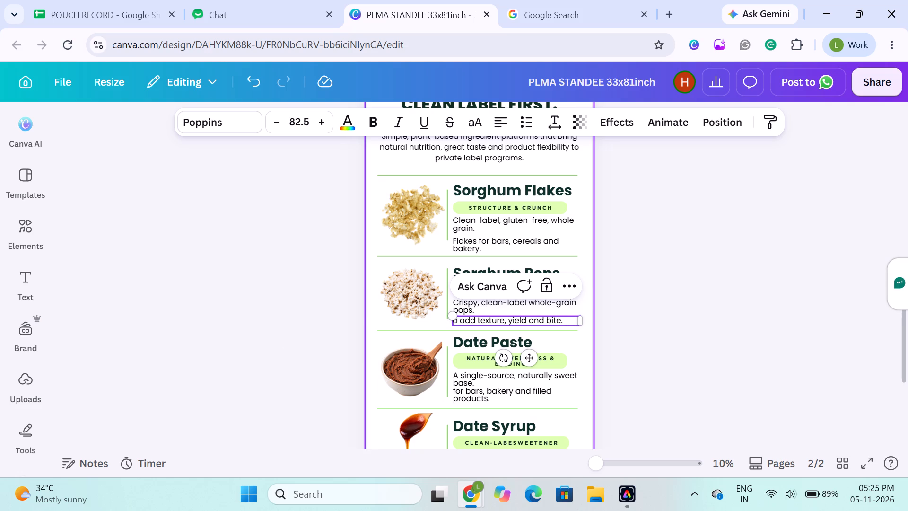
key(t)
click(300, 322)
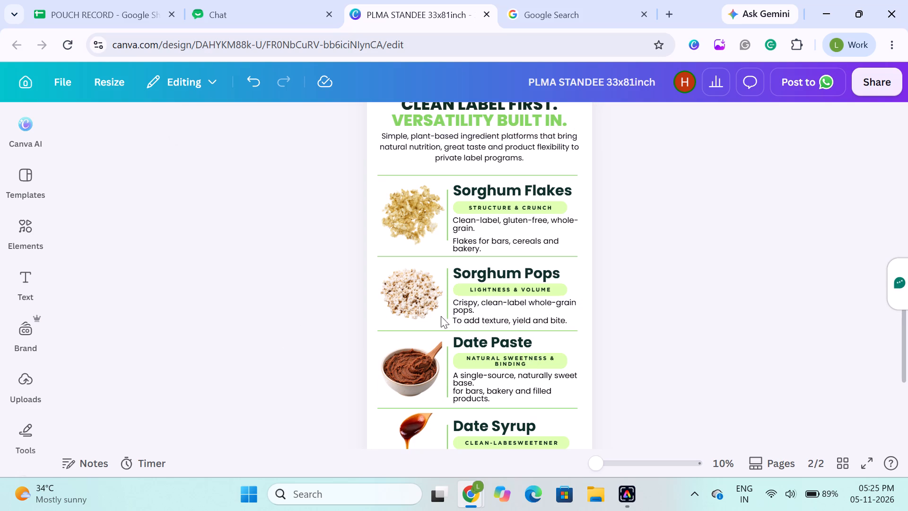
Align the two Sorghum Pops description texts to each other's left edge.
click(466, 307)
shift+click(464, 317)
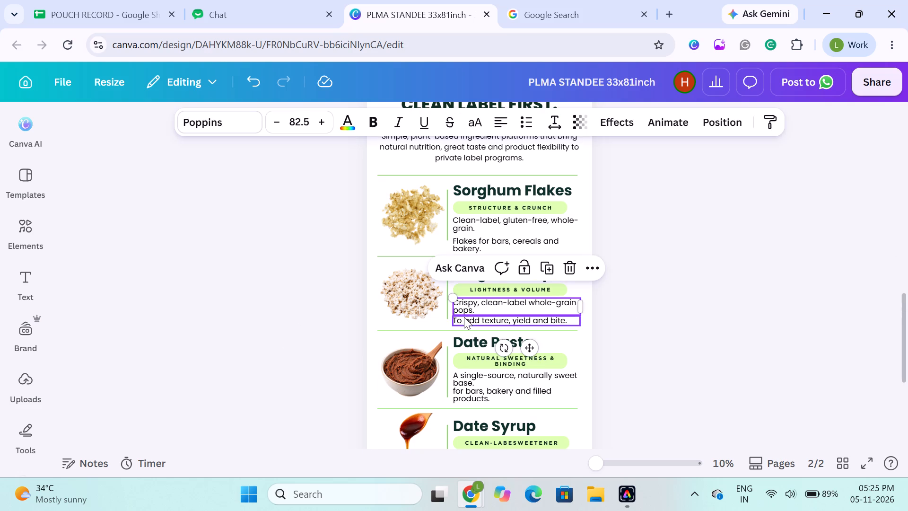
click(748, 126)
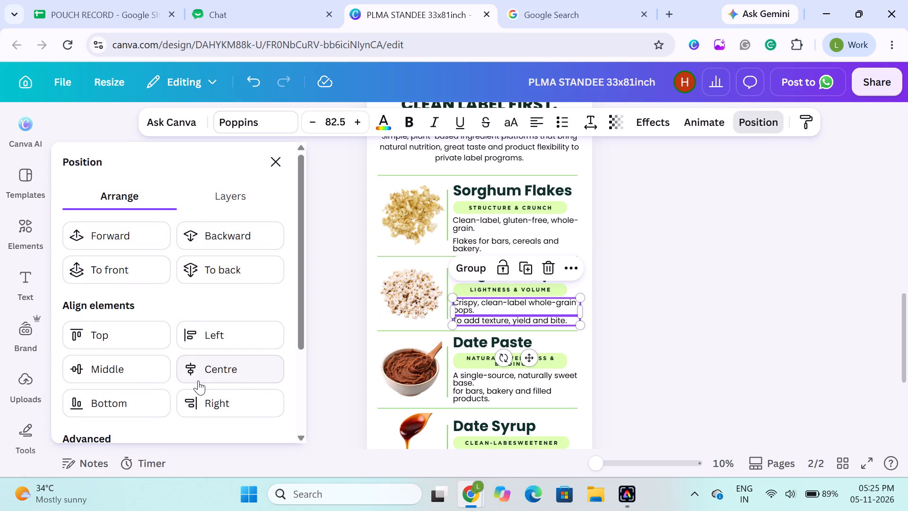
click(216, 335)
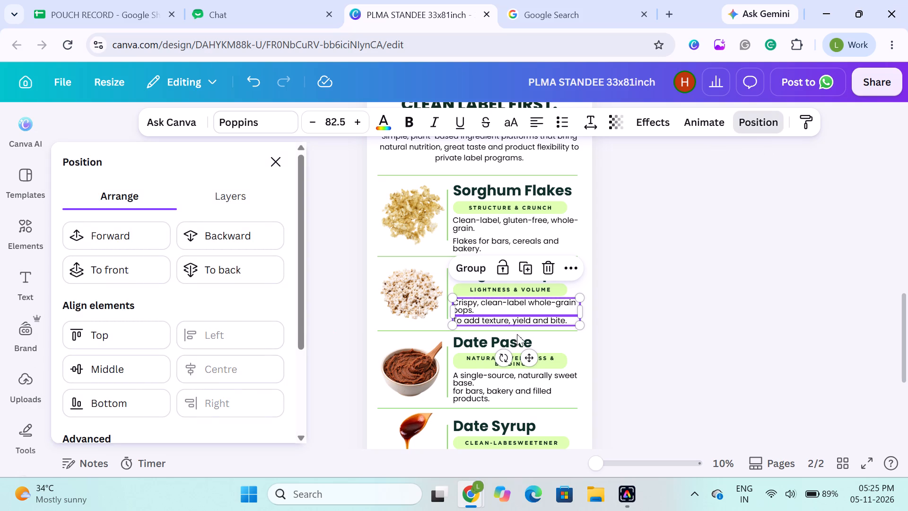
click(663, 316)
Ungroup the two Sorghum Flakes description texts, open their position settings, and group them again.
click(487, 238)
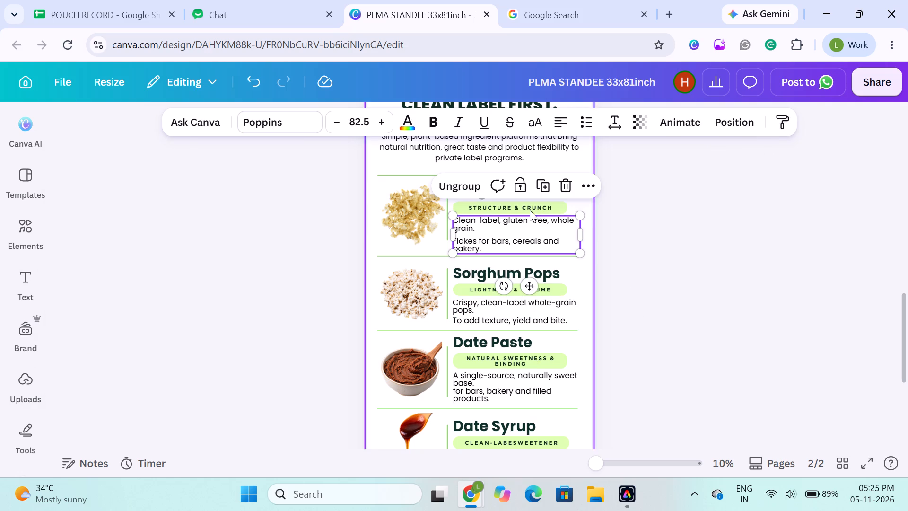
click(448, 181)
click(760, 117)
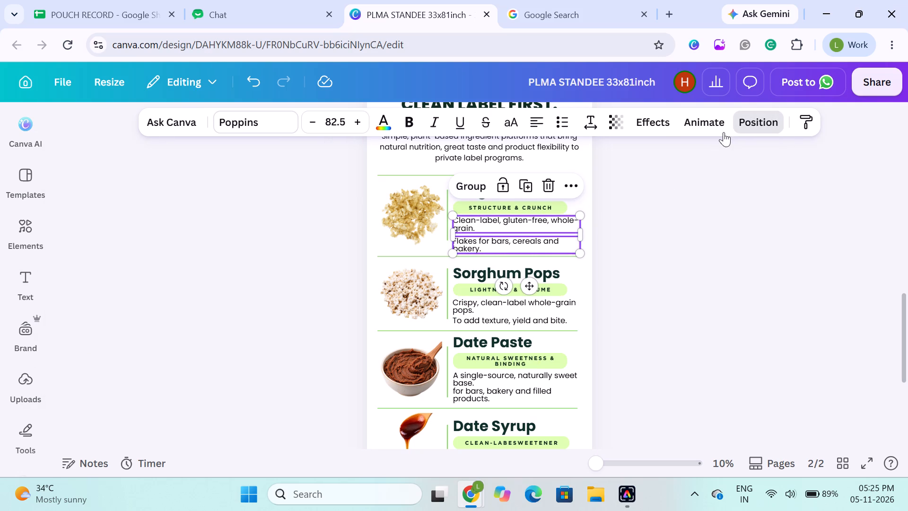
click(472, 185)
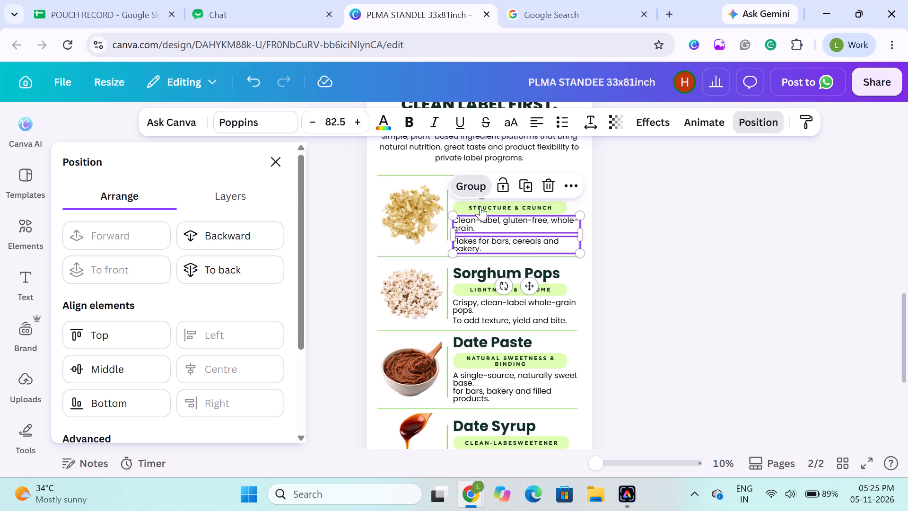
Group the two Sorghum Pops description texts.
click(481, 298)
shift+click(485, 319)
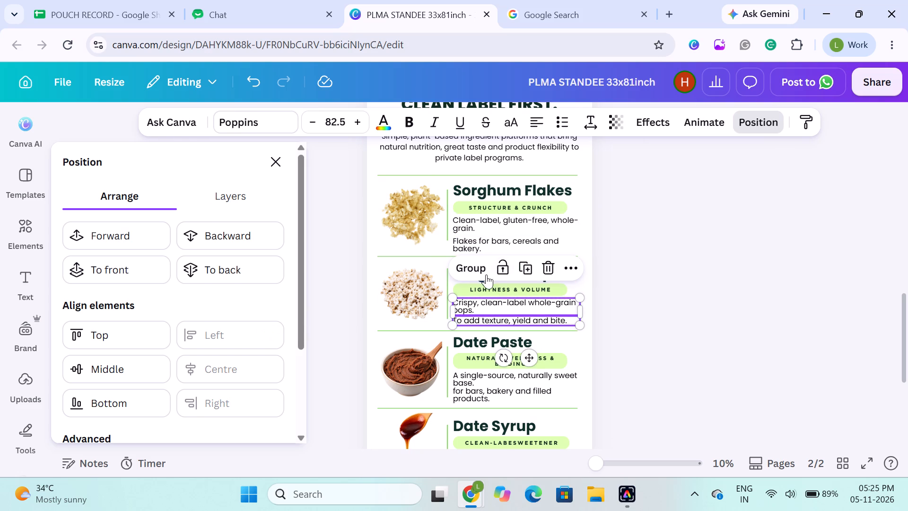
click(458, 261)
click(641, 286)
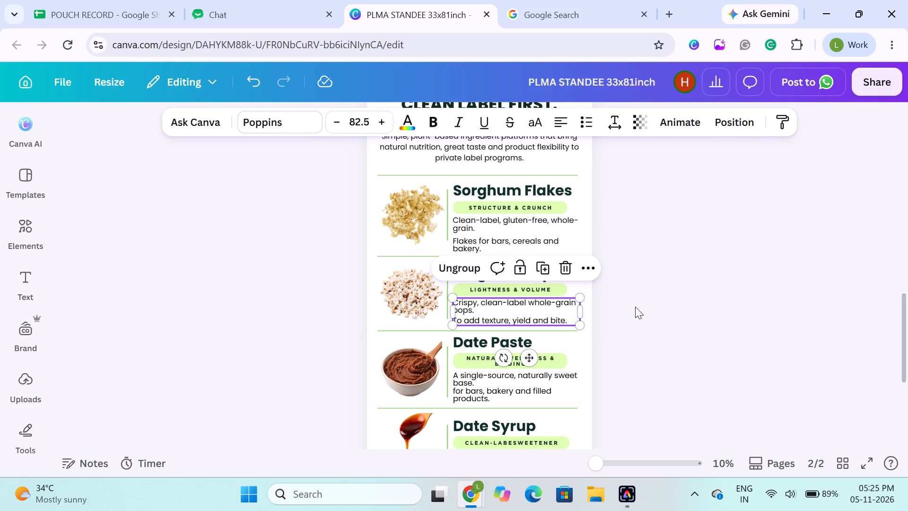
click(635, 307)
Copy and remove "for bars, bakery and filled products." from the Date Paste description, leaving only "A single-source, naturally sweet base.".
scroll(600, 358, down, 1)
click(467, 338)
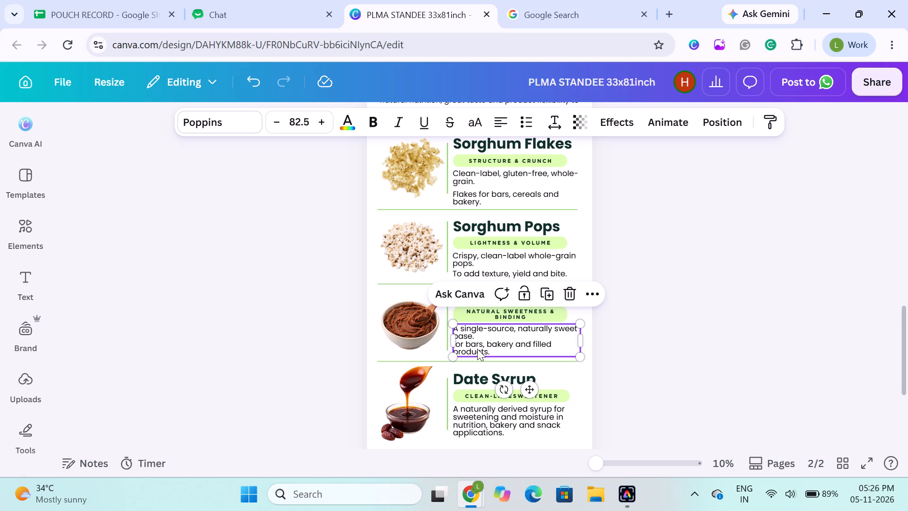
double_click(479, 349)
click(479, 349)
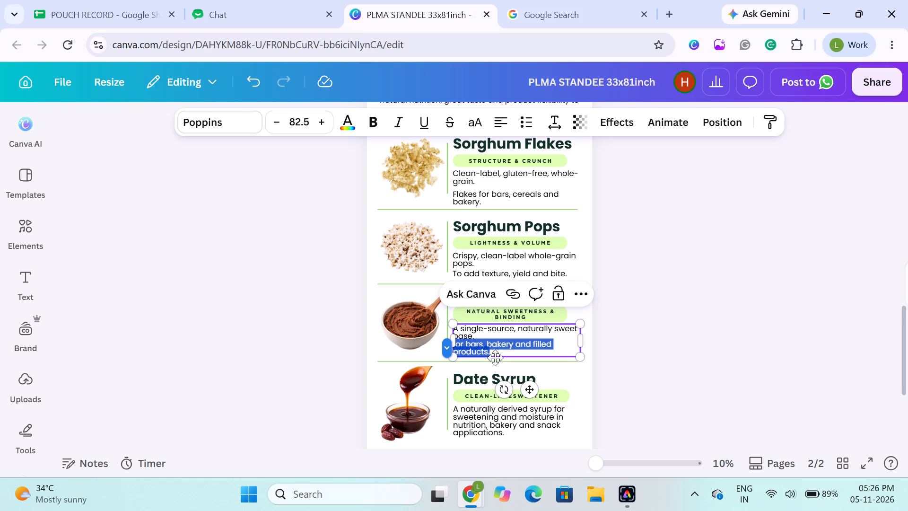
key(ctrl+c)
key(BackSpace)
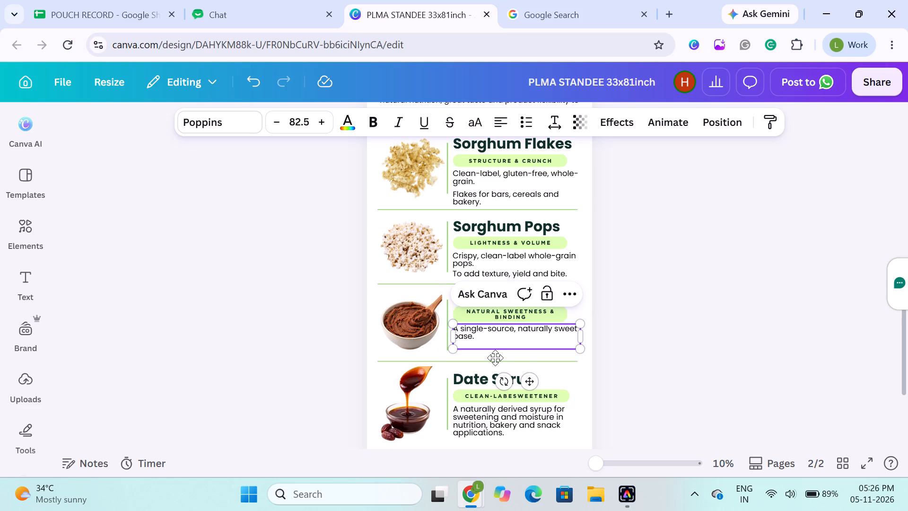
key(BackSpace)
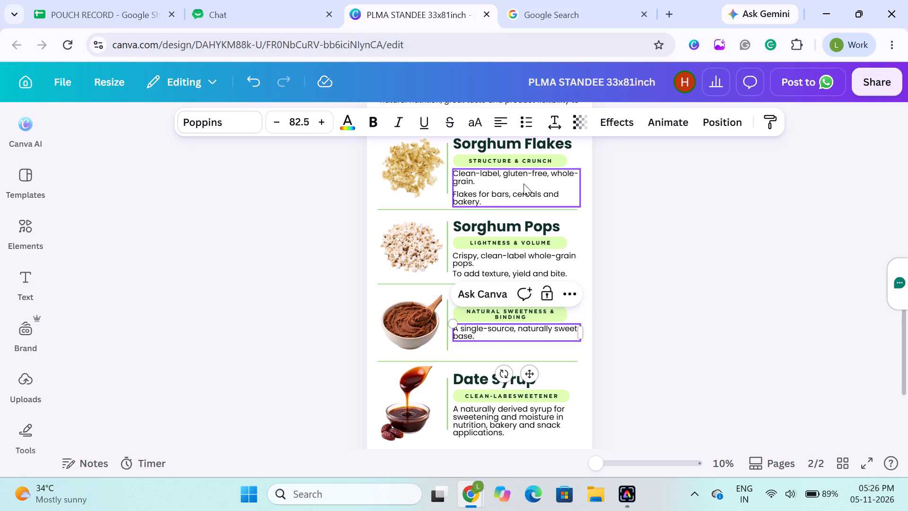
click(228, 307)
Duplicate the Date Paste description, place the copy directly beneath it, and replace its text with "for bars, bakery and filled products.".
click(451, 335)
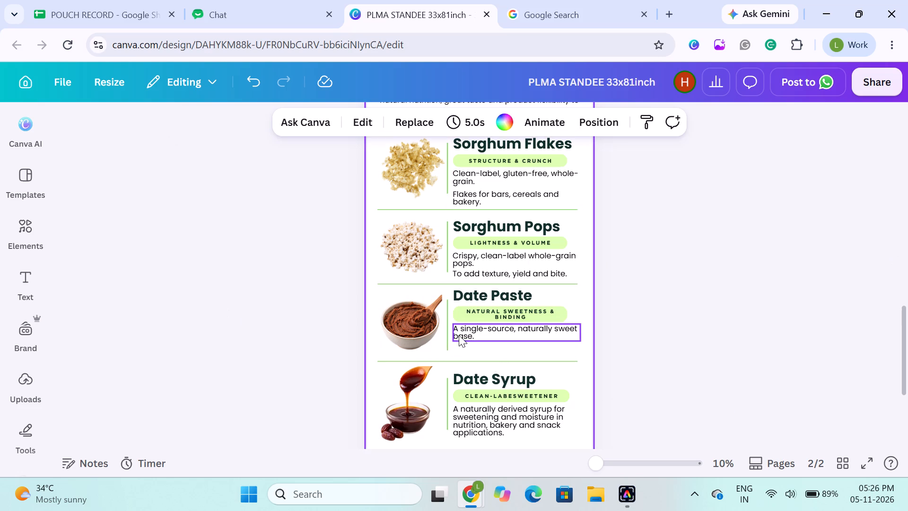
click(464, 335)
key(ctrl+d)
drag(491, 337, 490, 353)
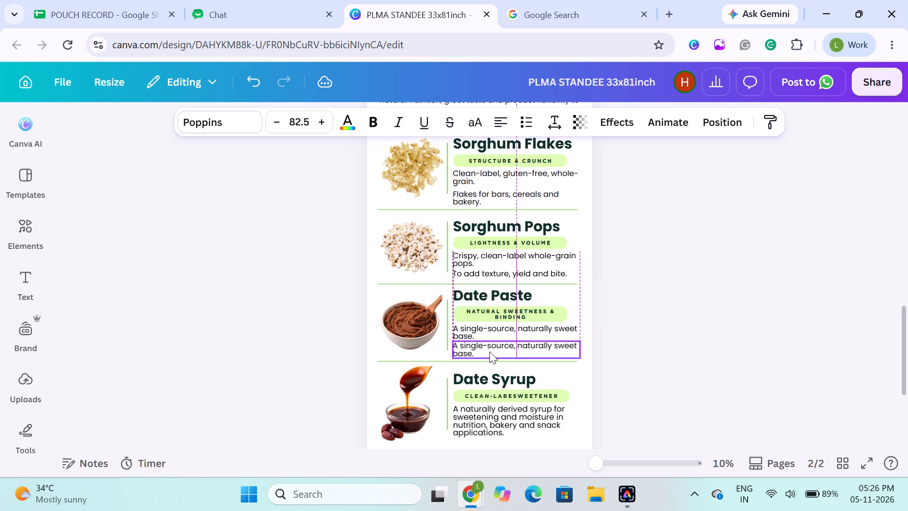
double_click(489, 352)
key(ctrl+v)
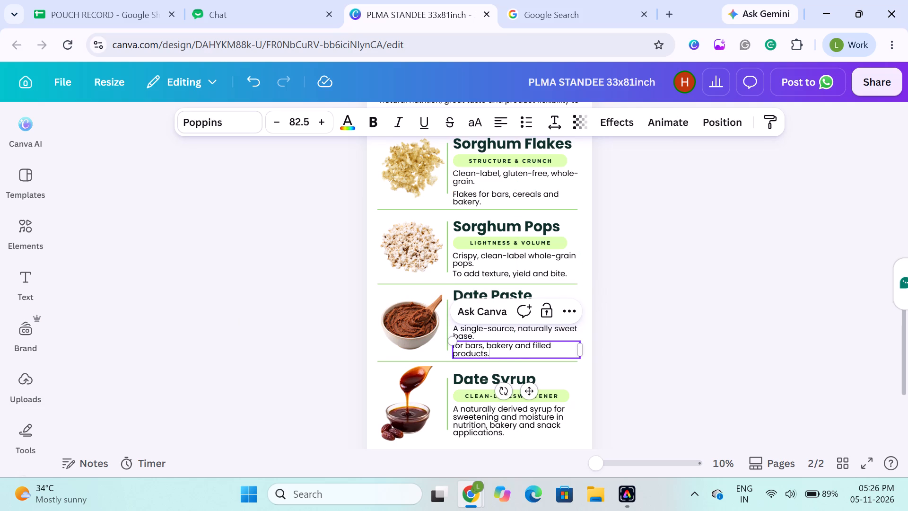
click(618, 347)
Narrow the second Date Paste description's text box so that its second line reads "filled products.".
click(536, 344)
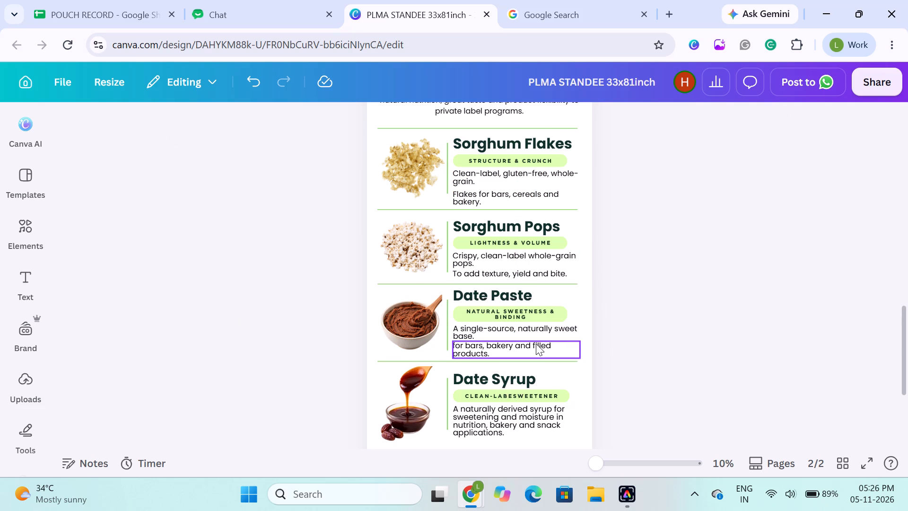
drag(584, 351, 585, 353)
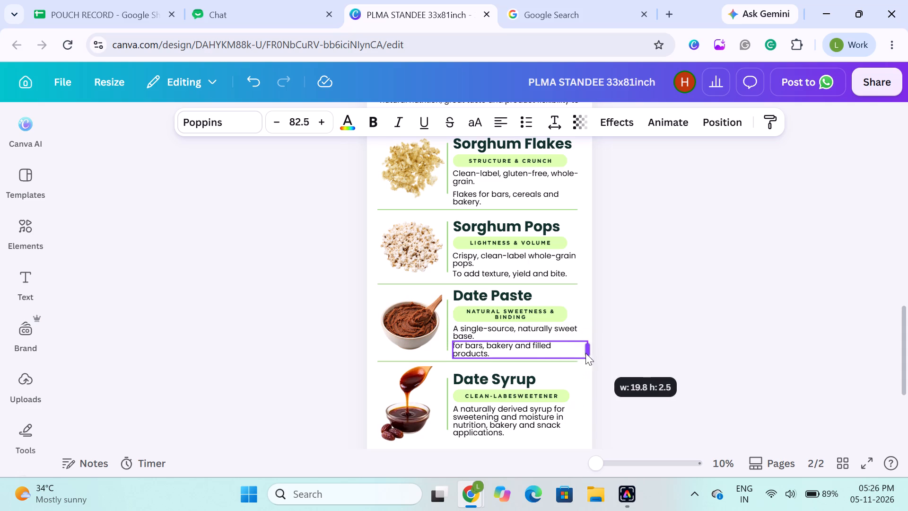
drag(585, 353, 556, 352)
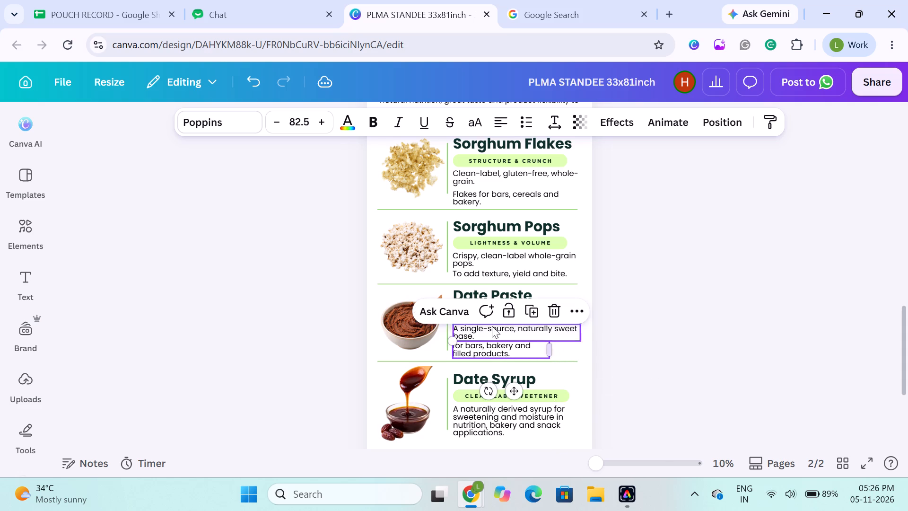
Align the two Date Paste description texts to each other's left edge.
shift+click(489, 331)
click(744, 123)
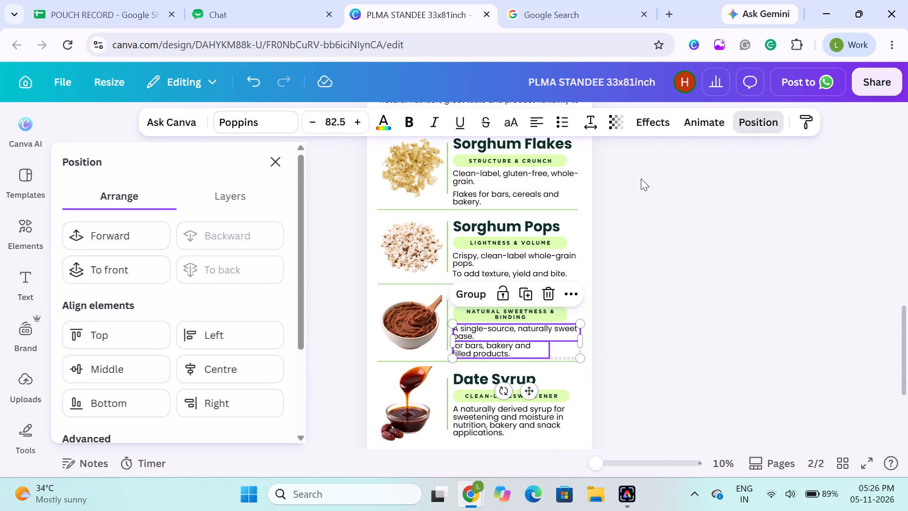
click(254, 328)
click(690, 308)
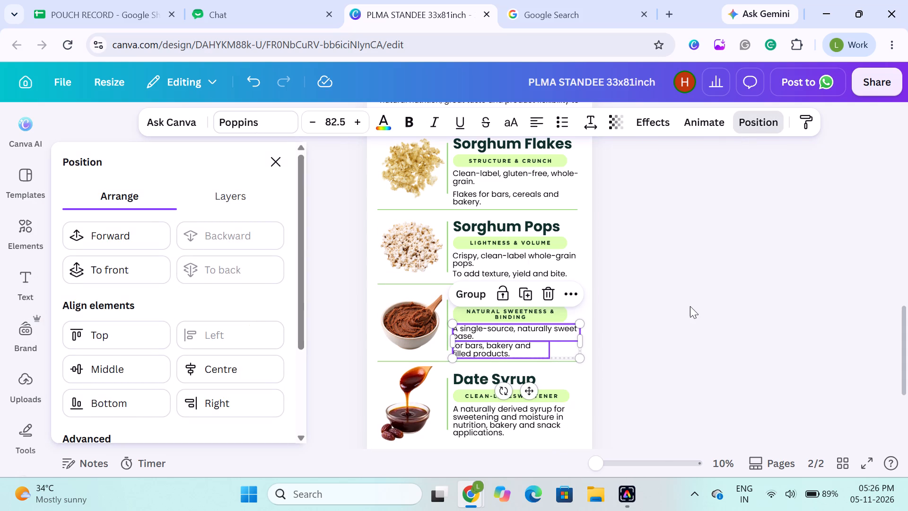
click(690, 306)
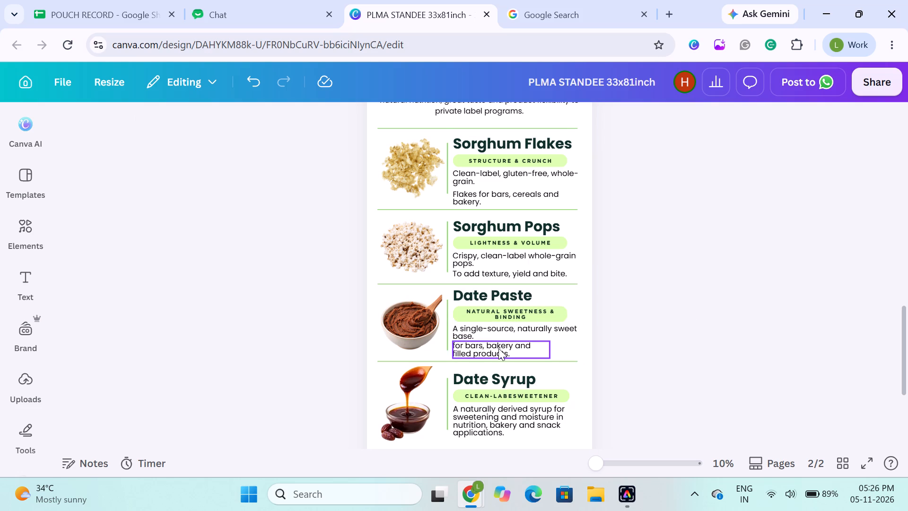
Group the two Date Paste description texts.
click(498, 348)
shift+click(500, 334)
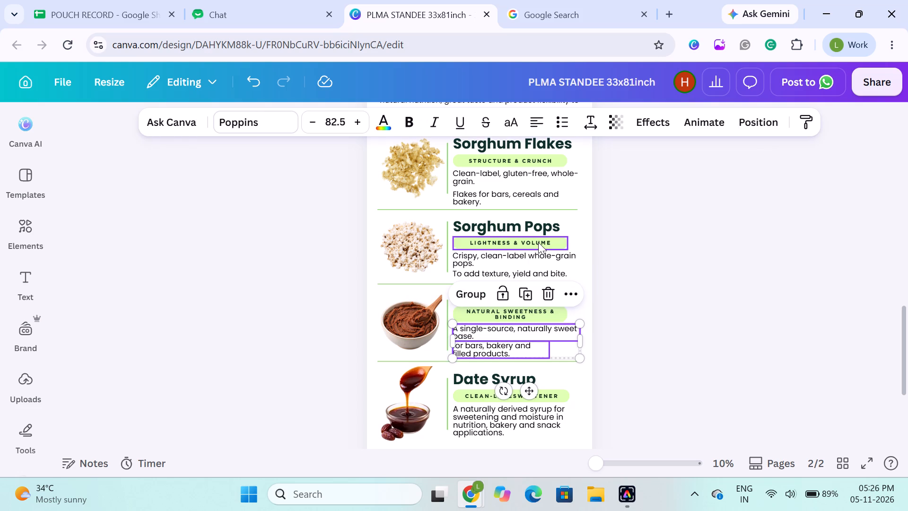
click(456, 293)
click(297, 332)
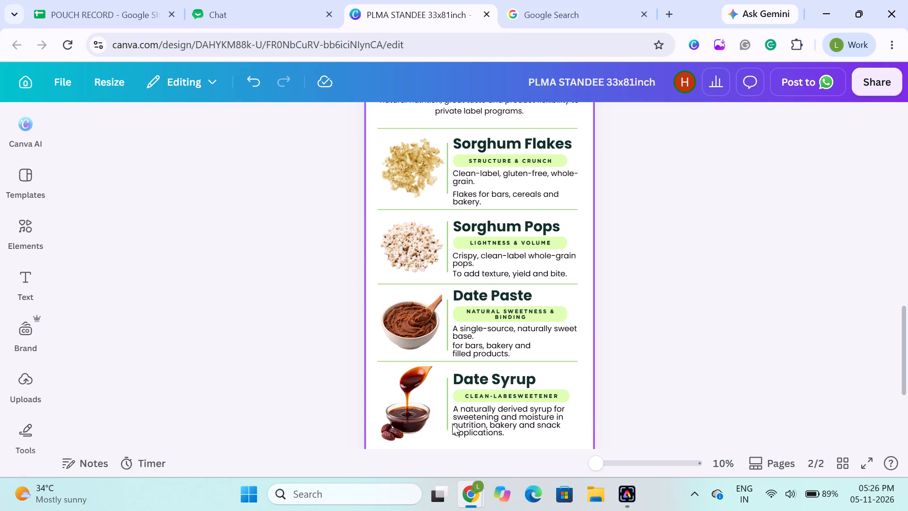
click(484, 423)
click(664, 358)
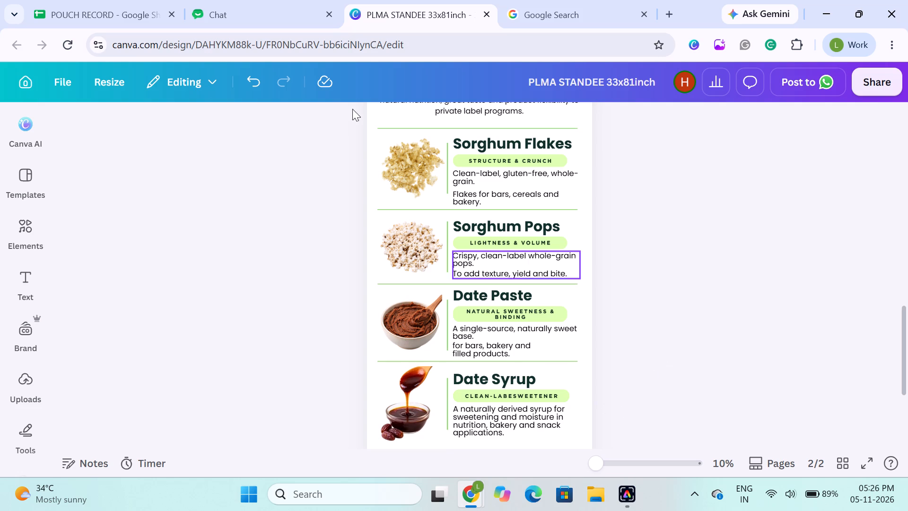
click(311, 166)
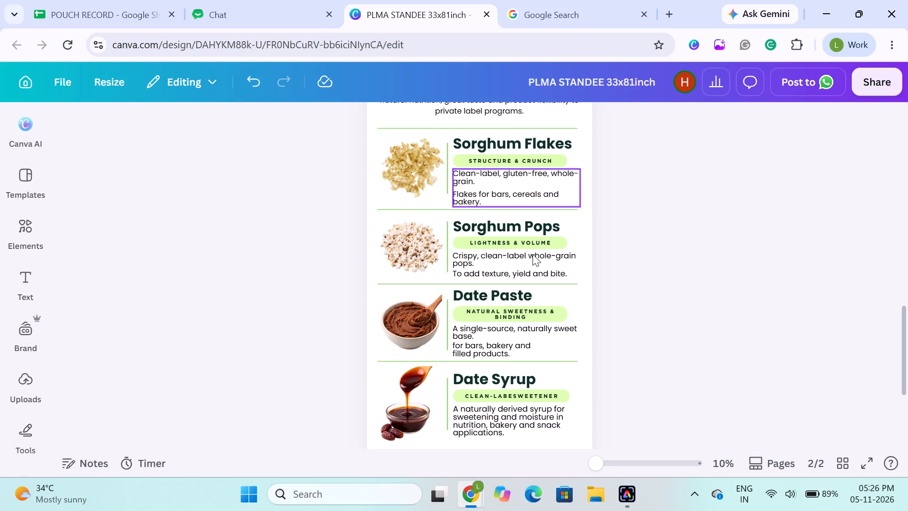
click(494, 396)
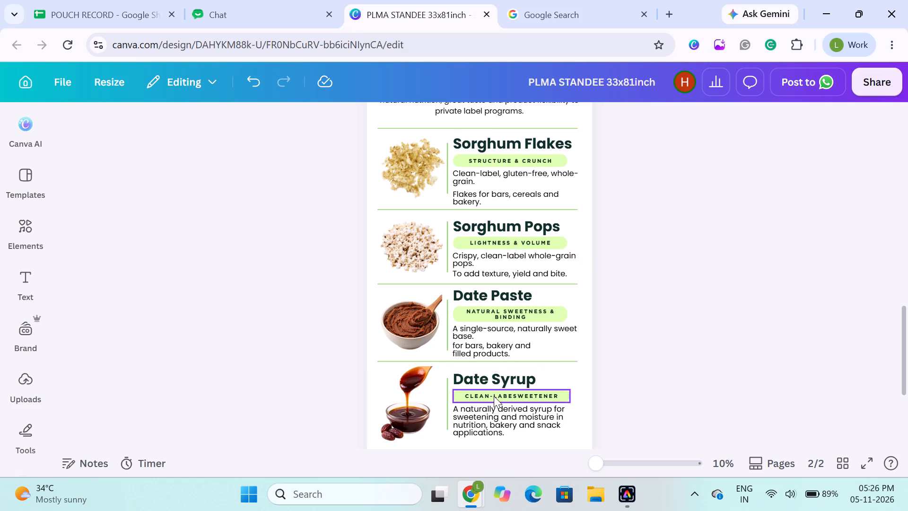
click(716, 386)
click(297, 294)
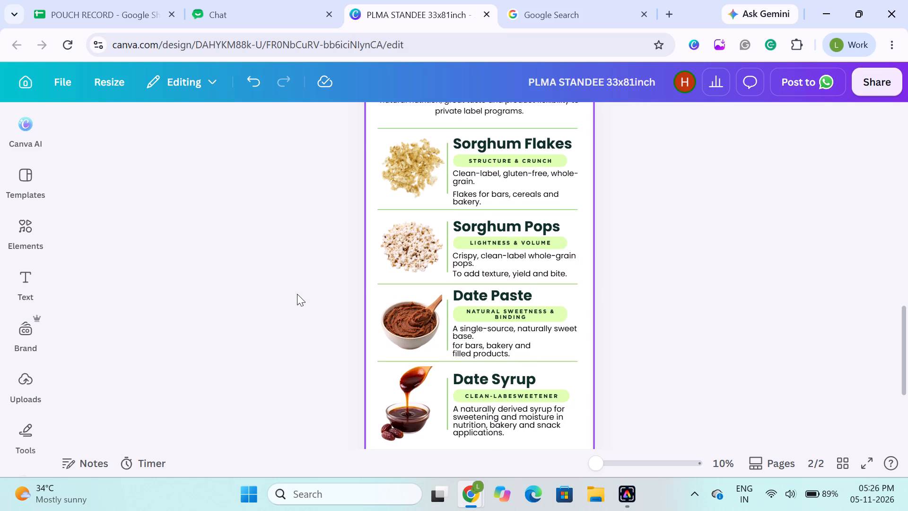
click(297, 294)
Select all of page 2's content, from the heading area down to the "YOUR BRAND. YOUR FORMULA." line, and group it.
scroll(328, 141, up, 2)
drag(316, 278, 451, 435)
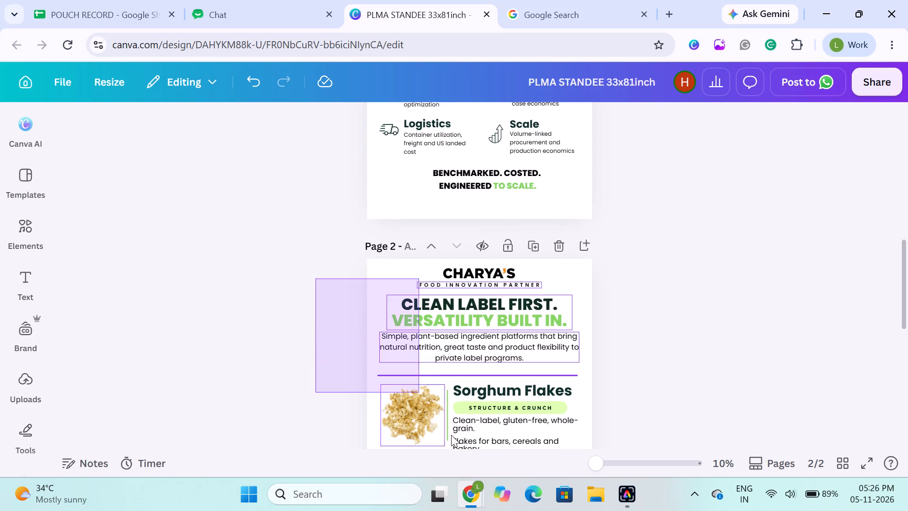
drag(451, 435, 565, 403)
scroll(516, 435, down, 3)
scroll(563, 418, down, 1)
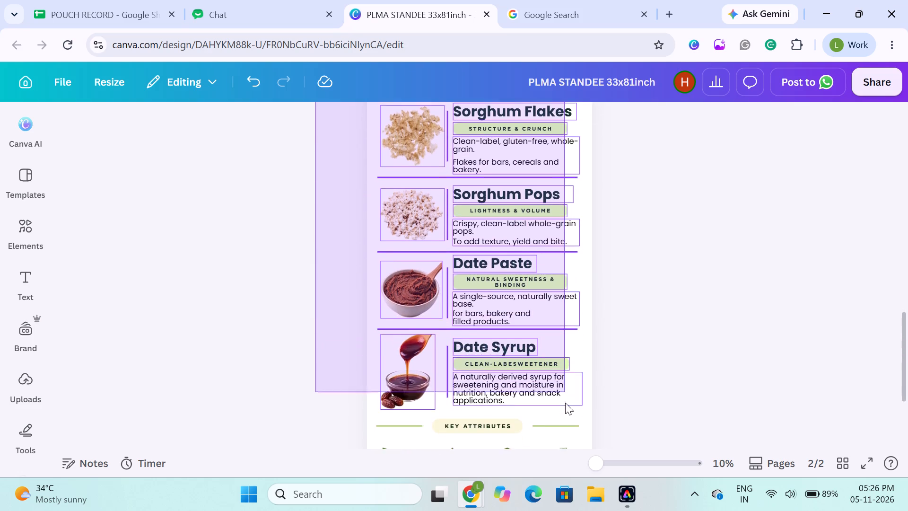
scroll(565, 403, down, 1)
drag(565, 403, 572, 414)
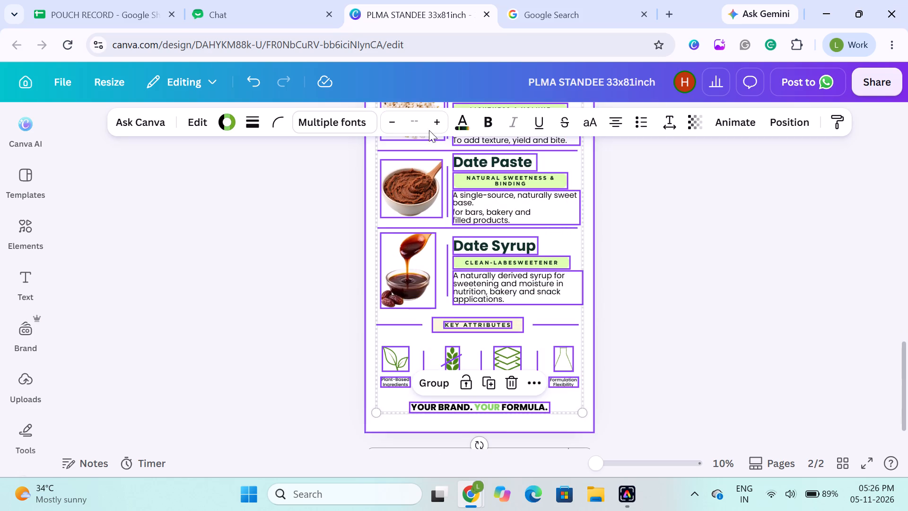
scroll(437, 415, down, 1)
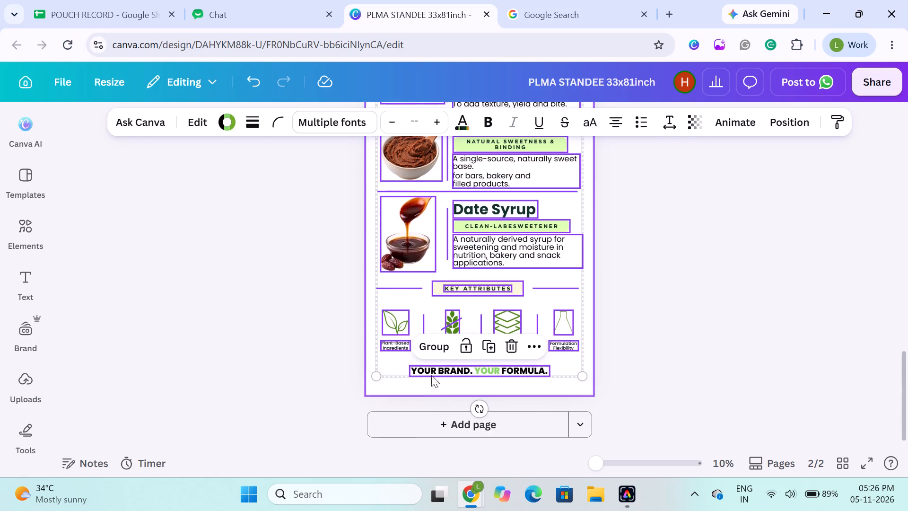
scroll(430, 365, up, 3)
scroll(435, 396, down, 2)
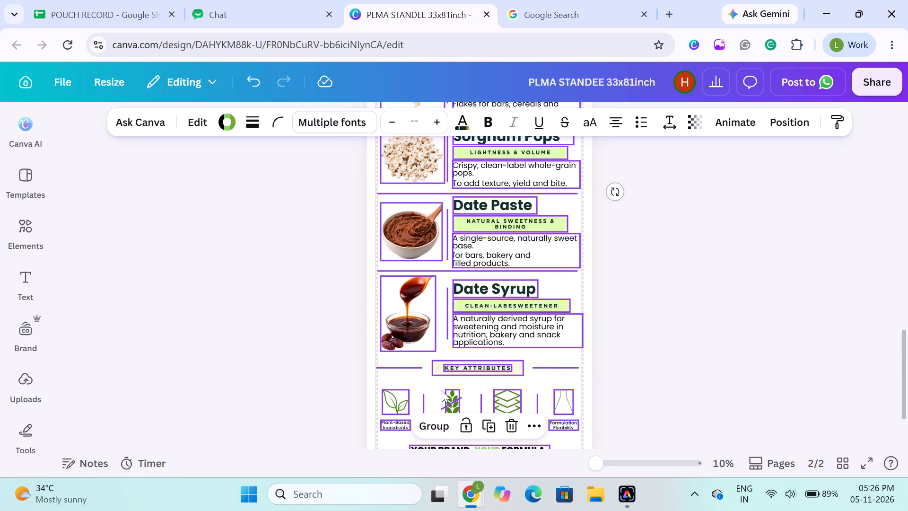
click(437, 423)
click(323, 398)
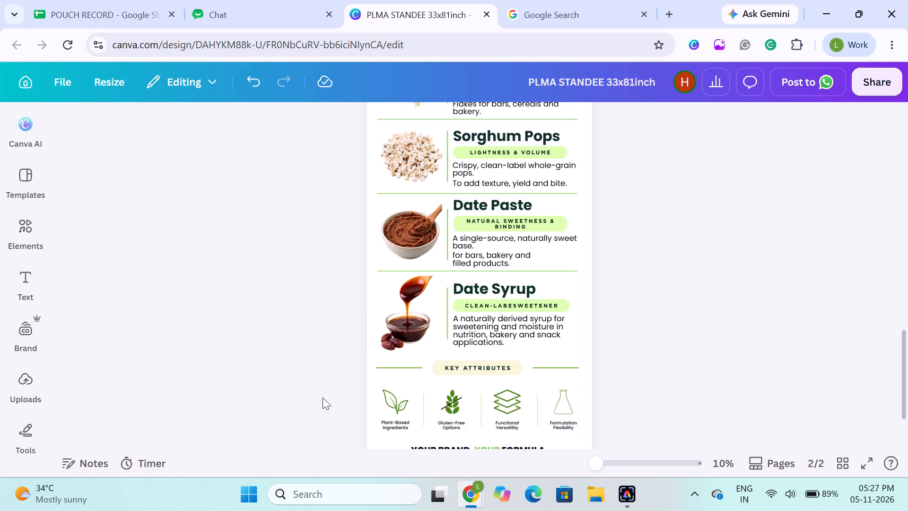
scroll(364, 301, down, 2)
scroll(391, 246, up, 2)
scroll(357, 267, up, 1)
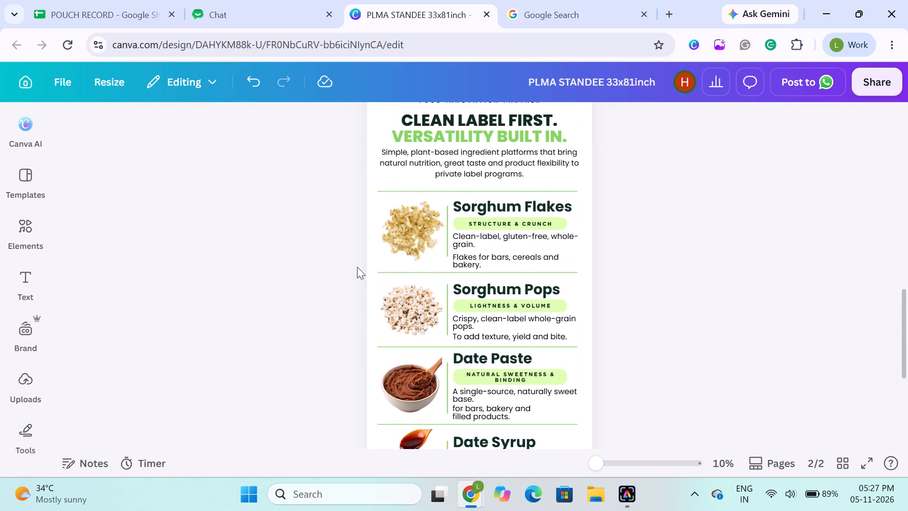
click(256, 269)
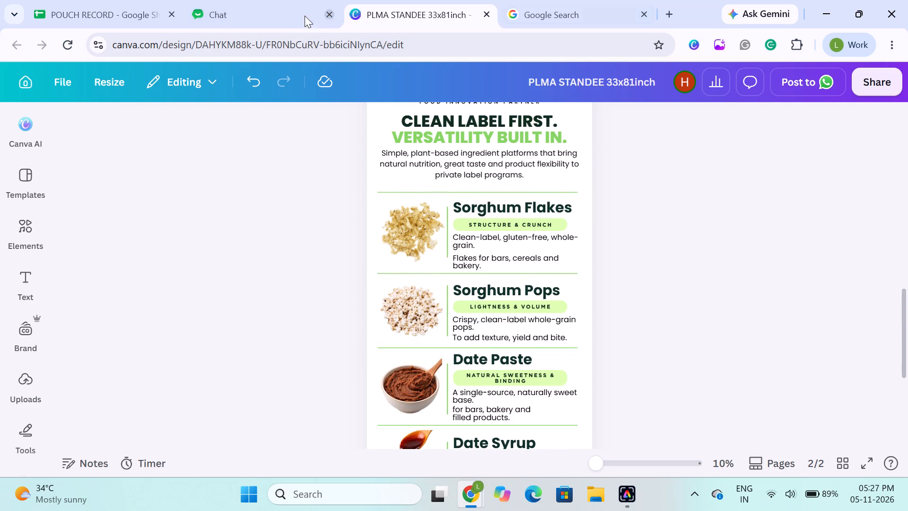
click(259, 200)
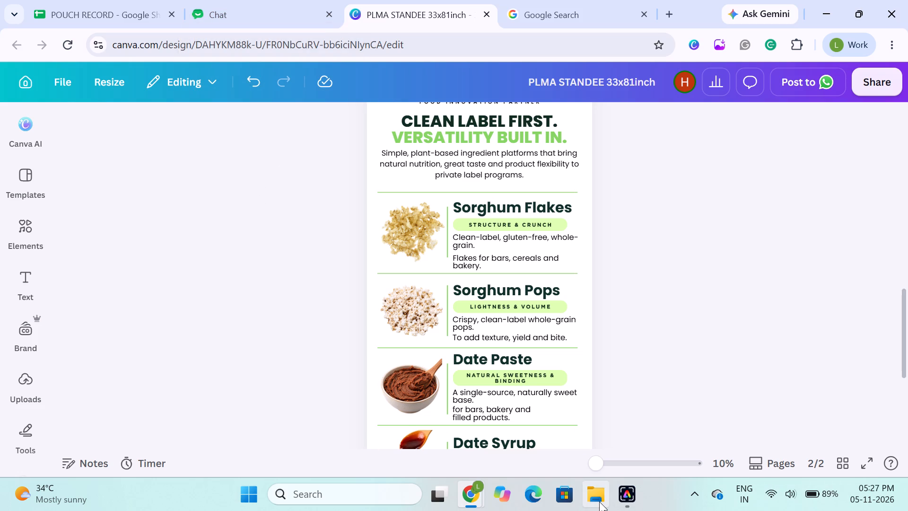
Switch to File Explorer and open the flavour folder from Quick access.
click(599, 502)
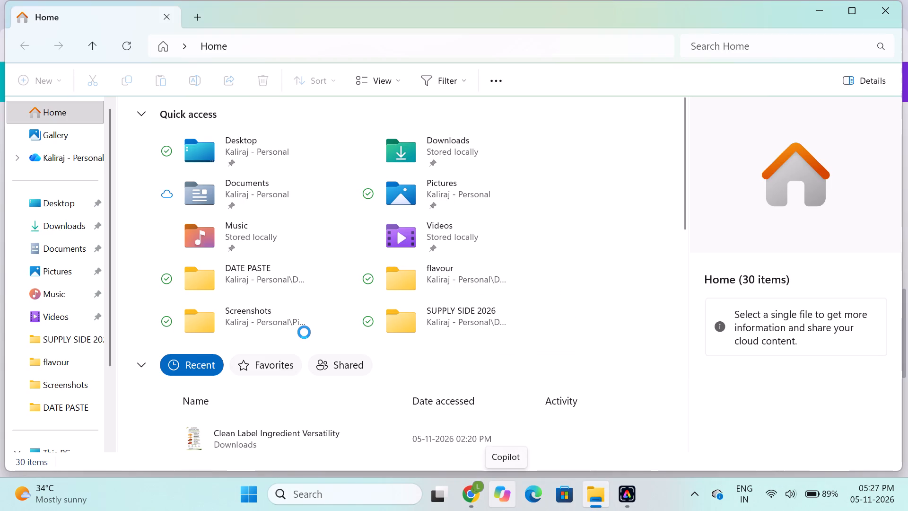
double_click(406, 288)
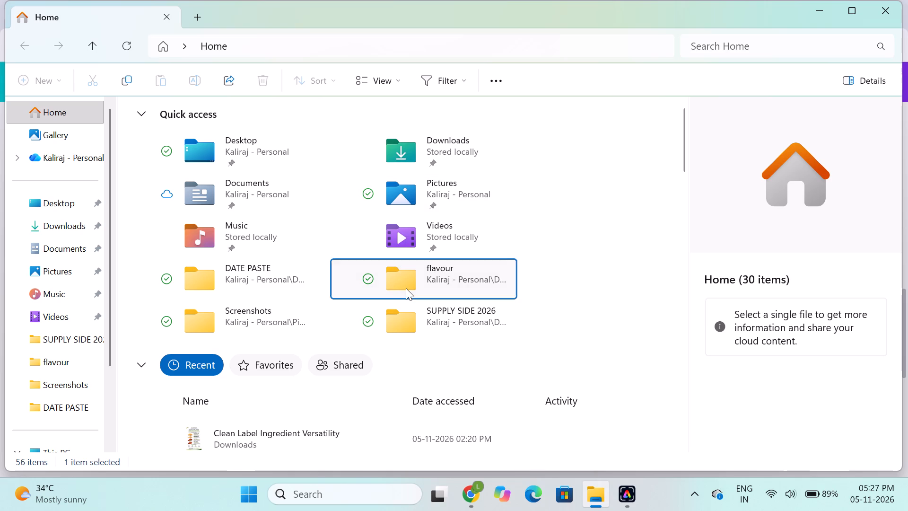